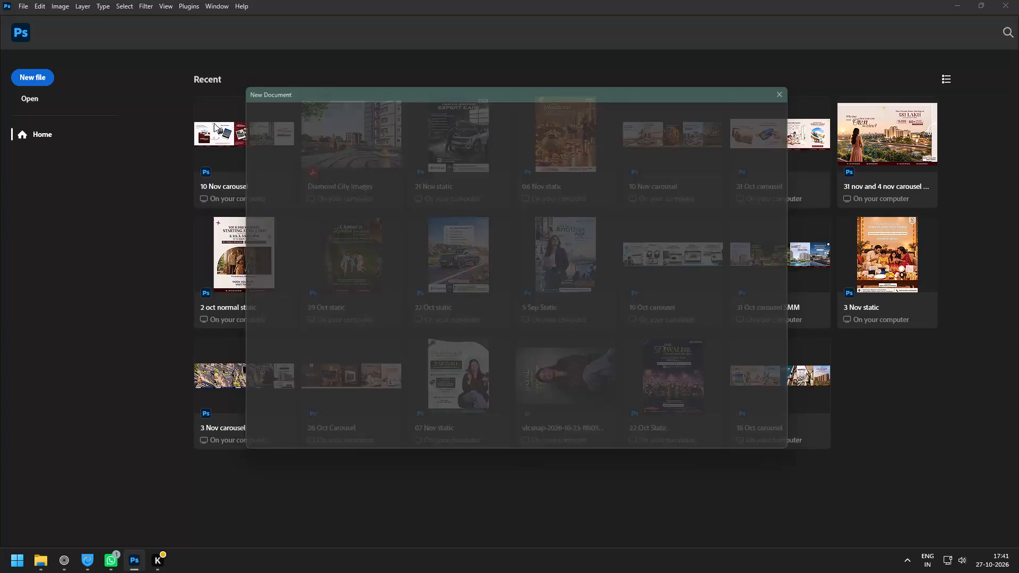
Create a new document from the saved STATIC preset, with the height changed to 1920 px for a 1080 x 1920 px canvas.
{"action": "left_click", "coordinate": [299, 108]}
{"action": "left_click", "coordinate": [277, 204]}
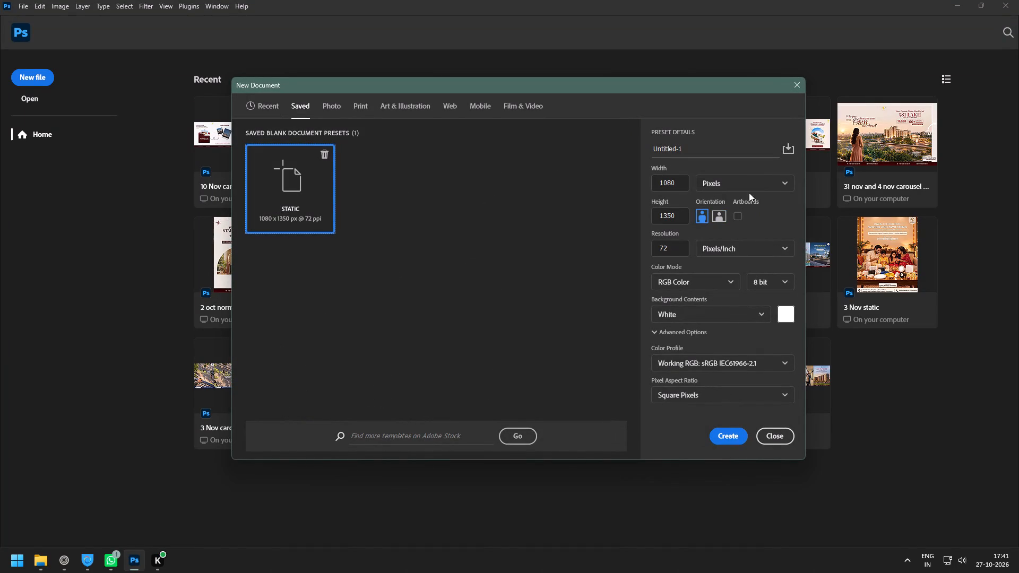
{"action": "left_click", "coordinate": [680, 218]}
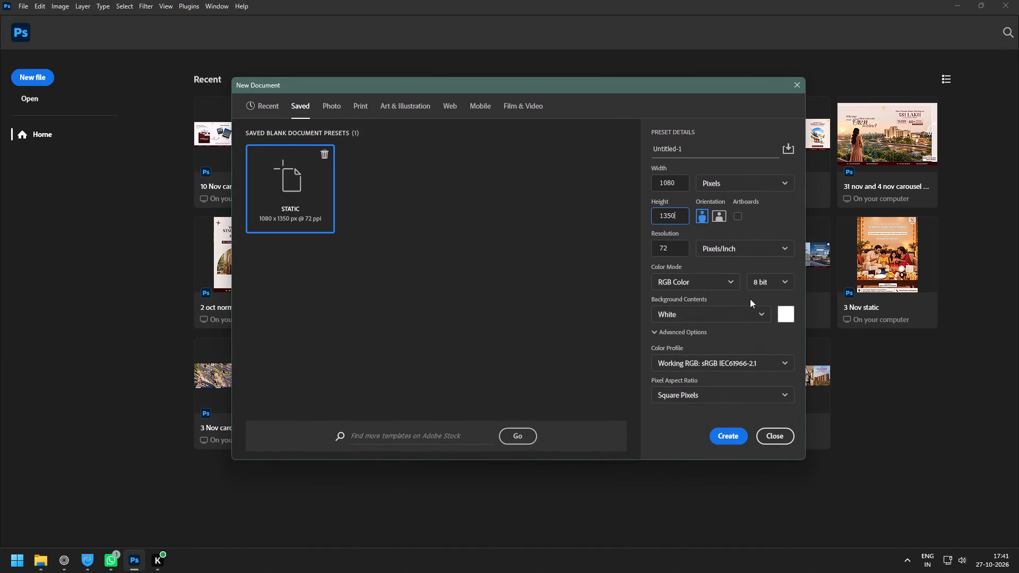
{"action": "key", "text": "ctrl+a"}
{"action": "type", "text": "1920"}
{"action": "left_click", "coordinate": [741, 436]}
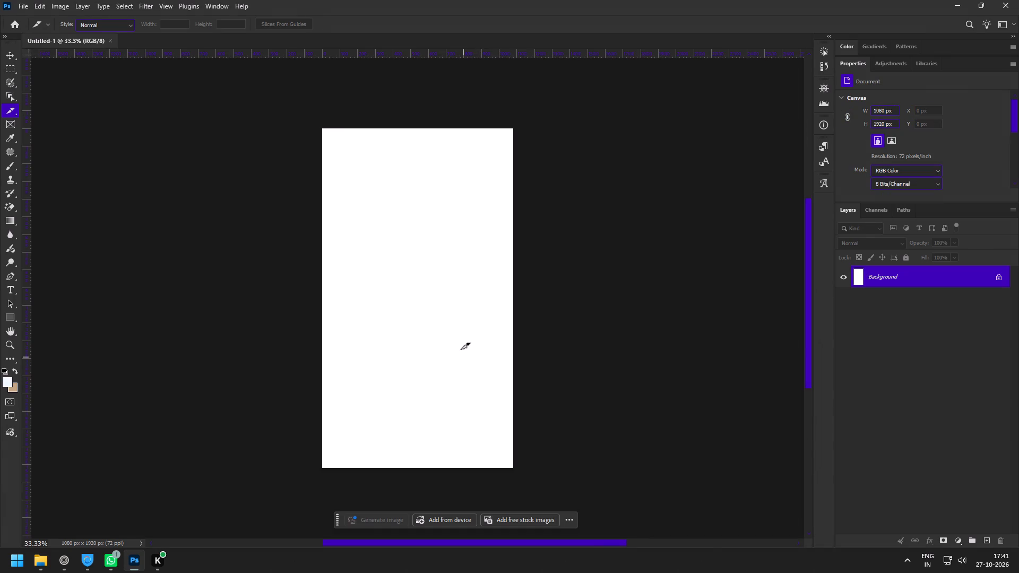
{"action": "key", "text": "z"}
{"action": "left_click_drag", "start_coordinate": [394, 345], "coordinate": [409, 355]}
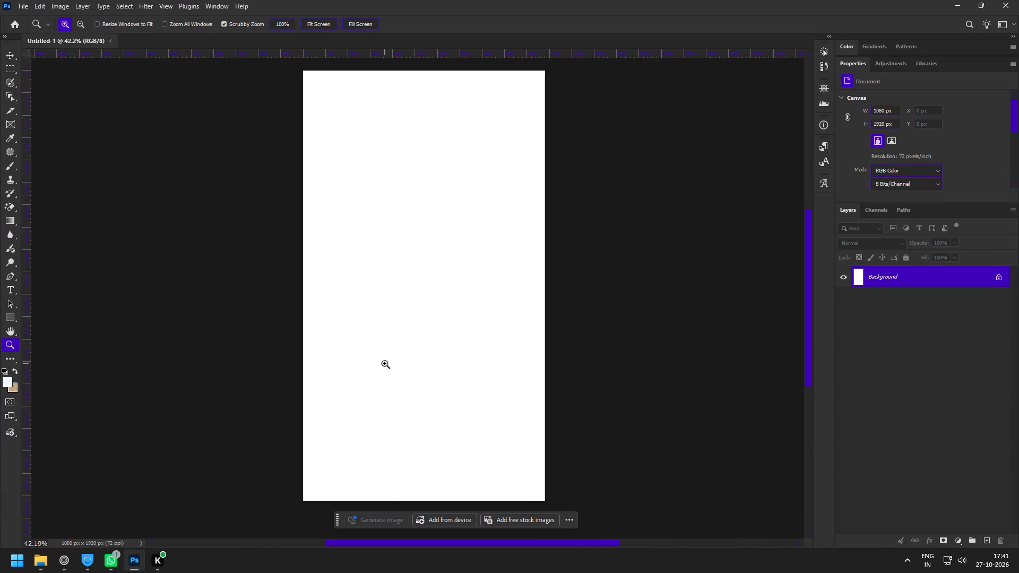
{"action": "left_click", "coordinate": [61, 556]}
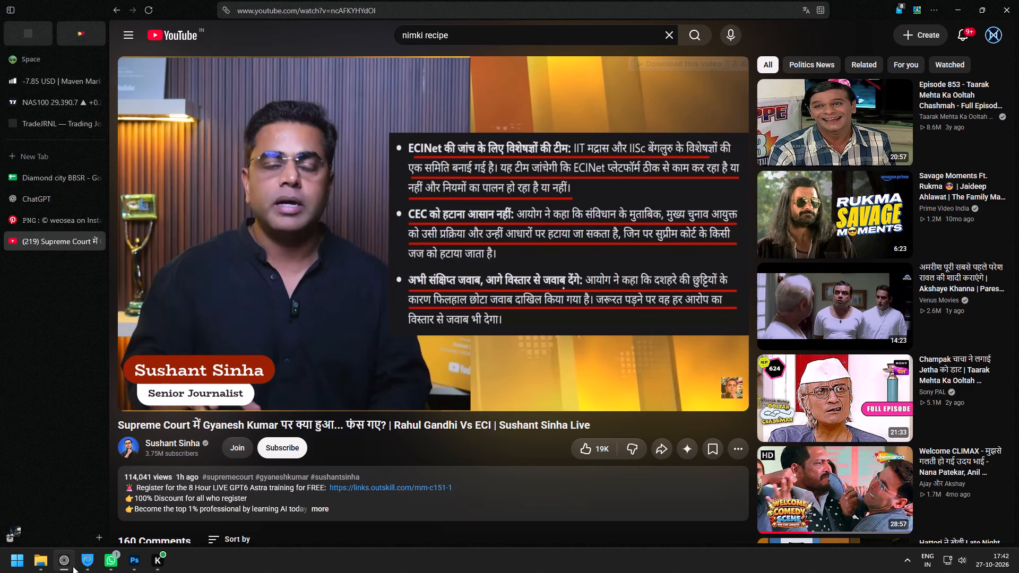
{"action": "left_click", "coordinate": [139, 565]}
Switch to the desktop and open the Dimond City Ested state folder inside Asfi office work.
{"action": "left_click", "coordinate": [1018, 572]}
{"action": "double_click", "coordinate": [981, 102]}
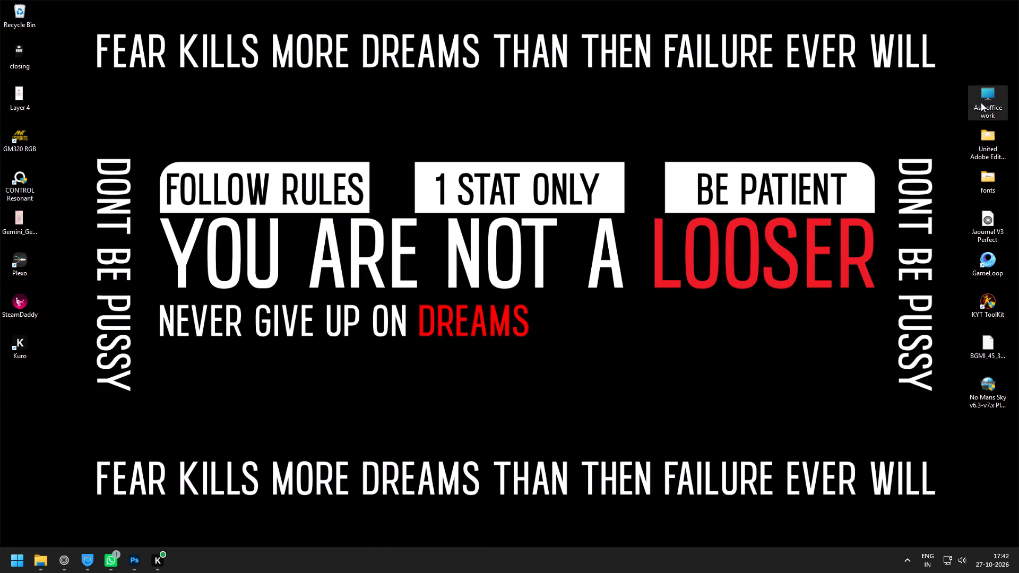
{"action": "left_click_drag", "start_coordinate": [440, 70], "coordinate": [469, 70]}
{"action": "left_click", "coordinate": [398, 185]}
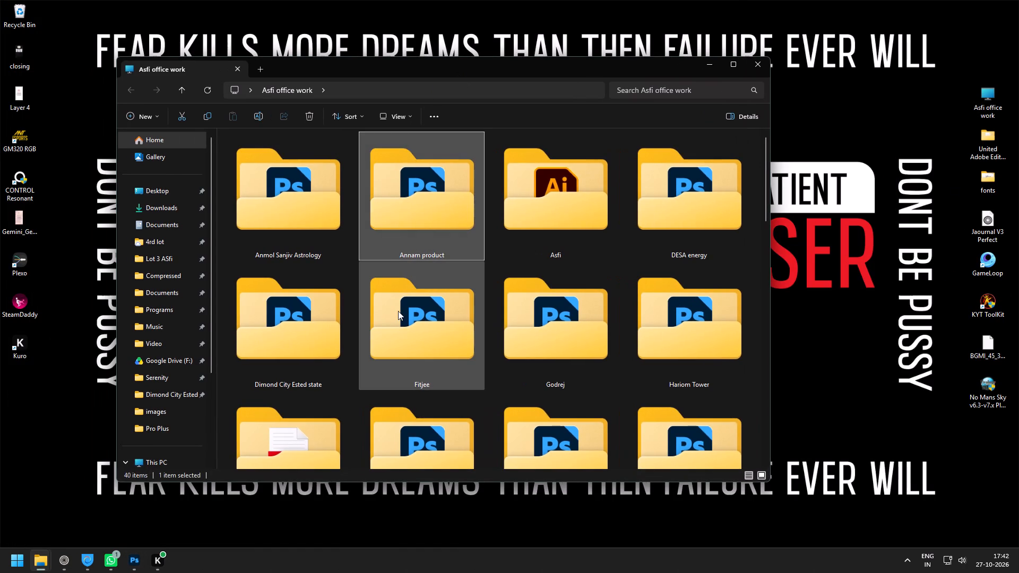
{"action": "key", "text": "d"}
{"action": "key", "text": "d"}
{"action": "key", "text": "d"}
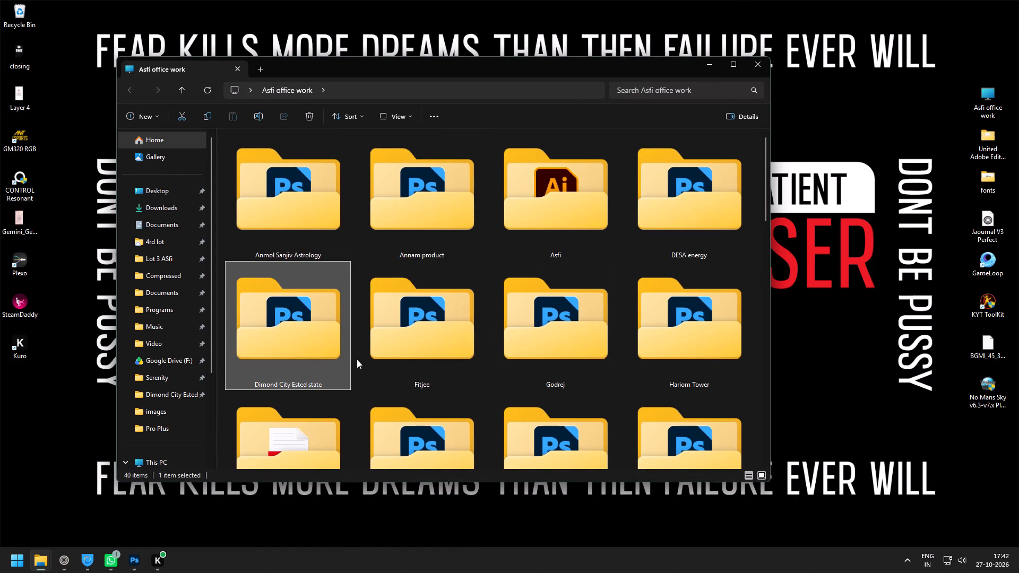
{"action": "key", "text": "d"}
{"action": "double_click", "coordinate": [285, 344]}
Place the images footer logo DC bhuwesar and footer logo DC bhumeswar together into the new Photoshop document.
{"action": "scroll", "coordinate": [562, 284], "scroll_direction": "down", "scroll_amount": 6}
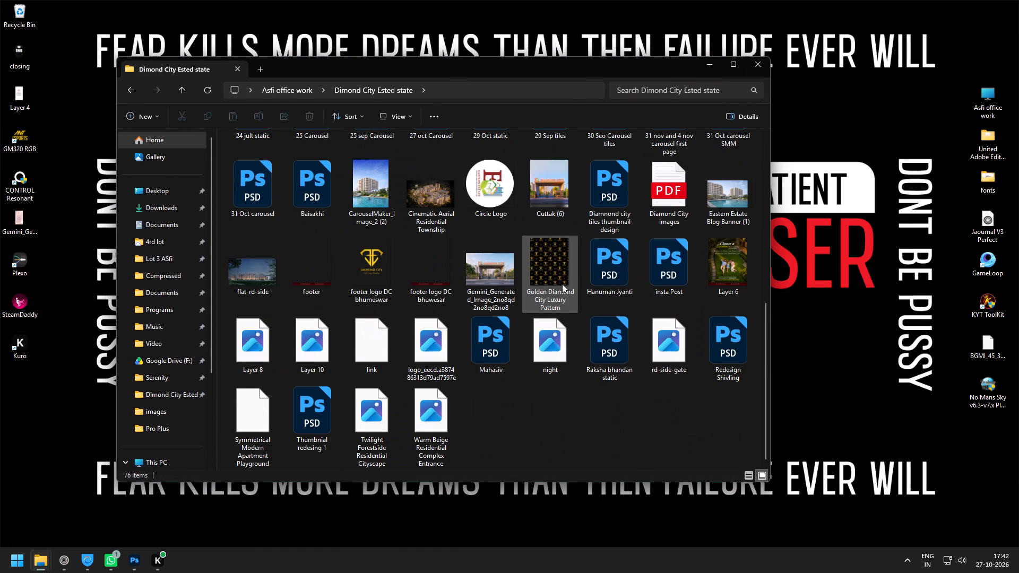
{"action": "scroll", "coordinate": [562, 284], "scroll_direction": "down", "scroll_amount": 4}
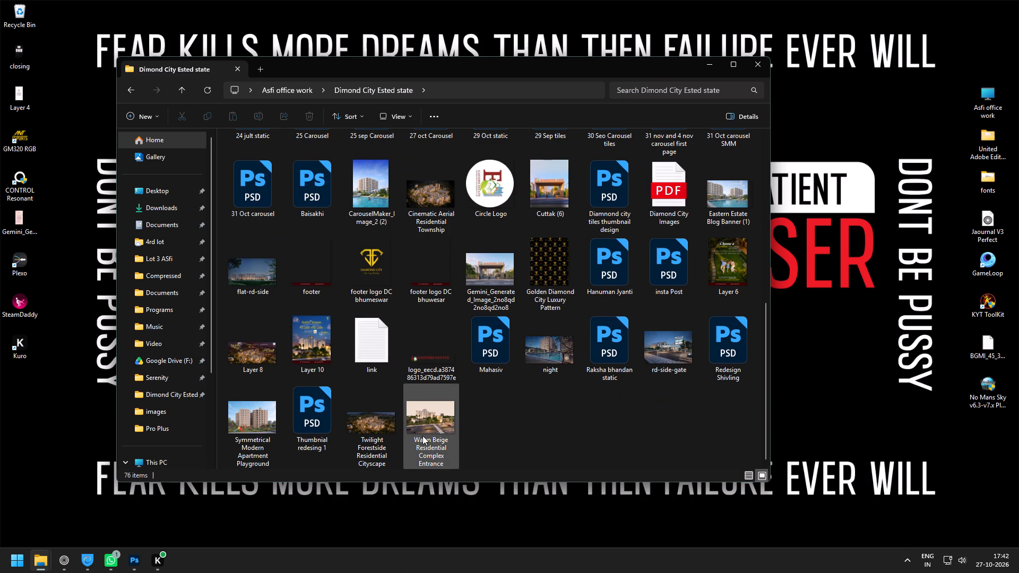
{"action": "left_click", "coordinate": [427, 271]}
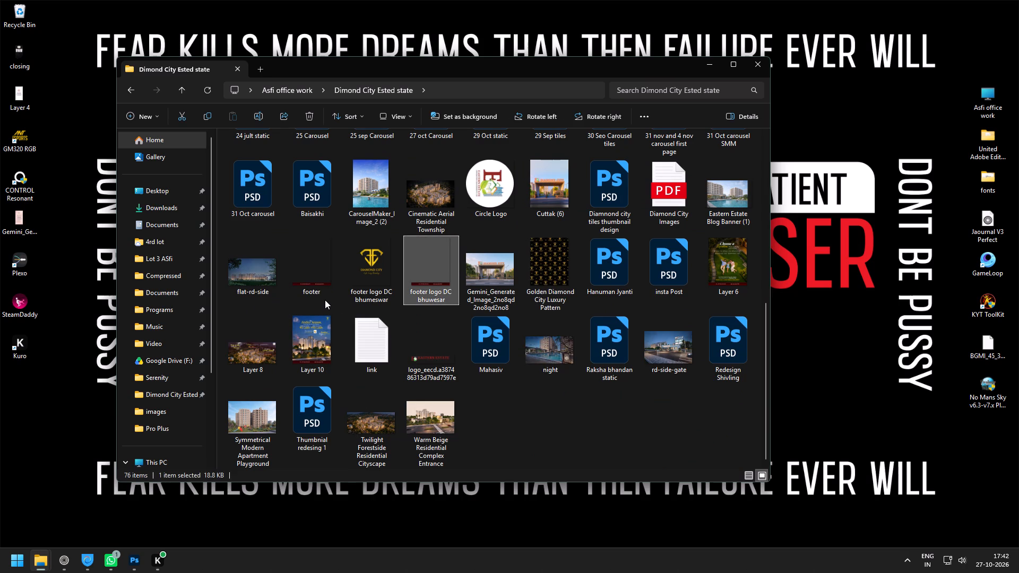
{"action": "left_click", "coordinate": [372, 263], "text": "ctrl"}
{"action": "scroll", "coordinate": [408, 333], "scroll_direction": "up", "scroll_amount": 3, "text": "ctrl"}
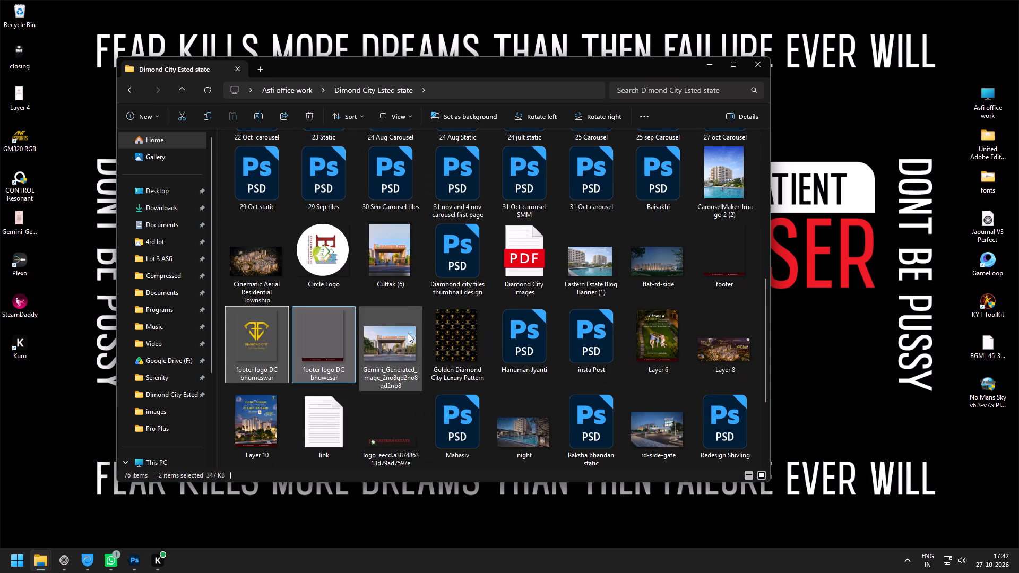
{"action": "left_click_drag", "start_coordinate": [341, 412], "coordinate": [123, 535]}
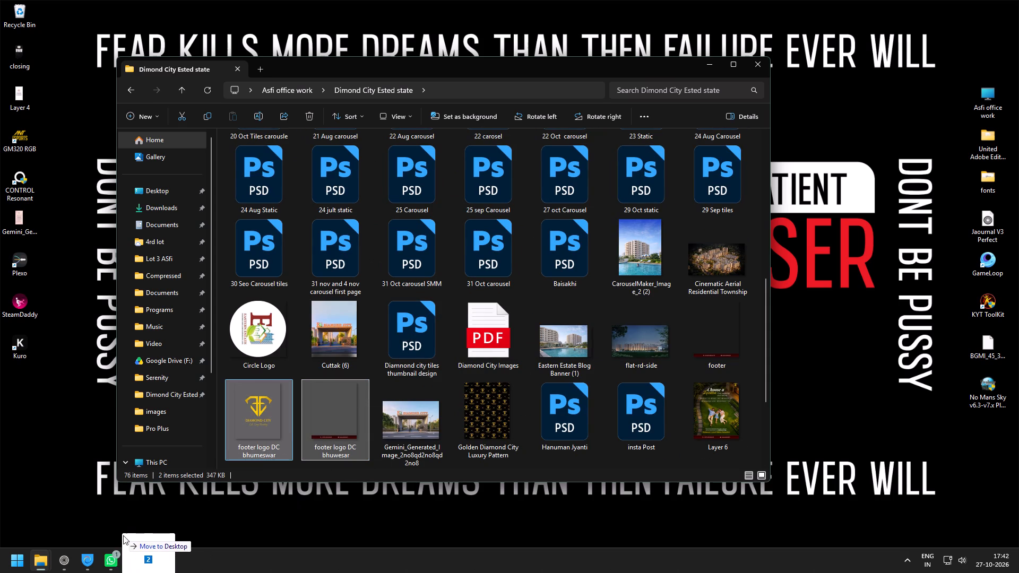
{"action": "left_click_drag", "start_coordinate": [123, 535], "coordinate": [327, 343]}
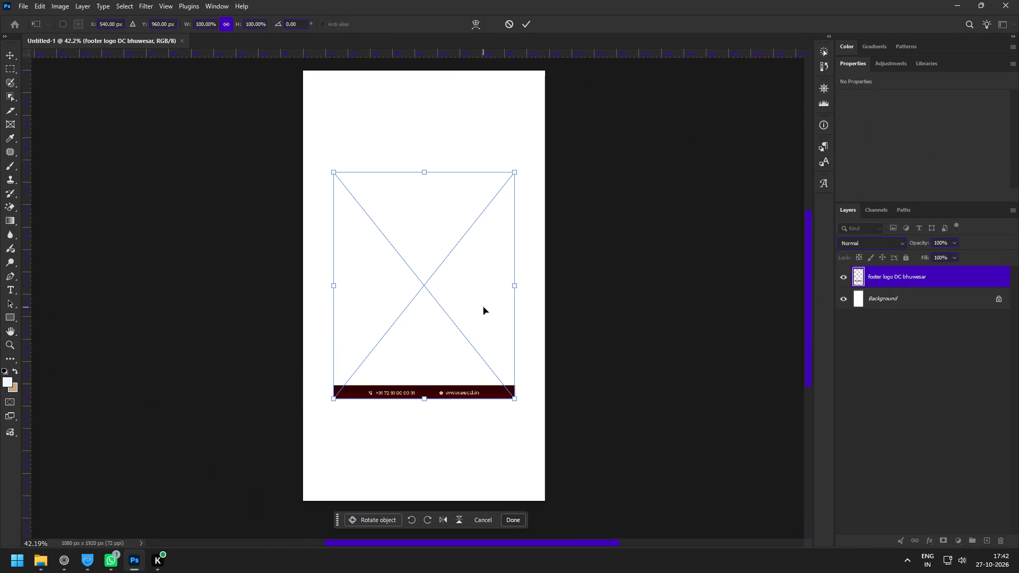
Scale the contact footer image to 133.33% so it spans the canvas width, and align it with the canvas's bottom edge.
{"action": "left_click_drag", "start_coordinate": [515, 286], "coordinate": [545, 287], "text": "alt"}
{"action": "left_click_drag", "start_coordinate": [494, 358], "coordinate": [478, 420], "text": "shift"}
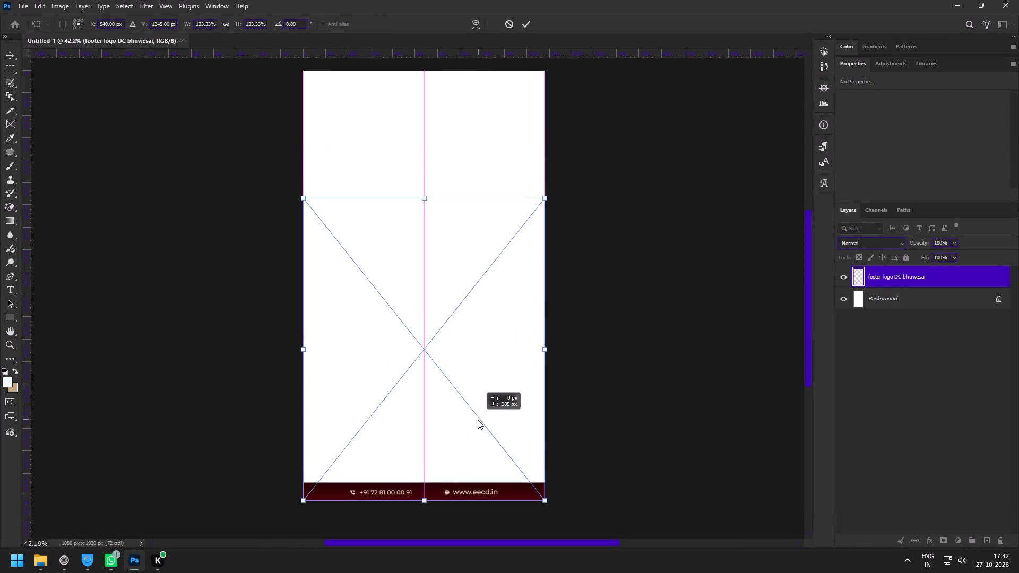
{"action": "left_click_drag", "start_coordinate": [478, 420], "coordinate": [478, 422], "text": "shift"}
{"action": "left_click", "coordinate": [521, 22]}
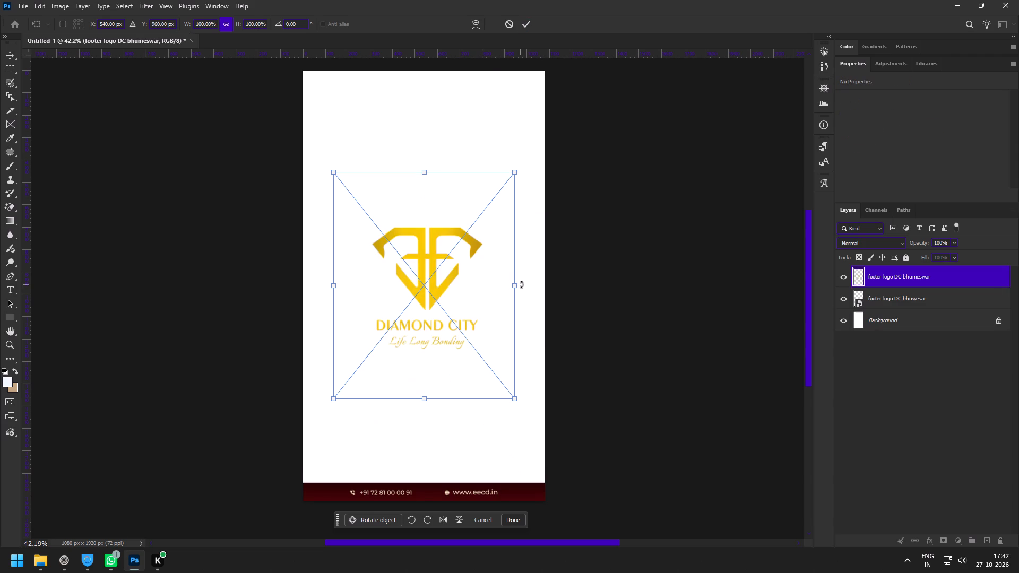
Shrink the Diamond City logo to about 147 x 163 px and position it centred near the top of the canvas.
{"action": "left_click_drag", "start_coordinate": [516, 286], "coordinate": [462, 290]}
{"action": "left_click_drag", "start_coordinate": [428, 329], "coordinate": [434, 161]}
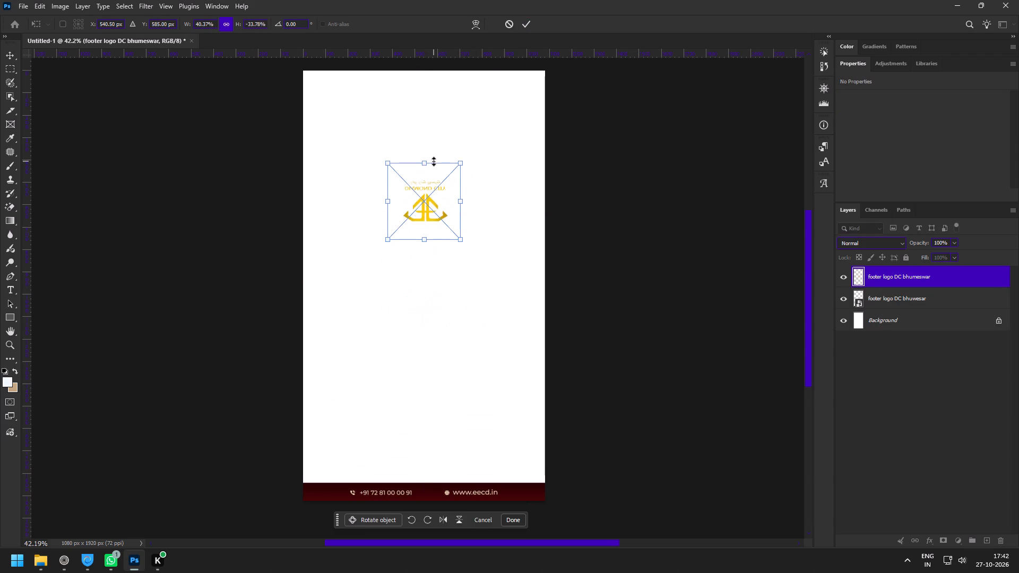
{"action": "key", "text": "ctrl+z"}
{"action": "left_click_drag", "start_coordinate": [429, 287], "coordinate": [431, 127]}
{"action": "left_click_drag", "start_coordinate": [427, 170], "coordinate": [427, 130]}
{"action": "left_click_drag", "start_coordinate": [426, 134], "coordinate": [426, 150]}
{"action": "left_click_drag", "start_coordinate": [426, 136], "coordinate": [429, 123]}
{"action": "left_click", "coordinate": [532, 18]}
{"action": "key", "text": "z"}
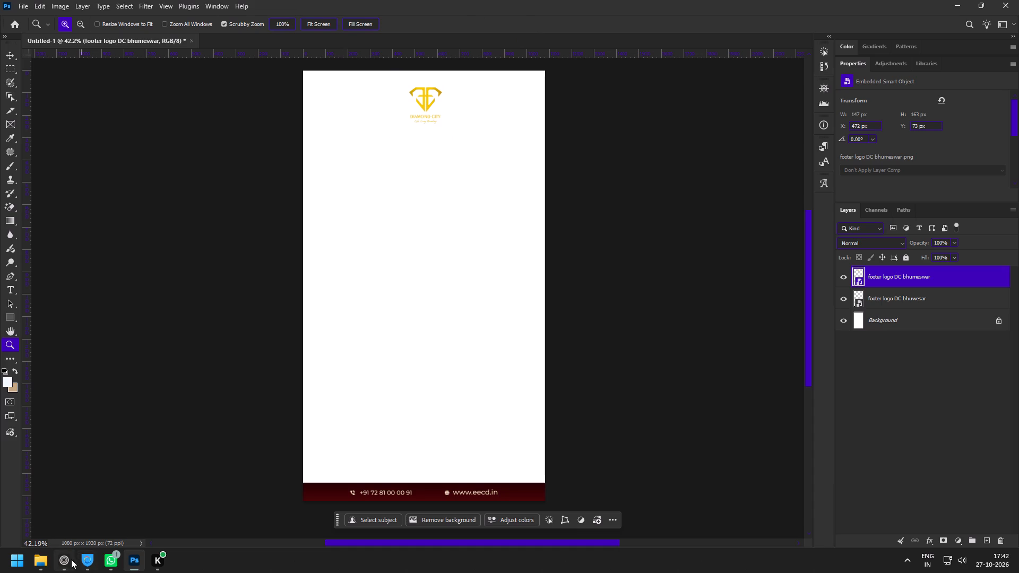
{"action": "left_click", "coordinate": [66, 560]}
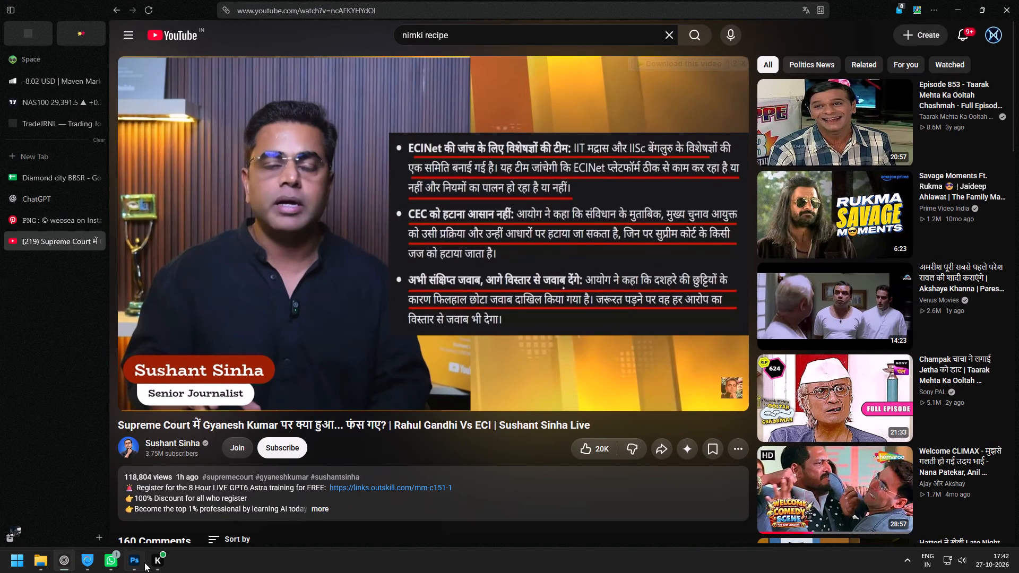
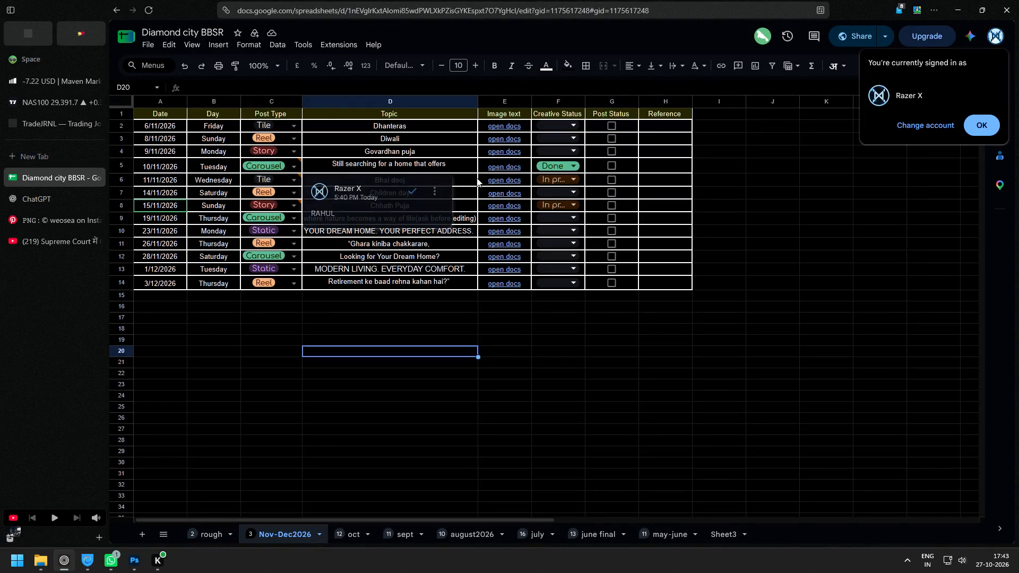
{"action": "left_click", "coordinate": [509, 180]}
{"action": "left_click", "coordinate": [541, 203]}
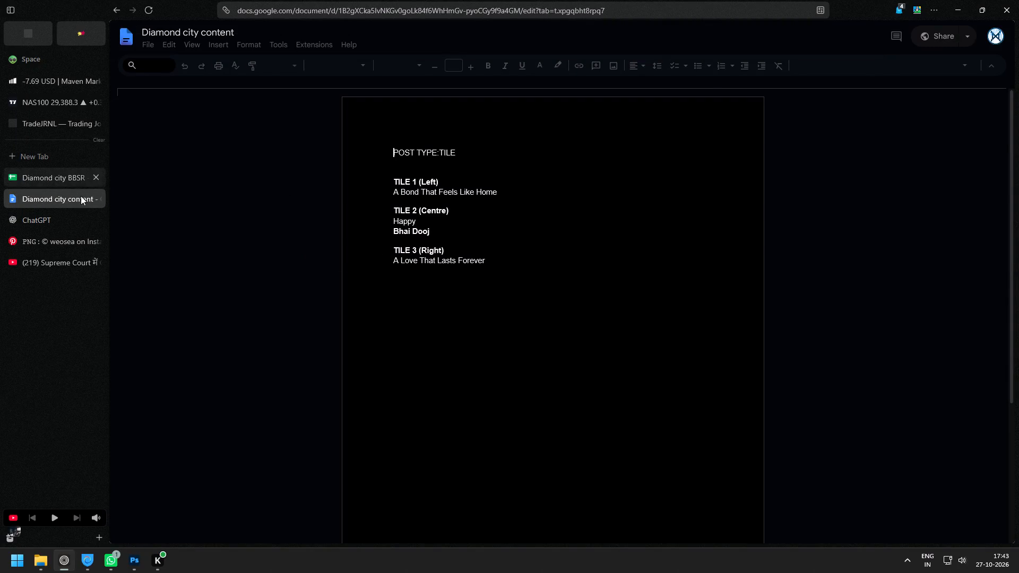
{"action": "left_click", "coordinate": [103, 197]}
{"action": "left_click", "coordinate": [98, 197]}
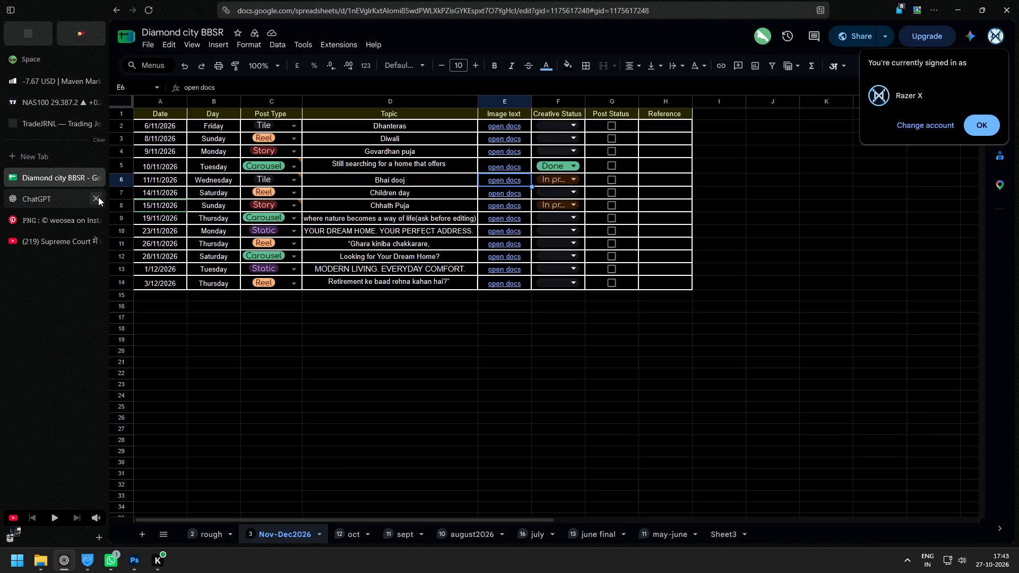
Open the linked content document for the Chhath Puja story and copy its heading "Happy Chhath Puja!".
{"action": "left_click", "coordinate": [511, 206]}
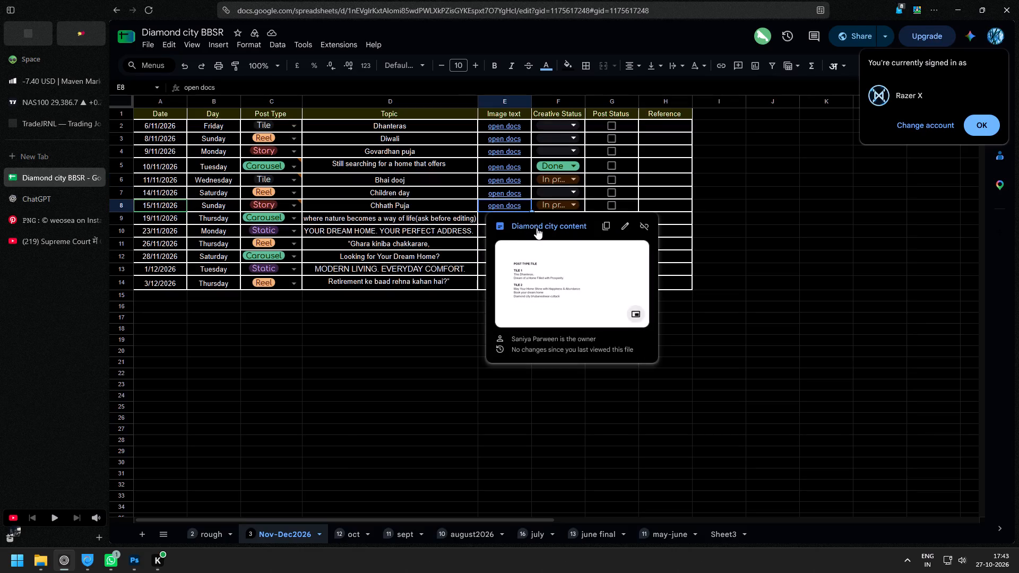
{"action": "left_click", "coordinate": [542, 225]}
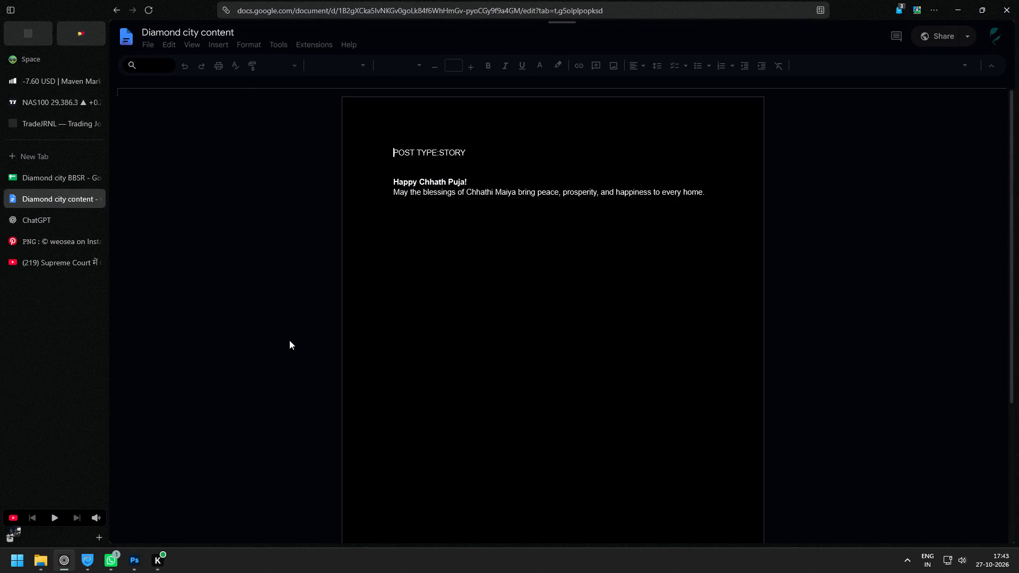
{"action": "left_click", "coordinate": [25, 179]}
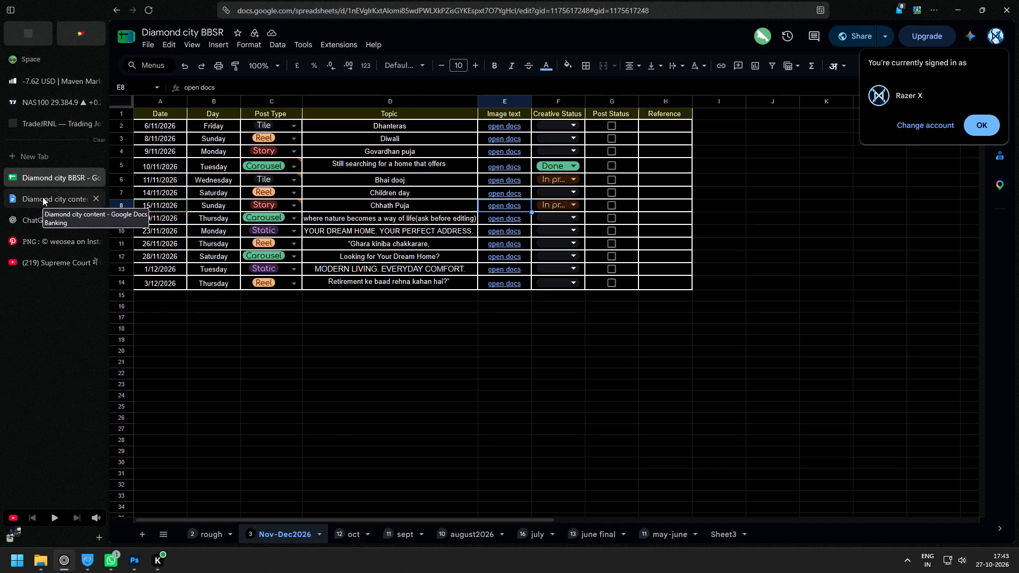
{"action": "left_click", "coordinate": [42, 197]}
{"action": "left_click_drag", "start_coordinate": [372, 183], "coordinate": [464, 183]}
{"action": "key", "text": "ctrl+c"}
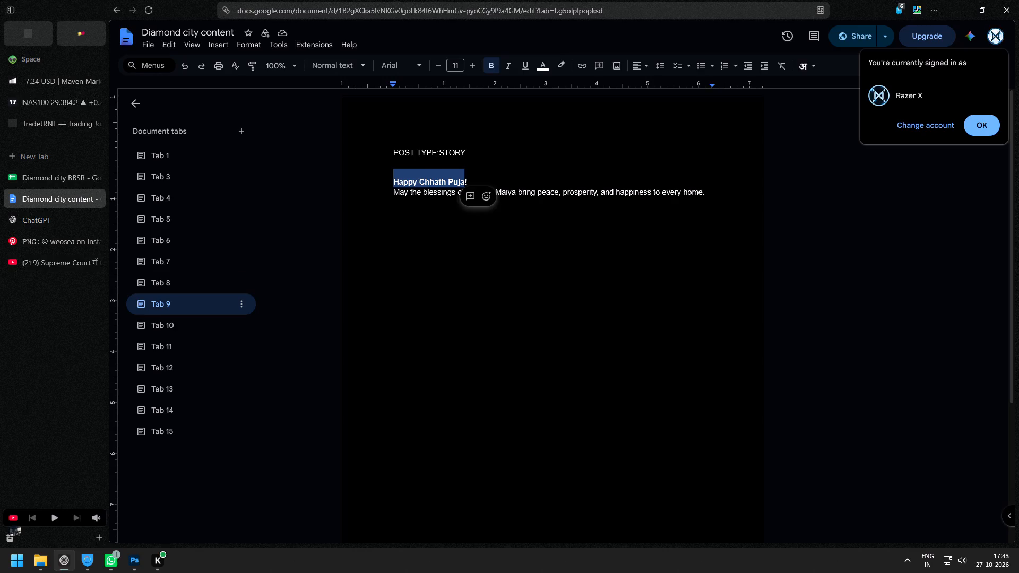
Switch to Pinterest and search for "chutt puja design".
{"action": "left_click", "coordinate": [59, 237]}
{"action": "left_click", "coordinate": [241, 48]}
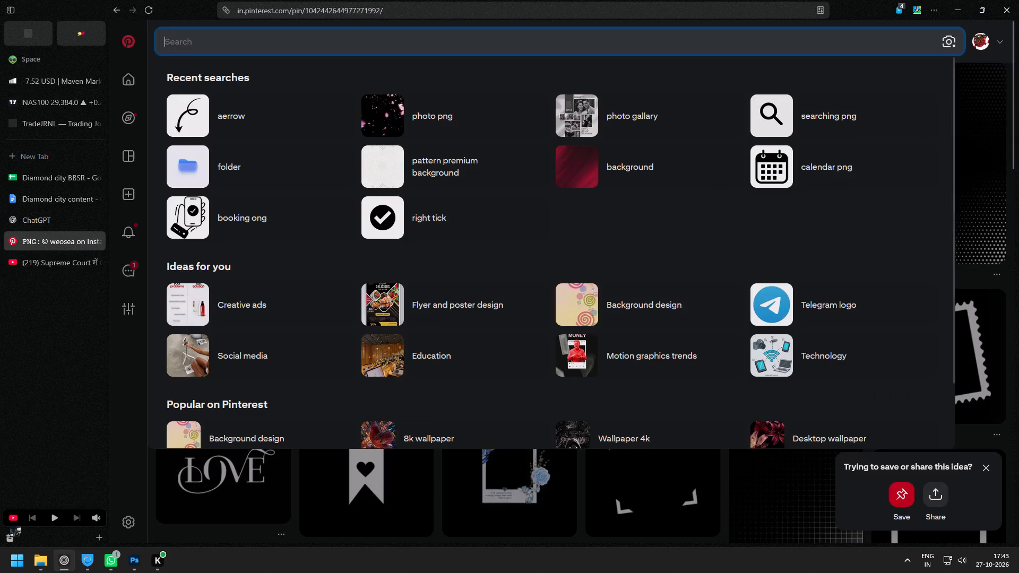
{"action": "type", "text": "chutt po"}
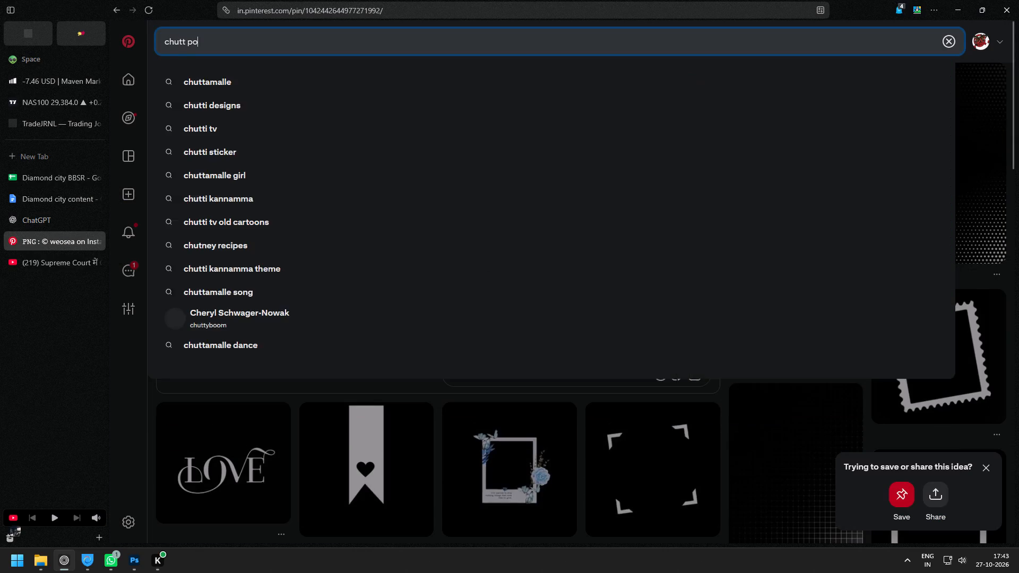
{"action": "key", "text": "BackSpace"}
{"action": "type", "text": "uja design"}
{"action": "key", "text": "space"}
{"action": "key", "text": "Return"}
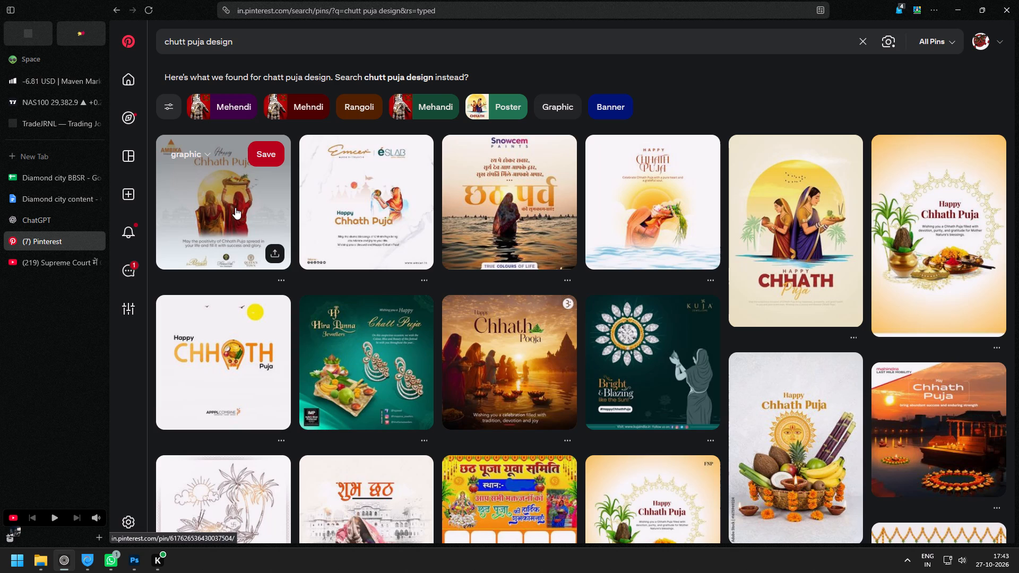
{"action": "scroll", "coordinate": [527, 350], "scroll_direction": "down", "scroll_amount": 1}
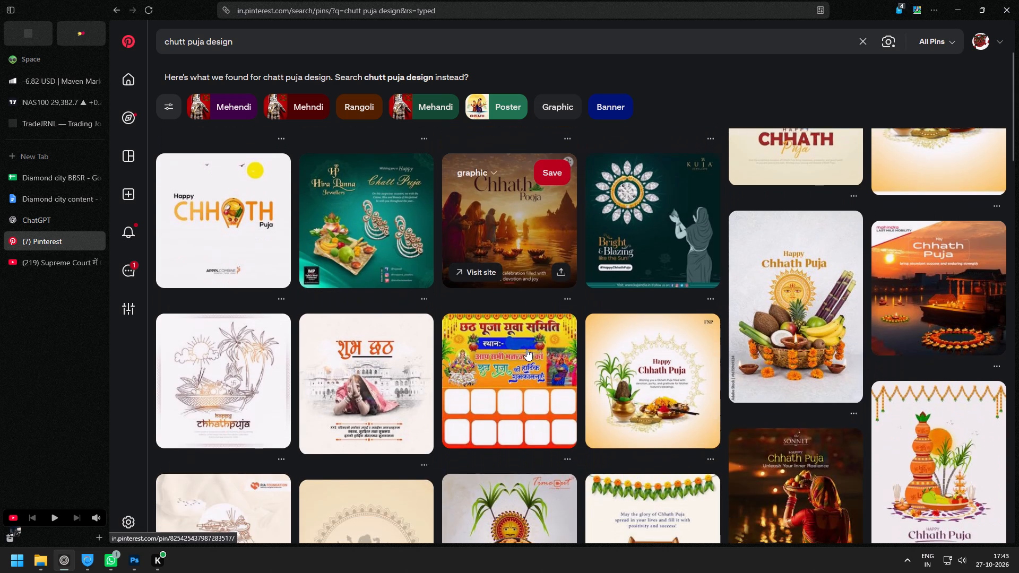
{"action": "scroll", "coordinate": [502, 328], "scroll_direction": "up", "scroll_amount": 2}
{"action": "scroll", "coordinate": [502, 328], "scroll_direction": "down", "scroll_amount": 1}
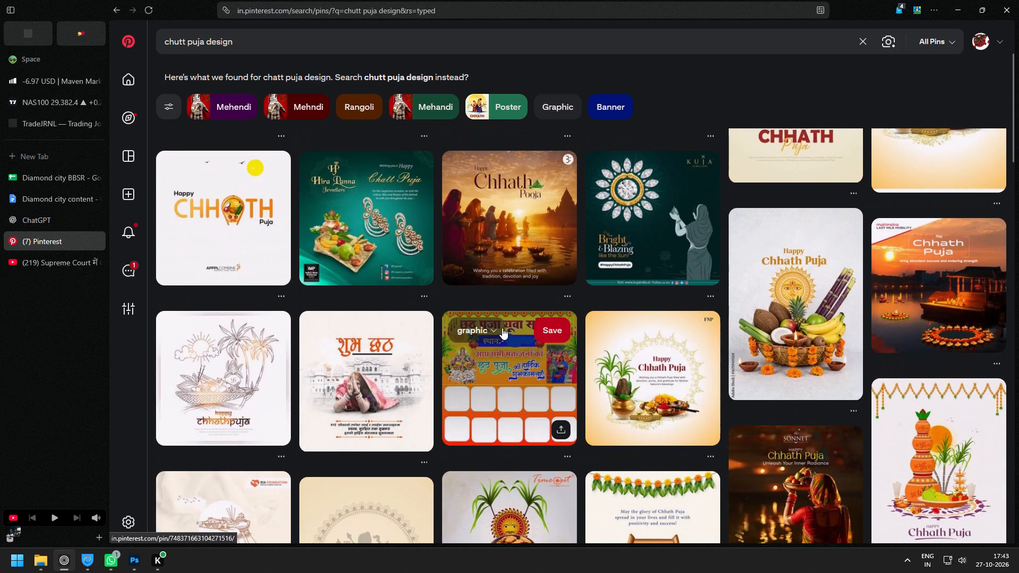
{"action": "scroll", "coordinate": [502, 328], "scroll_direction": "up", "scroll_amount": 2}
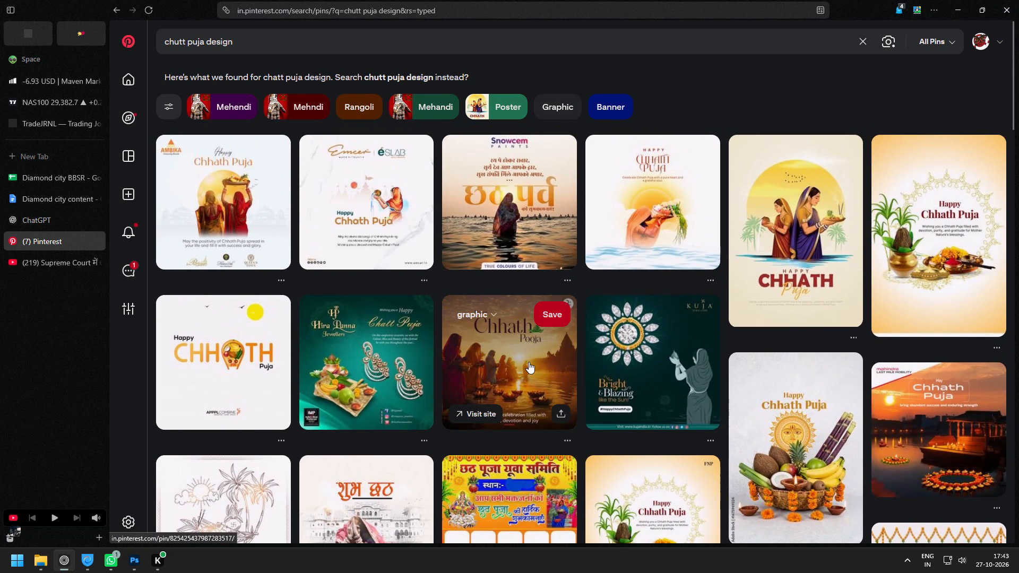
{"action": "left_click", "coordinate": [529, 362]}
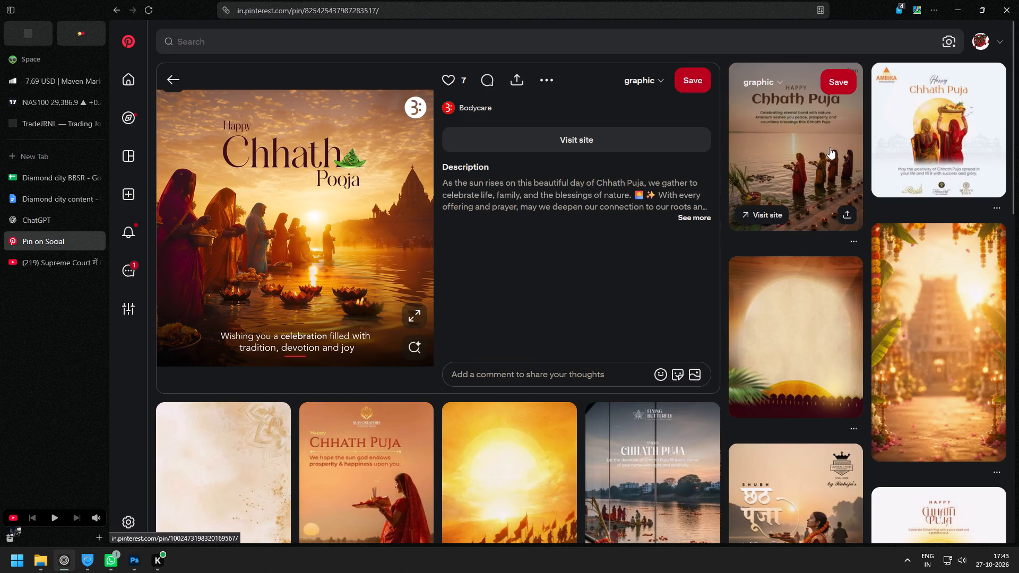
{"action": "scroll", "coordinate": [821, 152], "scroll_direction": "down", "scroll_amount": 2}
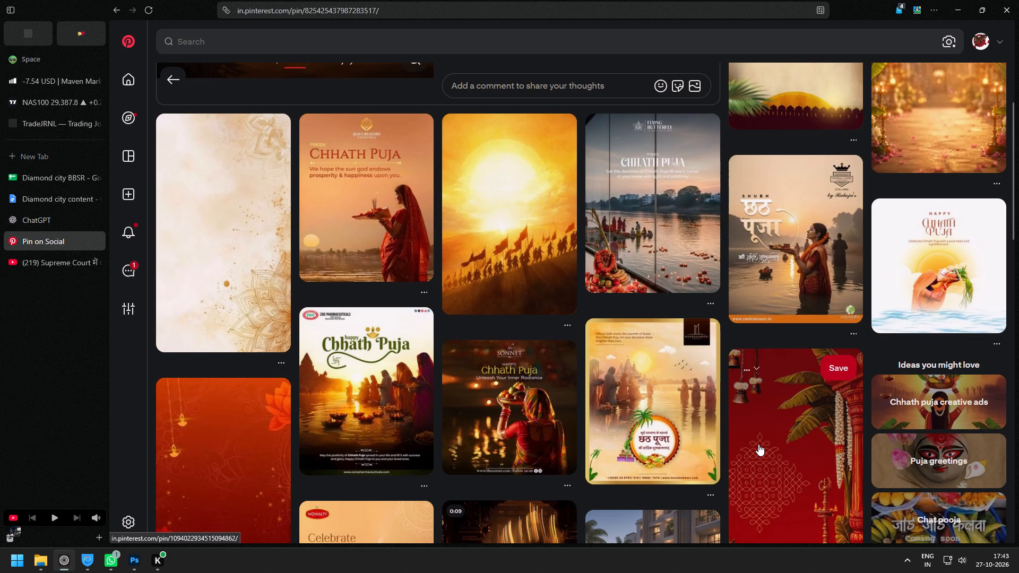
{"action": "scroll", "coordinate": [758, 444], "scroll_direction": "down", "scroll_amount": 2}
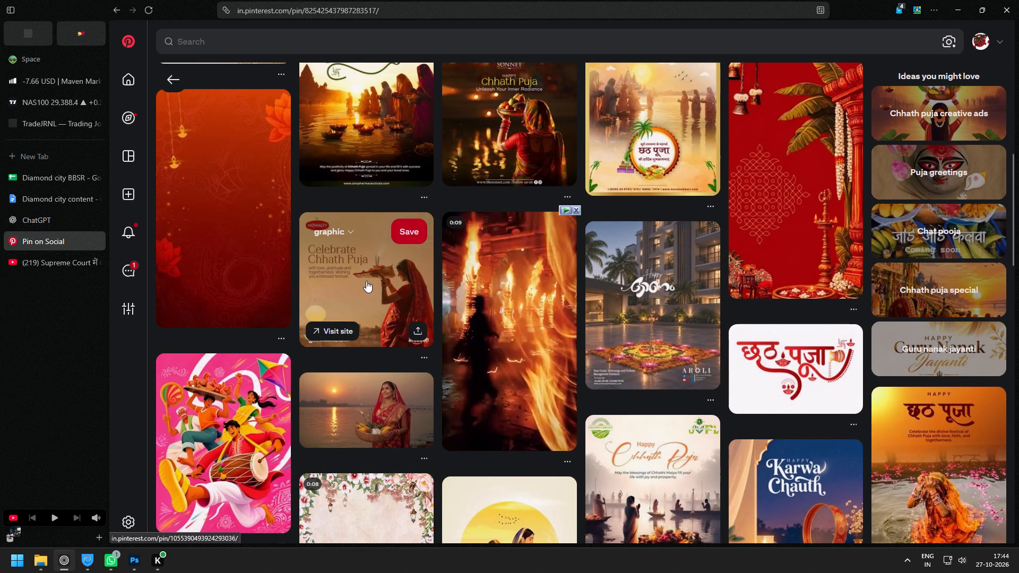
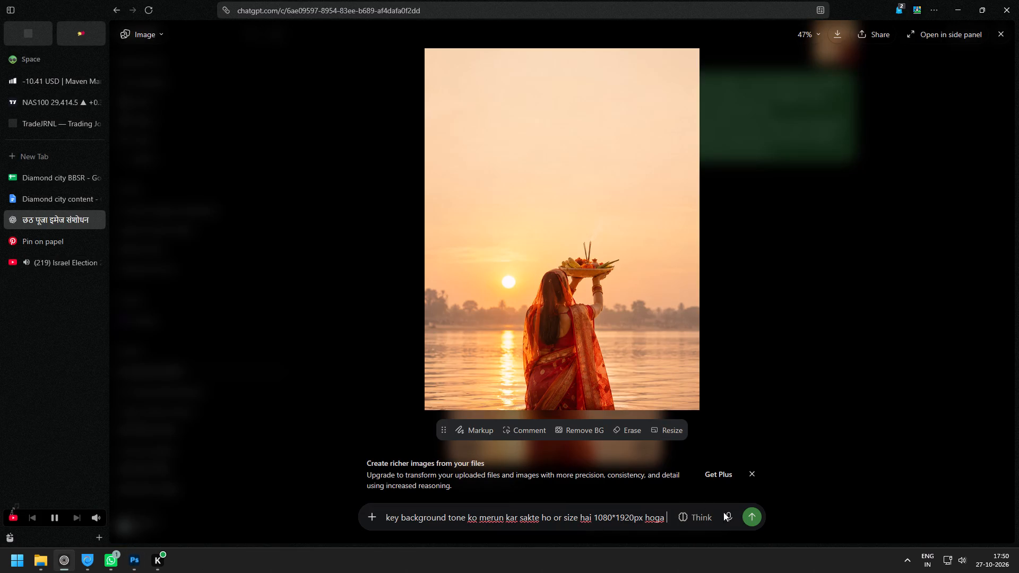
{"action": "left_click", "coordinate": [753, 518]}
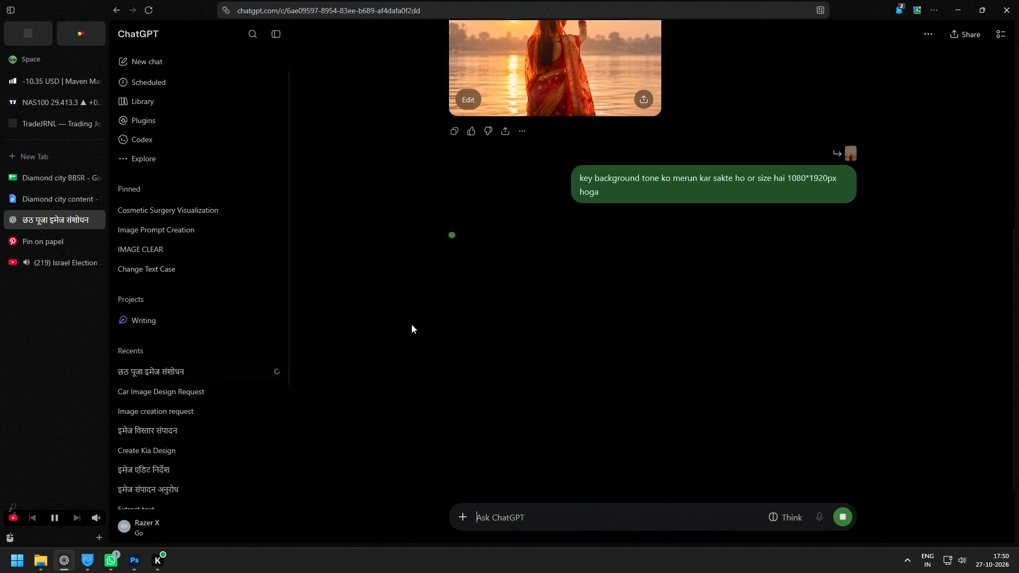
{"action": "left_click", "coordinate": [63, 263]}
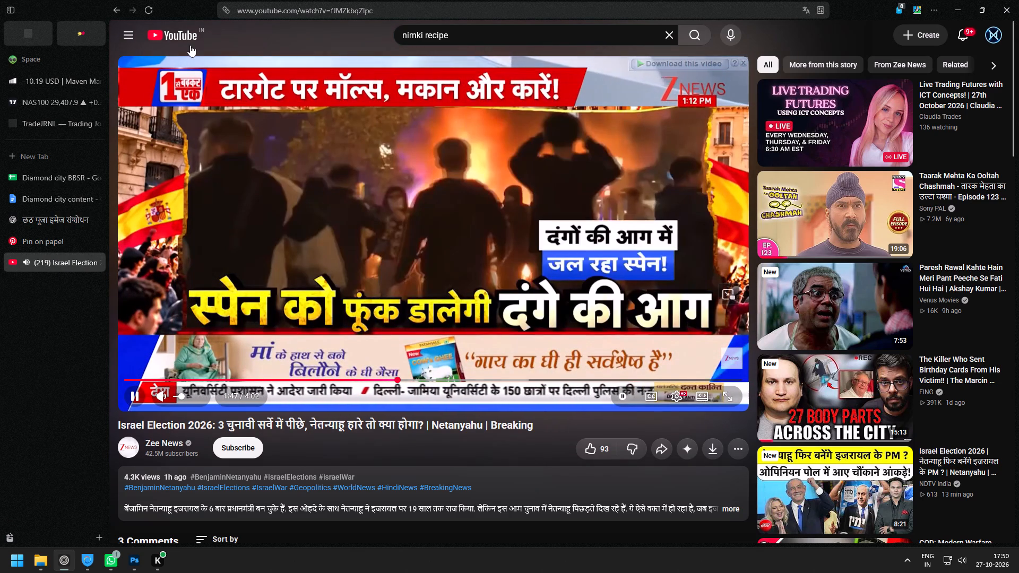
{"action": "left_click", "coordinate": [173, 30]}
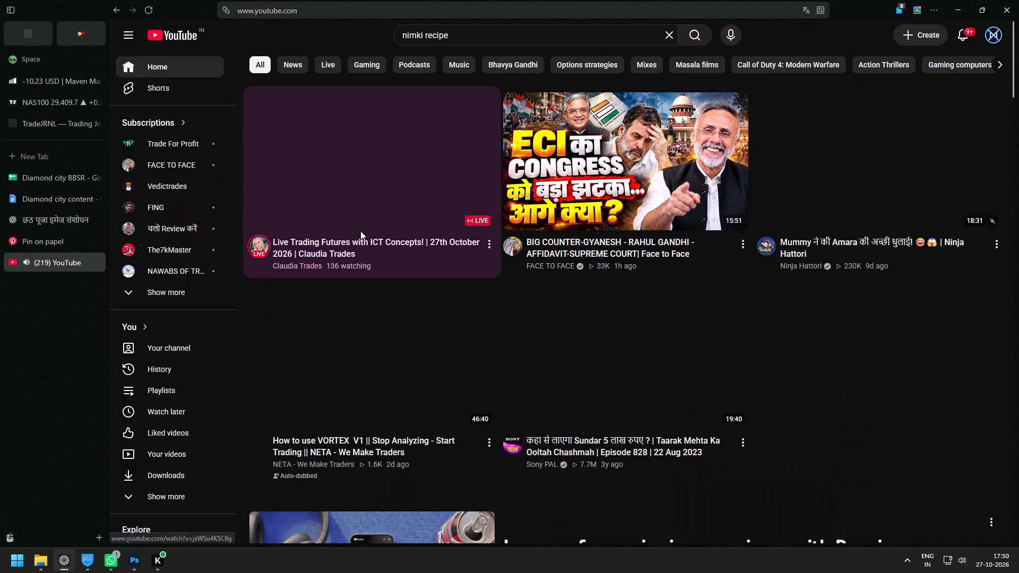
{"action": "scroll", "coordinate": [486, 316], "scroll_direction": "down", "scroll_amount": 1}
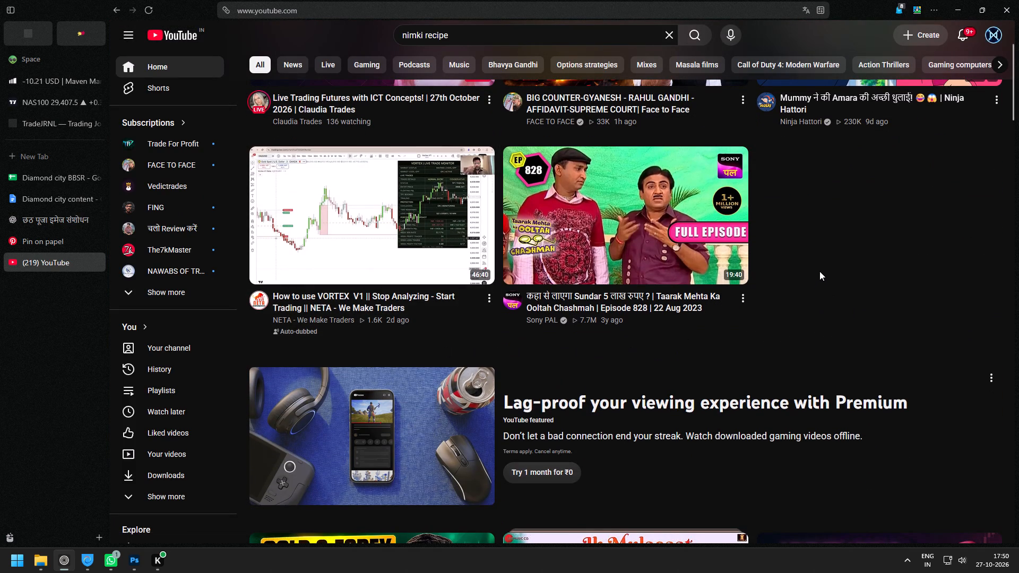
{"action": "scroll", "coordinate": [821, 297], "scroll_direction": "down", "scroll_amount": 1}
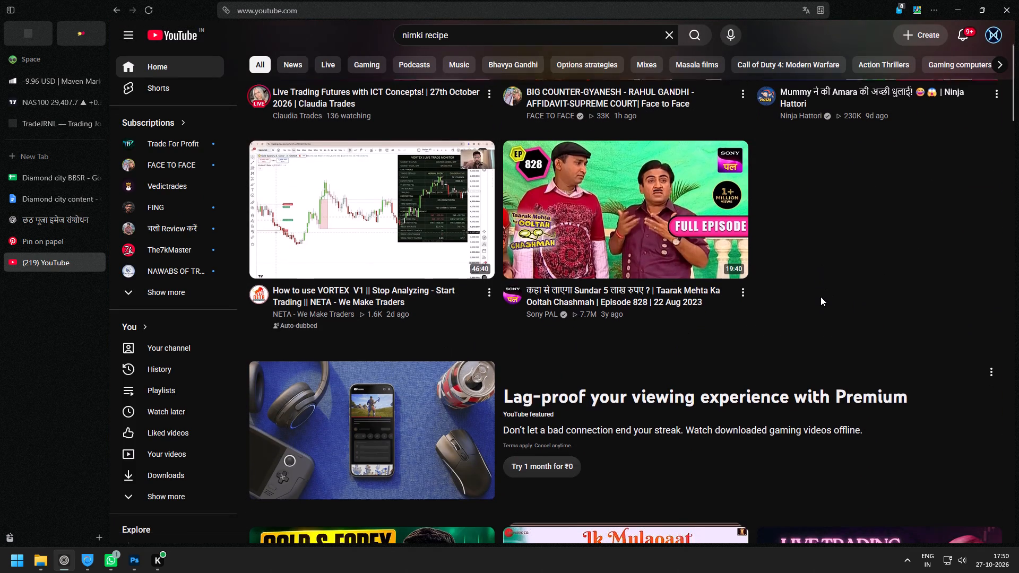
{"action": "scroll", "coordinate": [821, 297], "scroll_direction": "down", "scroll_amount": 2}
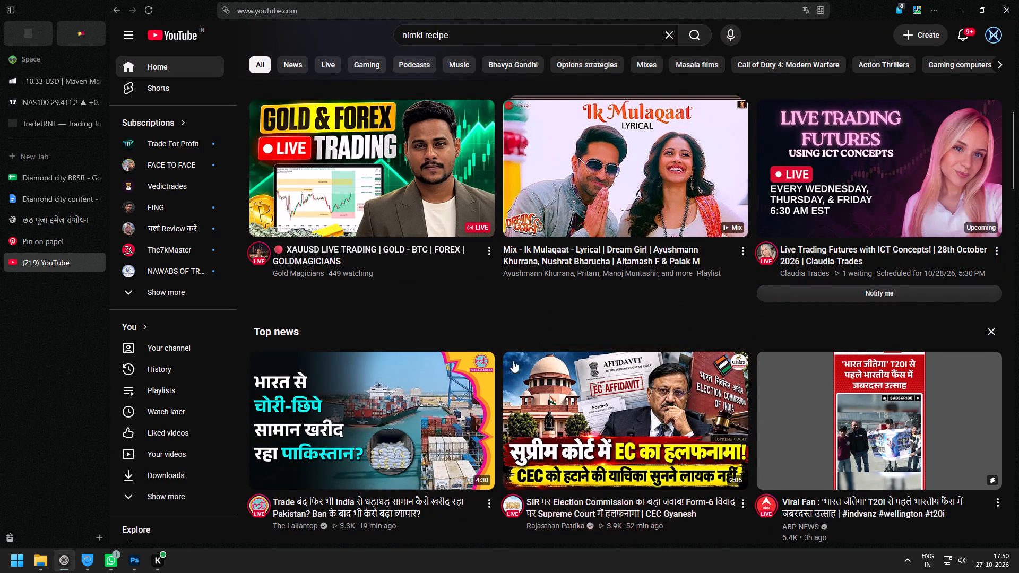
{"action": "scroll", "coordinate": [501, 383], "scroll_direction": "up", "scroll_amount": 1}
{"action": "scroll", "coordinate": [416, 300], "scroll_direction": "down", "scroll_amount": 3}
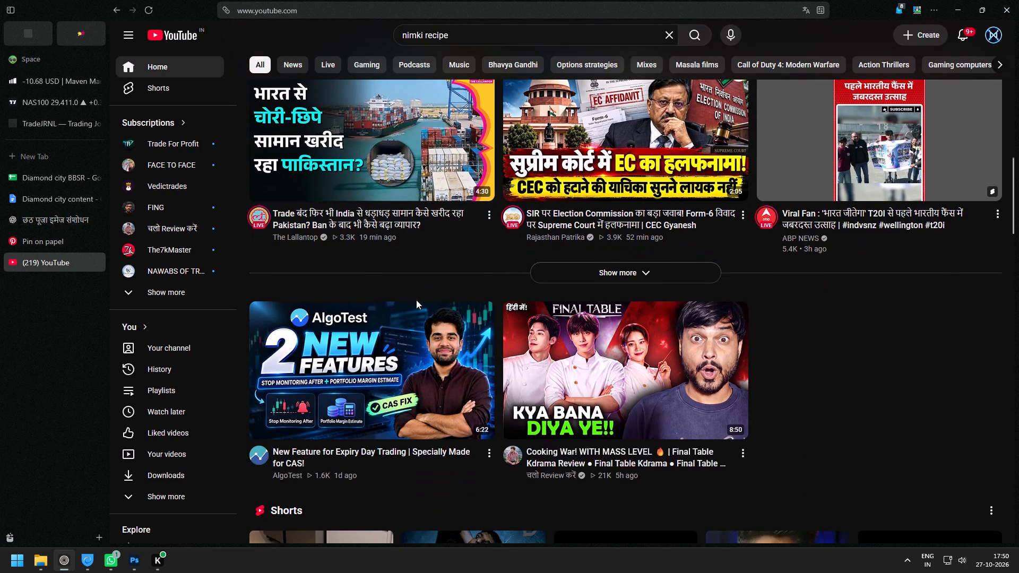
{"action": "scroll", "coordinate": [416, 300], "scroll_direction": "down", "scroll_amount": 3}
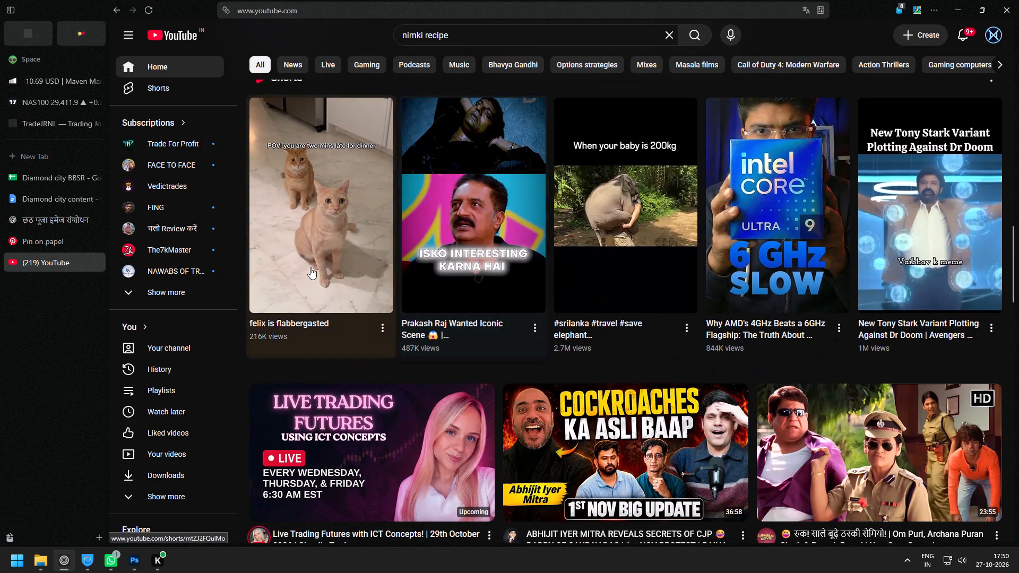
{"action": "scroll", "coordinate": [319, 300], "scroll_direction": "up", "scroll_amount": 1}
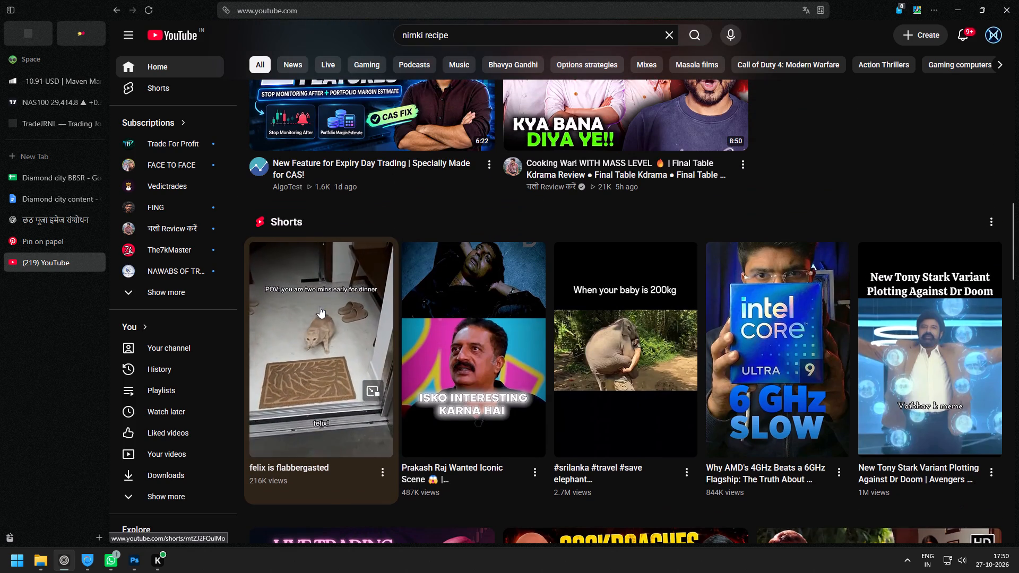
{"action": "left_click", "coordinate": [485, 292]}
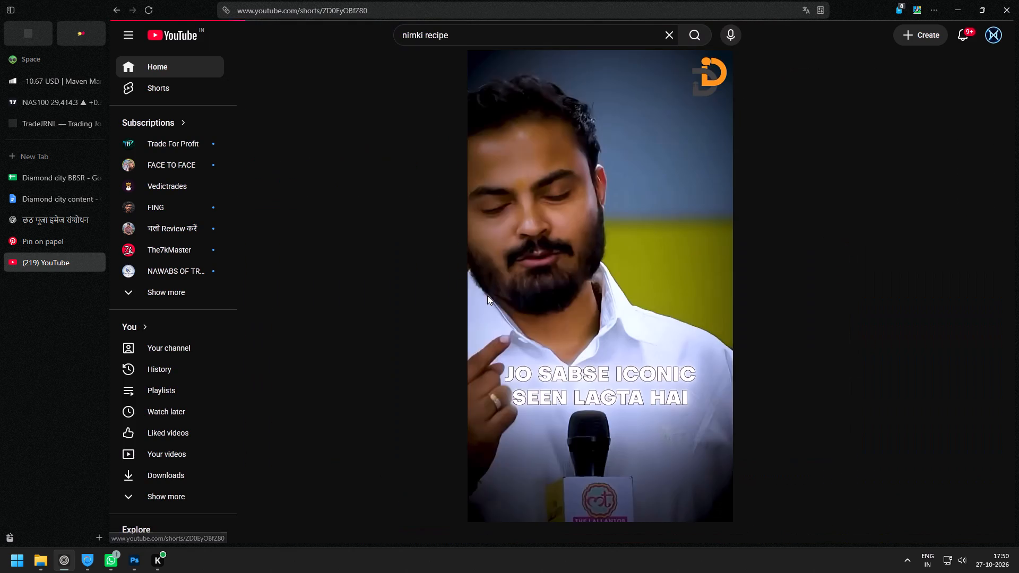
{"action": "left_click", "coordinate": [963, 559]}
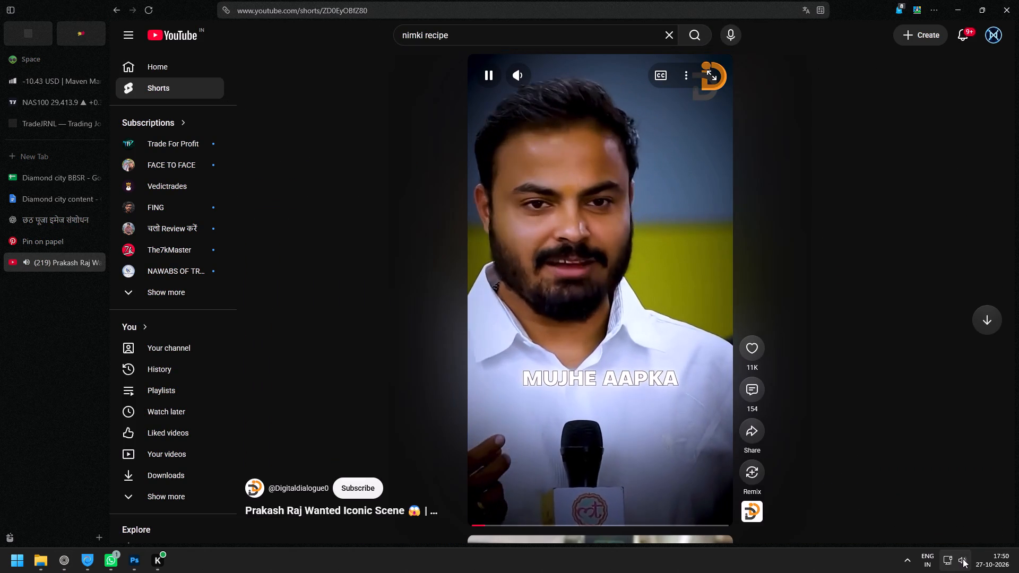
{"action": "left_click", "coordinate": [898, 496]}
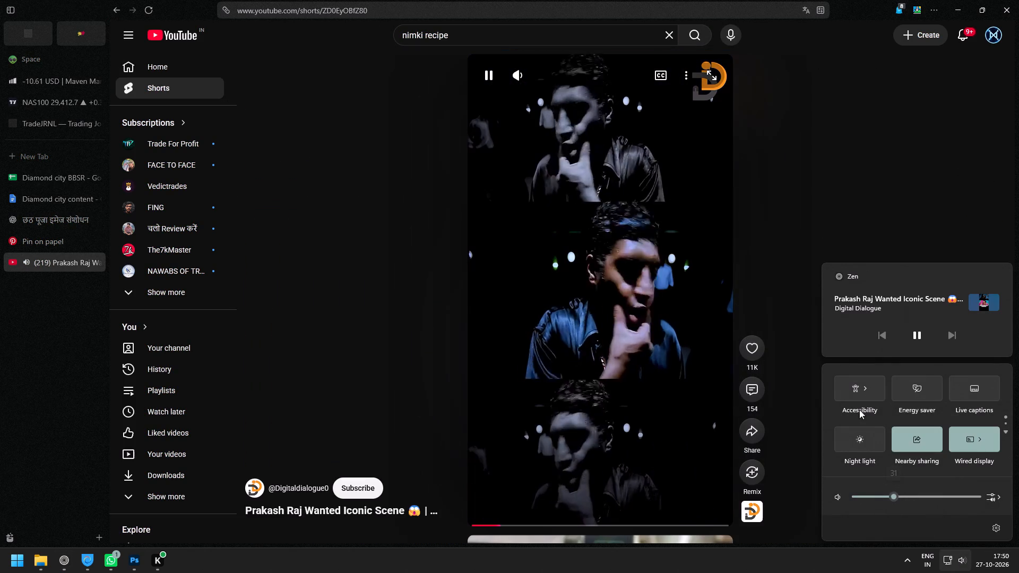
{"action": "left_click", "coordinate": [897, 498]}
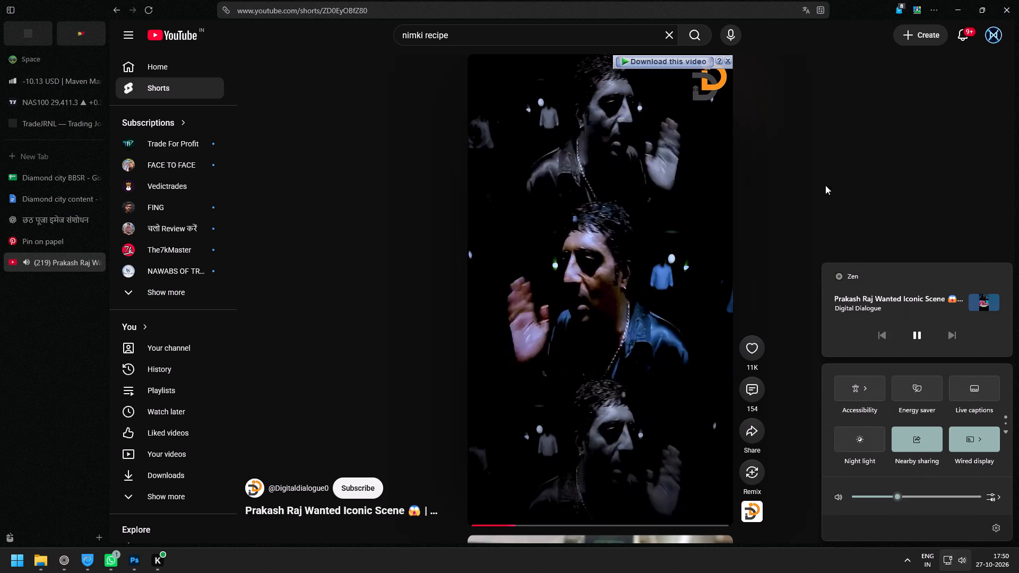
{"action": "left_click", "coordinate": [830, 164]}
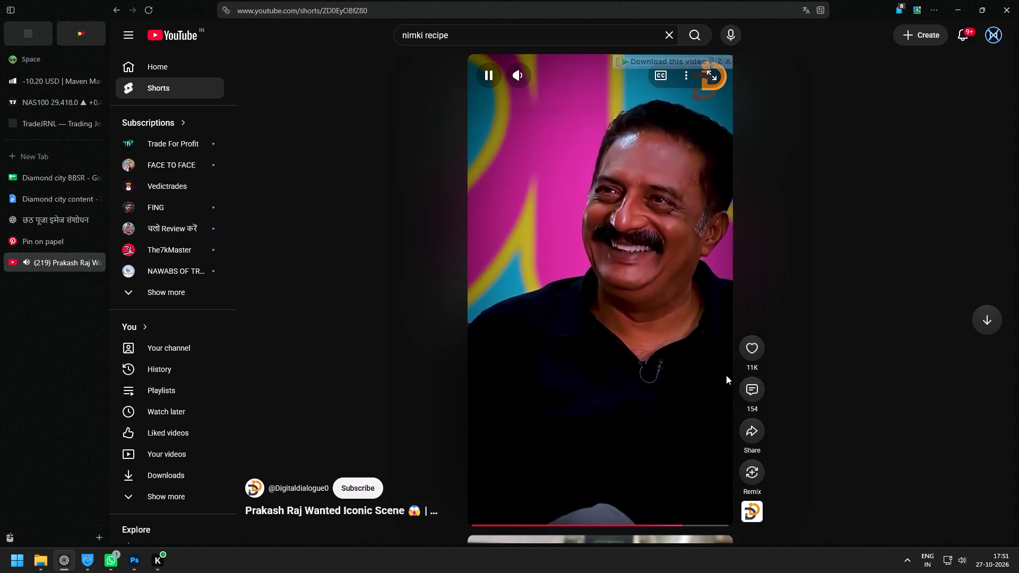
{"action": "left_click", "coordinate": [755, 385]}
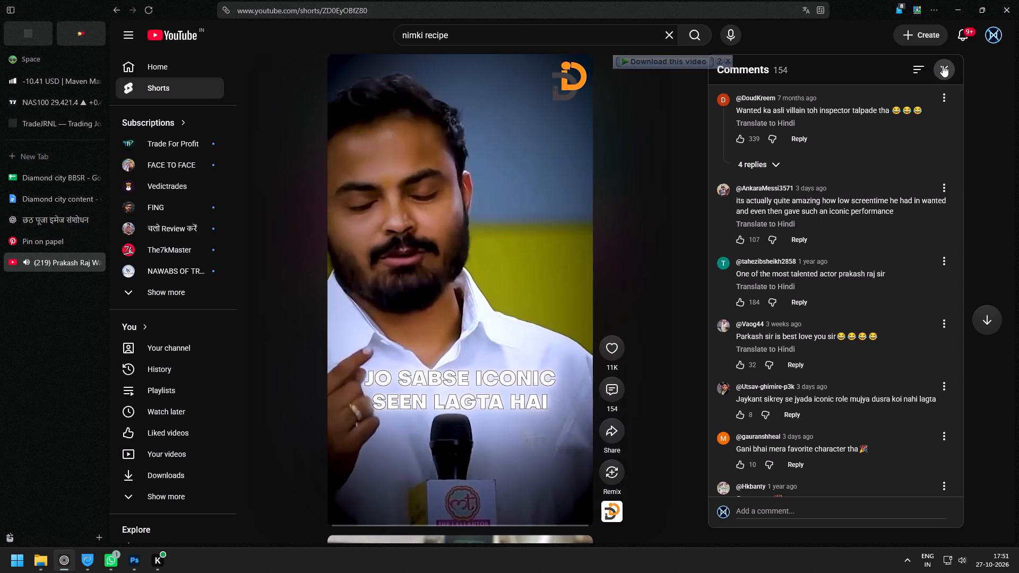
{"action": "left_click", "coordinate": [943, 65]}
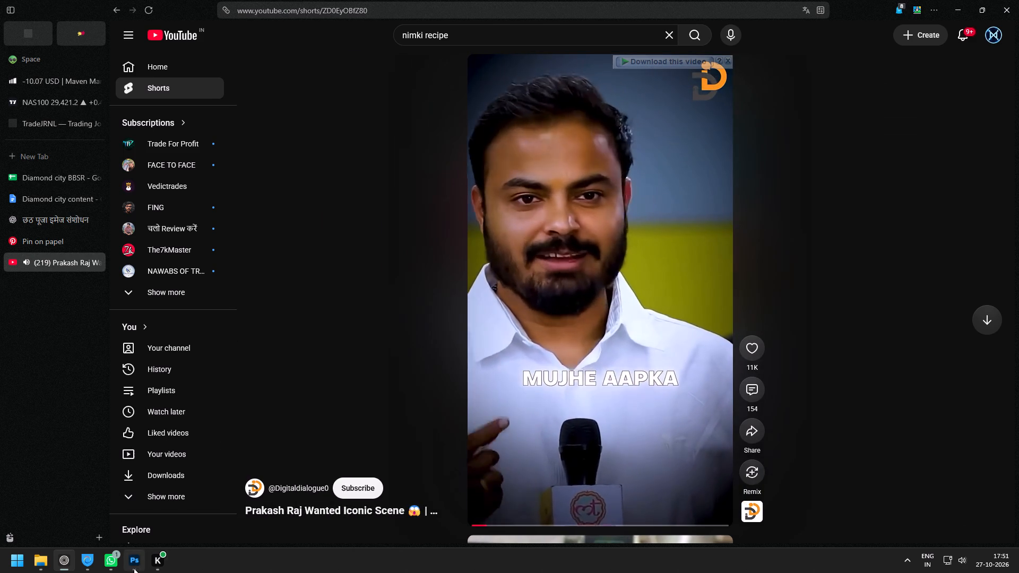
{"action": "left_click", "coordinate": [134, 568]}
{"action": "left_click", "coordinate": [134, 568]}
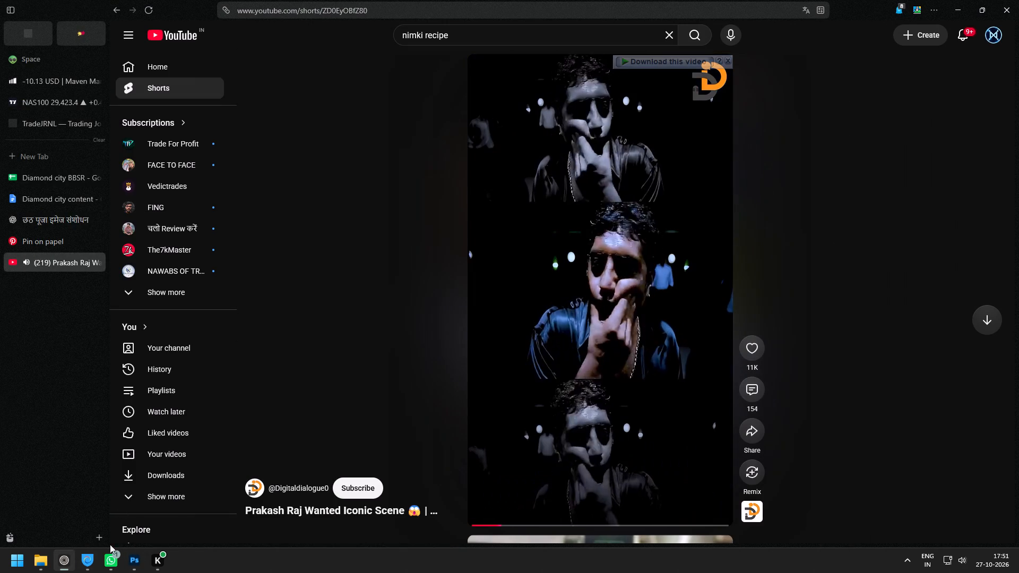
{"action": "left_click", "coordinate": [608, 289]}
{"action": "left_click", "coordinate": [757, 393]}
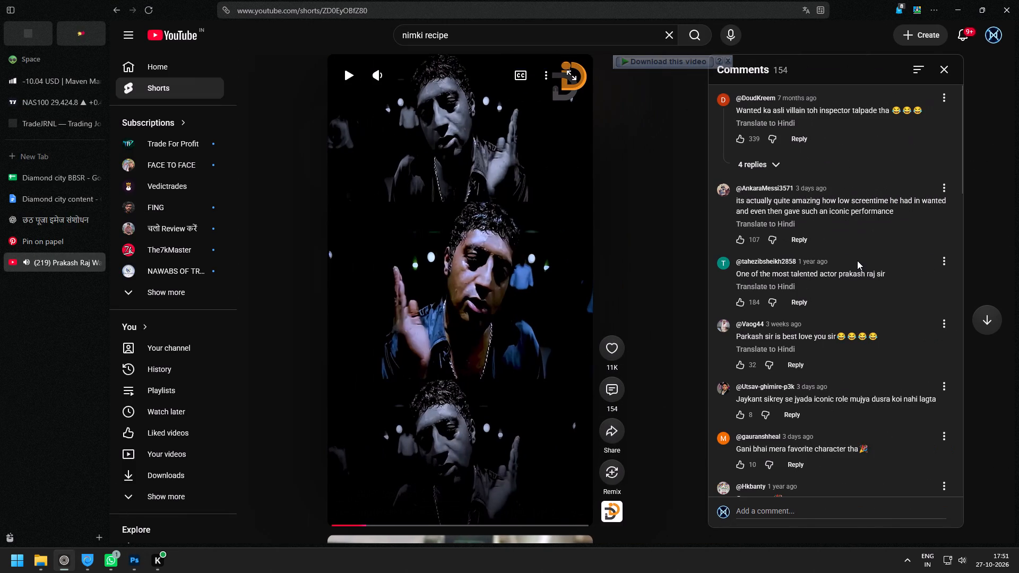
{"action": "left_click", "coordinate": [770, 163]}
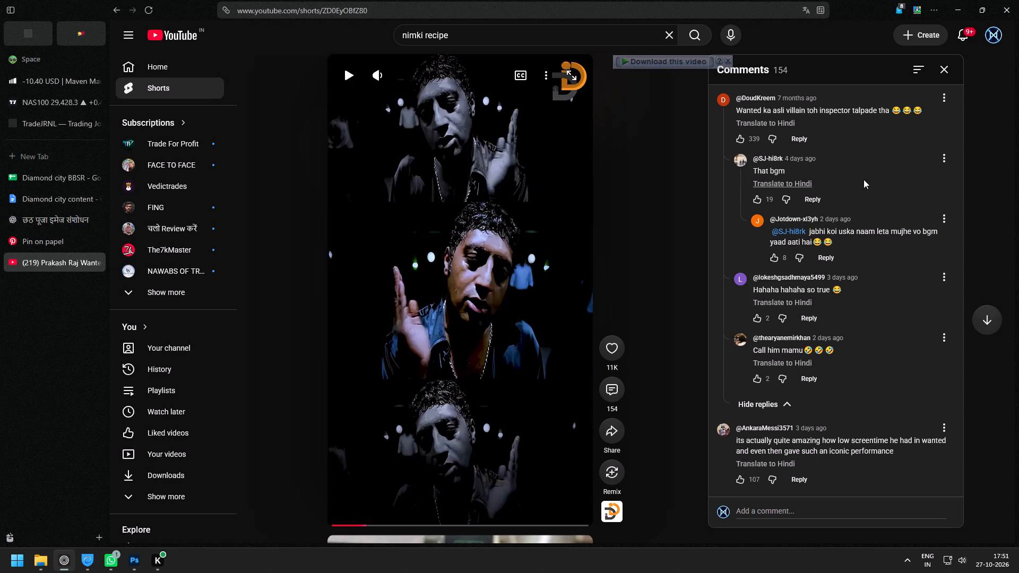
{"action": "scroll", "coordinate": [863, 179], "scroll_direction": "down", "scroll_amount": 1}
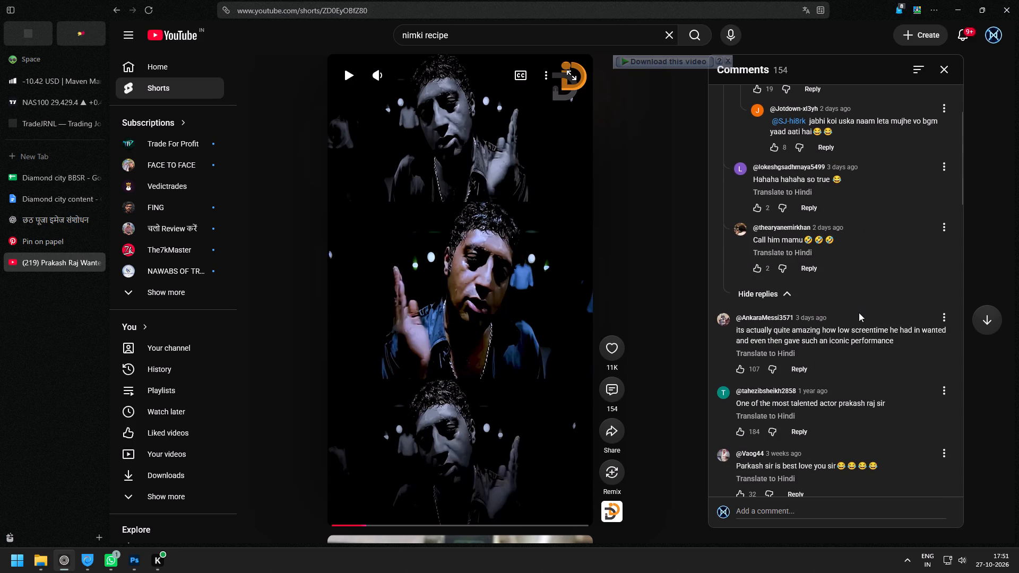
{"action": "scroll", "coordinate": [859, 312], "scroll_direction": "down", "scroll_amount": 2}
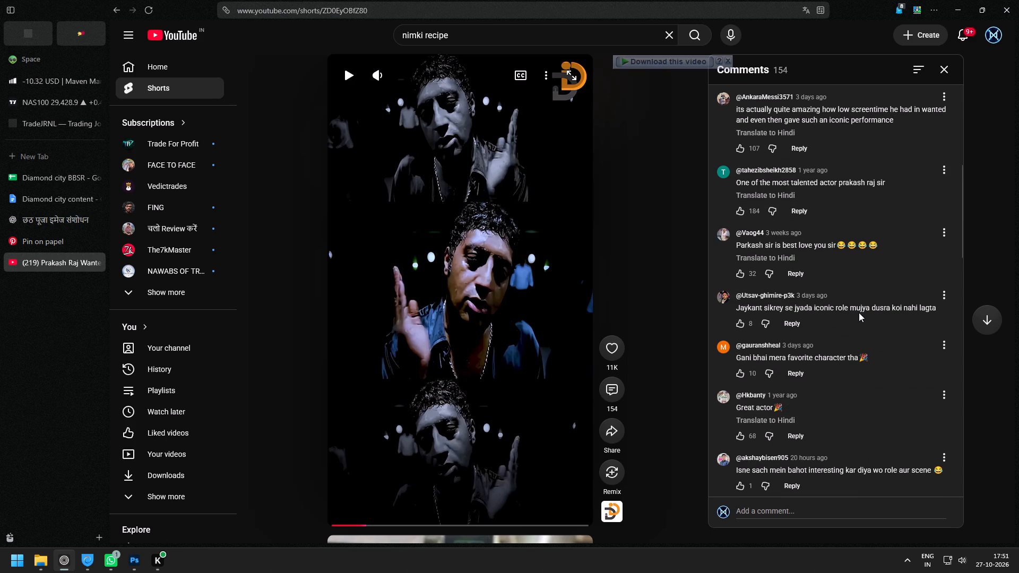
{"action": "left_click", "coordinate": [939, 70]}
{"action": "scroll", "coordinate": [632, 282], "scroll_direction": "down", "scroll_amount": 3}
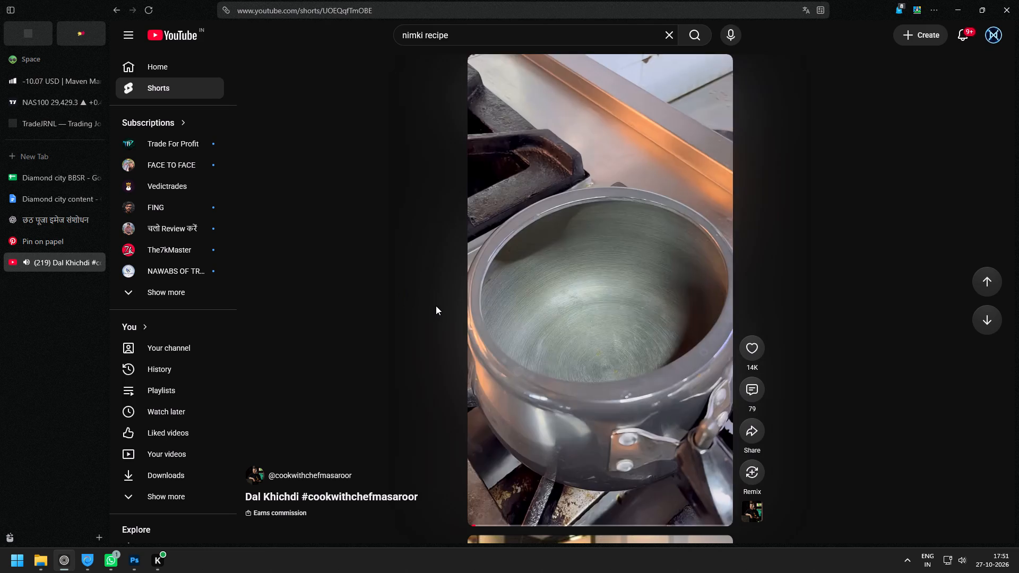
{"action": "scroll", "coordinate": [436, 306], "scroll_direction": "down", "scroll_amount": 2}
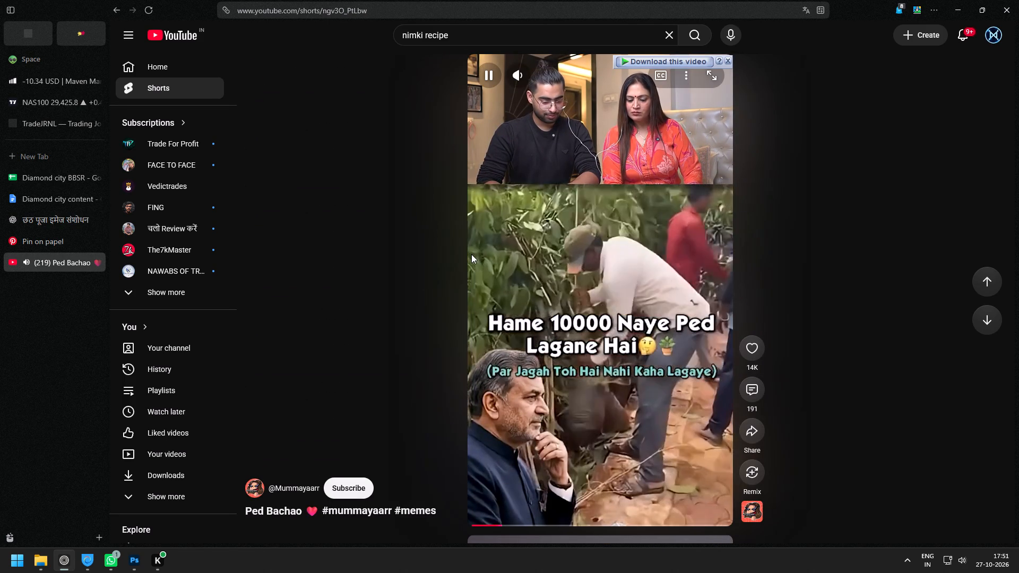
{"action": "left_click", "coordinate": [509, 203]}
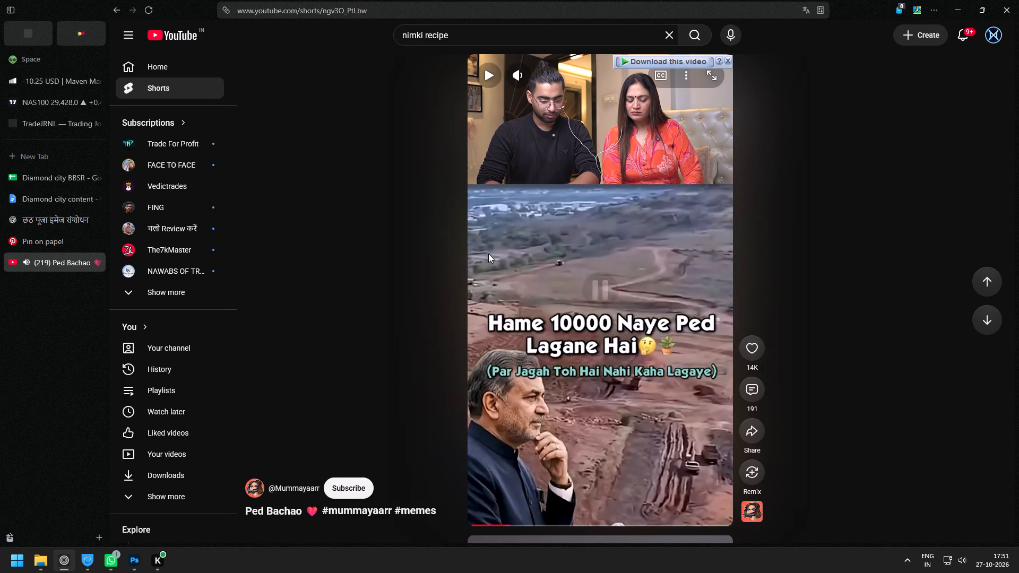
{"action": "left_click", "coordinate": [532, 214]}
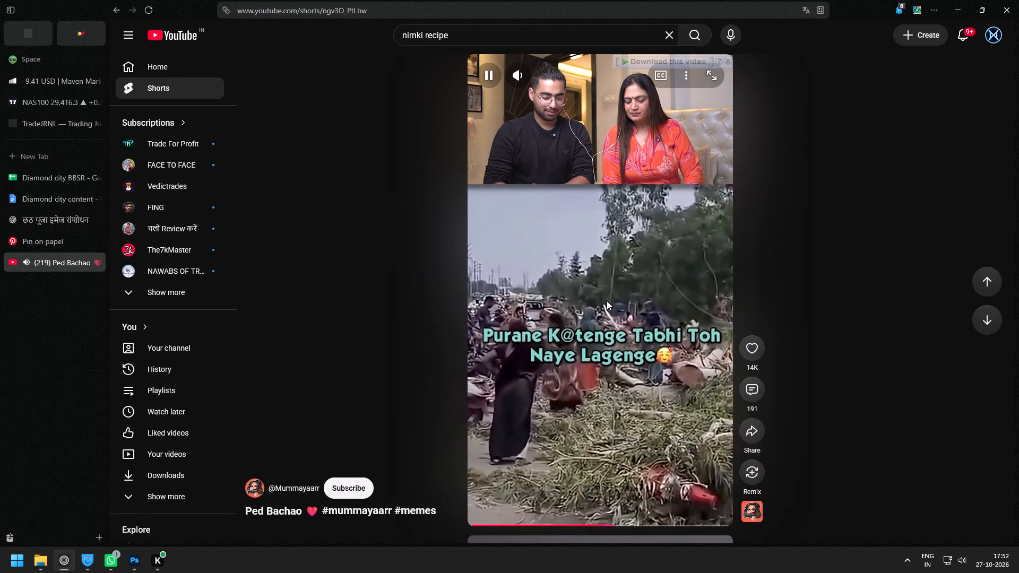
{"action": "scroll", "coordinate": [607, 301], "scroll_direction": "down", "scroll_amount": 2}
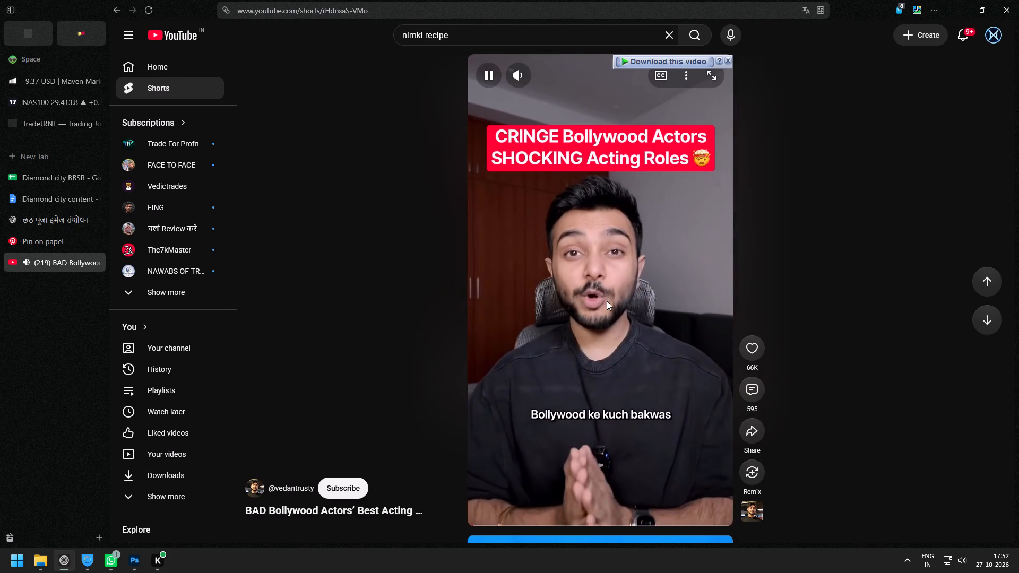
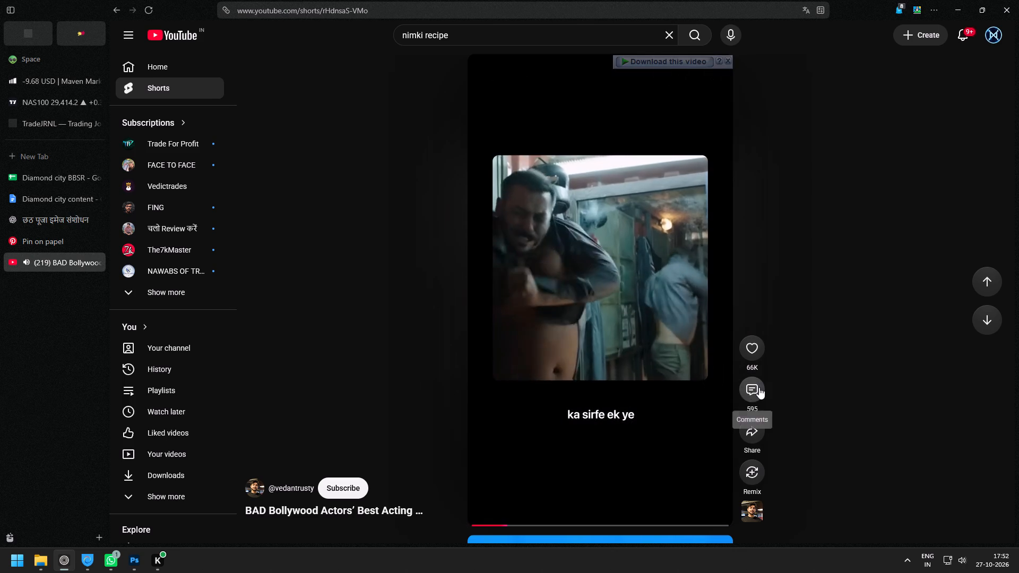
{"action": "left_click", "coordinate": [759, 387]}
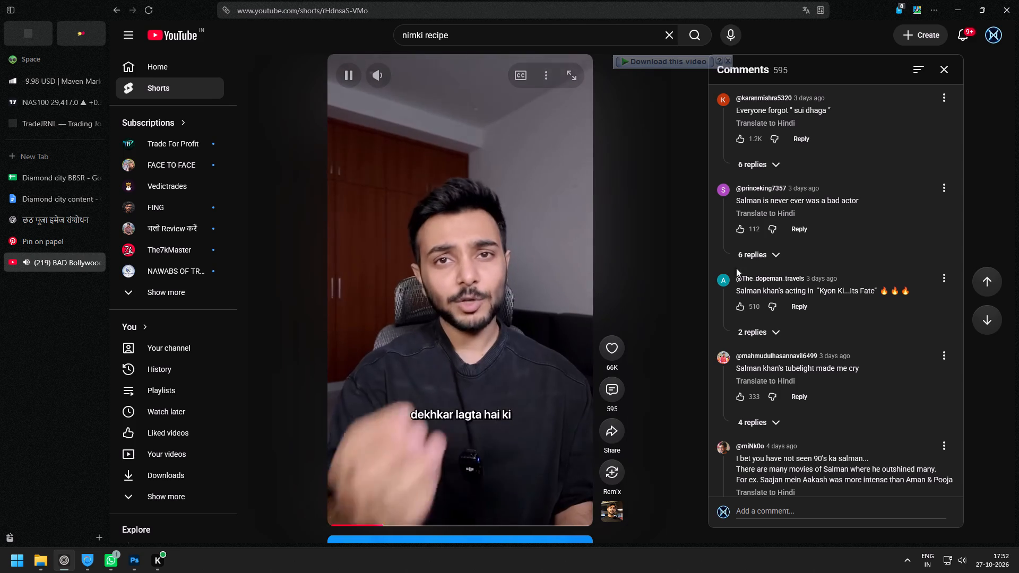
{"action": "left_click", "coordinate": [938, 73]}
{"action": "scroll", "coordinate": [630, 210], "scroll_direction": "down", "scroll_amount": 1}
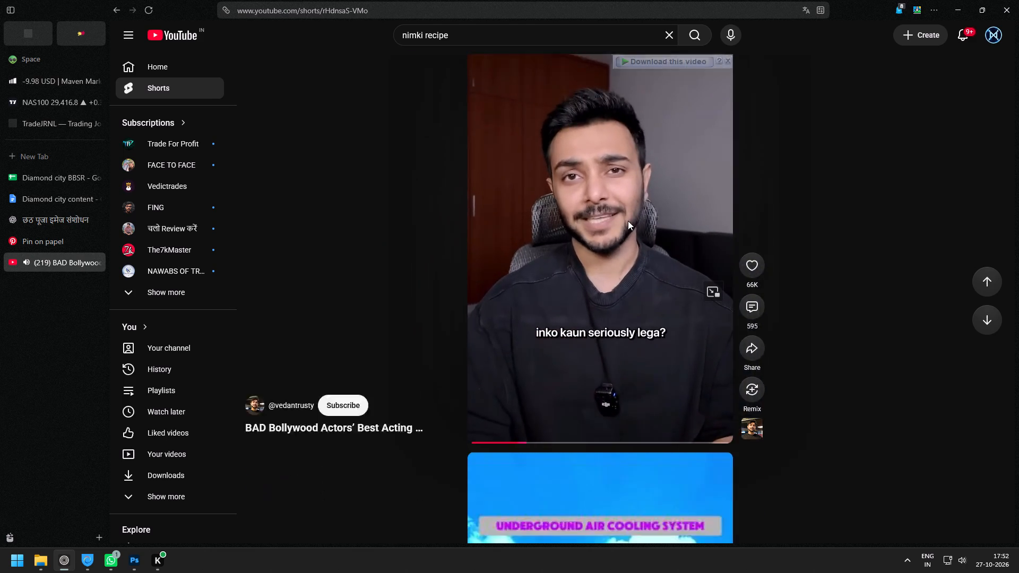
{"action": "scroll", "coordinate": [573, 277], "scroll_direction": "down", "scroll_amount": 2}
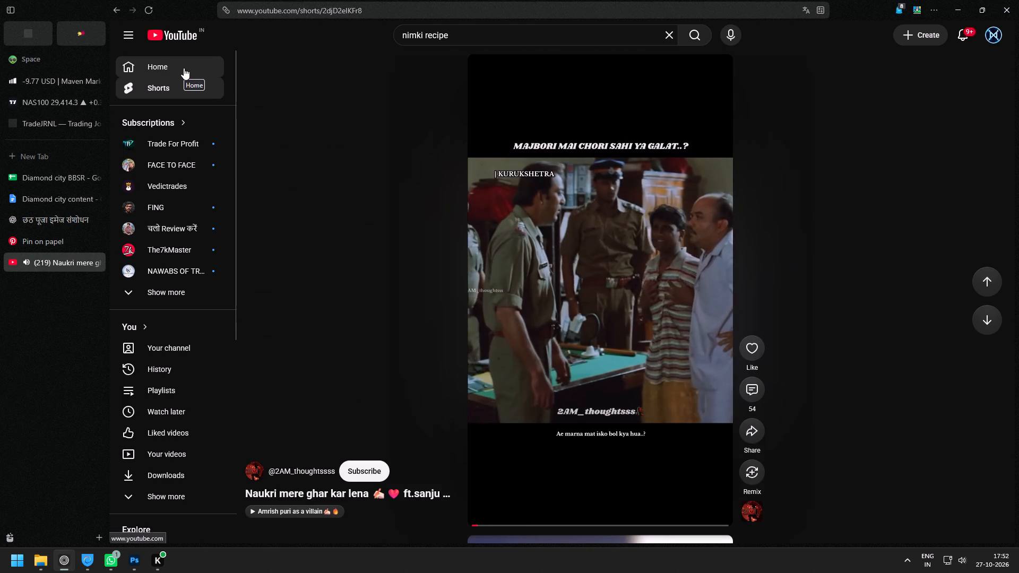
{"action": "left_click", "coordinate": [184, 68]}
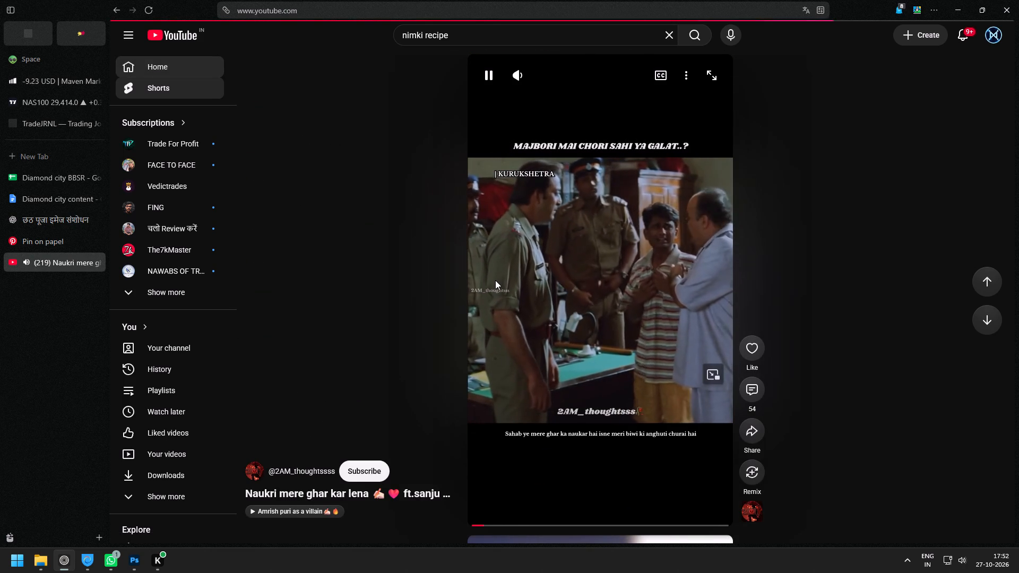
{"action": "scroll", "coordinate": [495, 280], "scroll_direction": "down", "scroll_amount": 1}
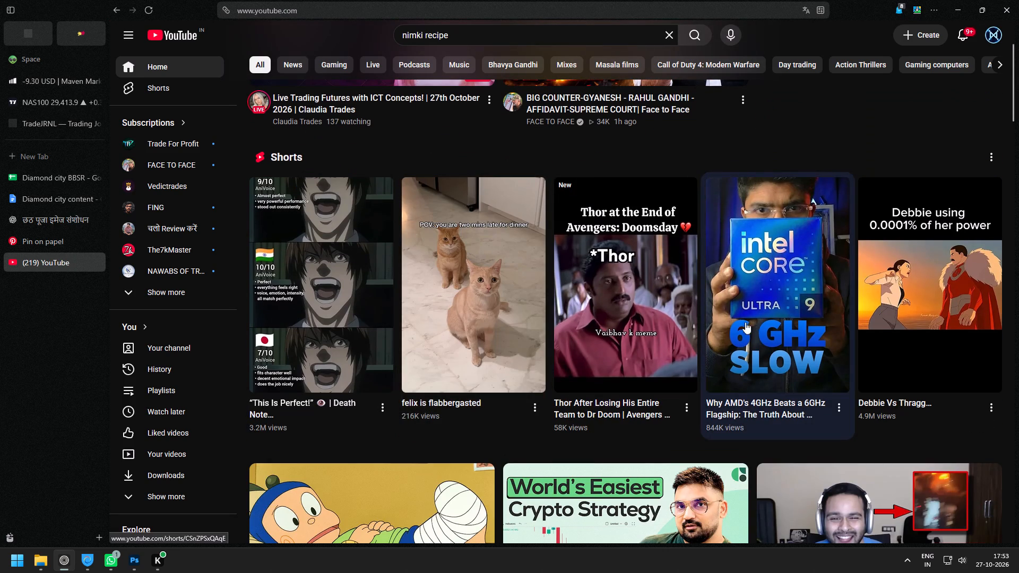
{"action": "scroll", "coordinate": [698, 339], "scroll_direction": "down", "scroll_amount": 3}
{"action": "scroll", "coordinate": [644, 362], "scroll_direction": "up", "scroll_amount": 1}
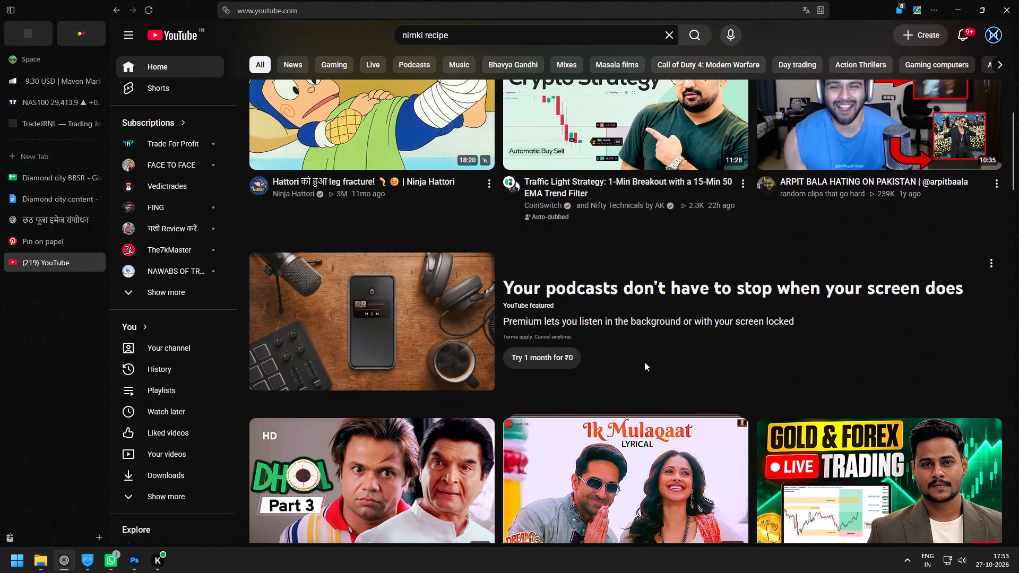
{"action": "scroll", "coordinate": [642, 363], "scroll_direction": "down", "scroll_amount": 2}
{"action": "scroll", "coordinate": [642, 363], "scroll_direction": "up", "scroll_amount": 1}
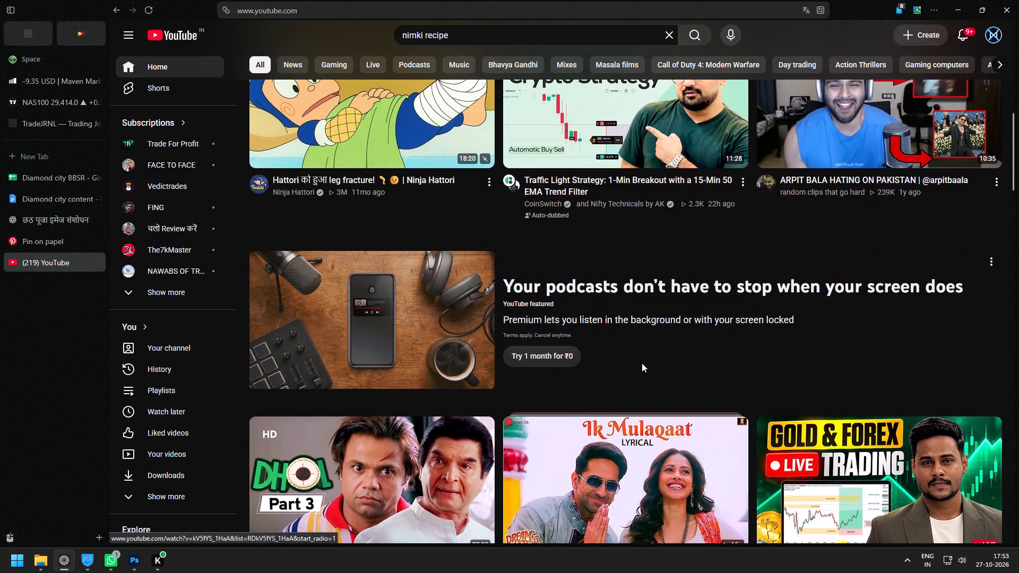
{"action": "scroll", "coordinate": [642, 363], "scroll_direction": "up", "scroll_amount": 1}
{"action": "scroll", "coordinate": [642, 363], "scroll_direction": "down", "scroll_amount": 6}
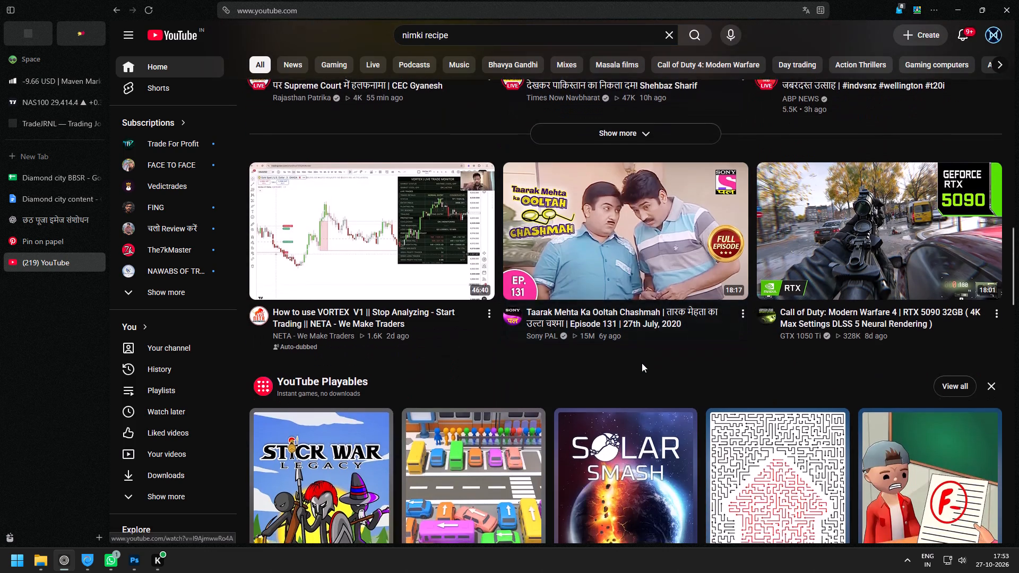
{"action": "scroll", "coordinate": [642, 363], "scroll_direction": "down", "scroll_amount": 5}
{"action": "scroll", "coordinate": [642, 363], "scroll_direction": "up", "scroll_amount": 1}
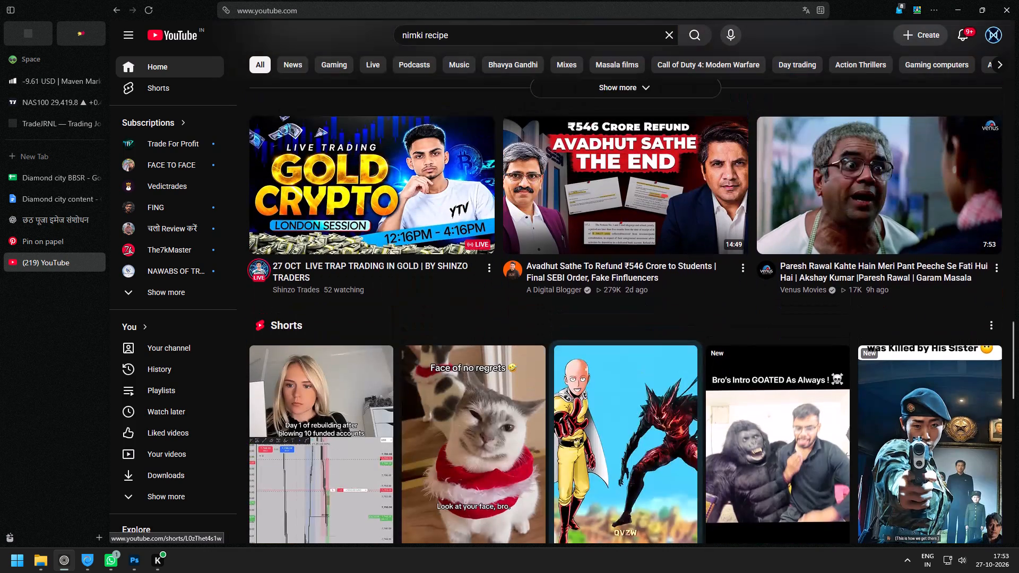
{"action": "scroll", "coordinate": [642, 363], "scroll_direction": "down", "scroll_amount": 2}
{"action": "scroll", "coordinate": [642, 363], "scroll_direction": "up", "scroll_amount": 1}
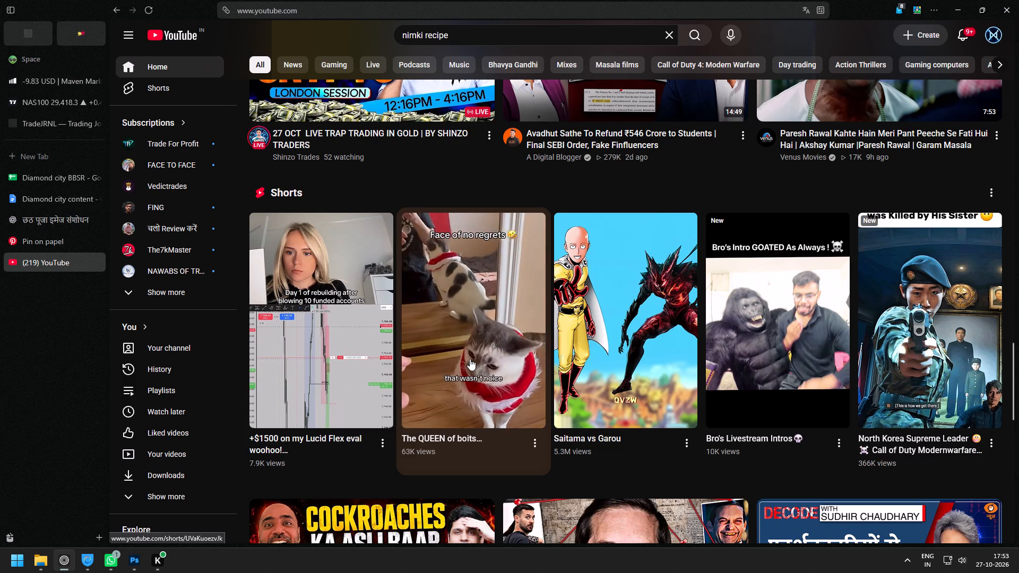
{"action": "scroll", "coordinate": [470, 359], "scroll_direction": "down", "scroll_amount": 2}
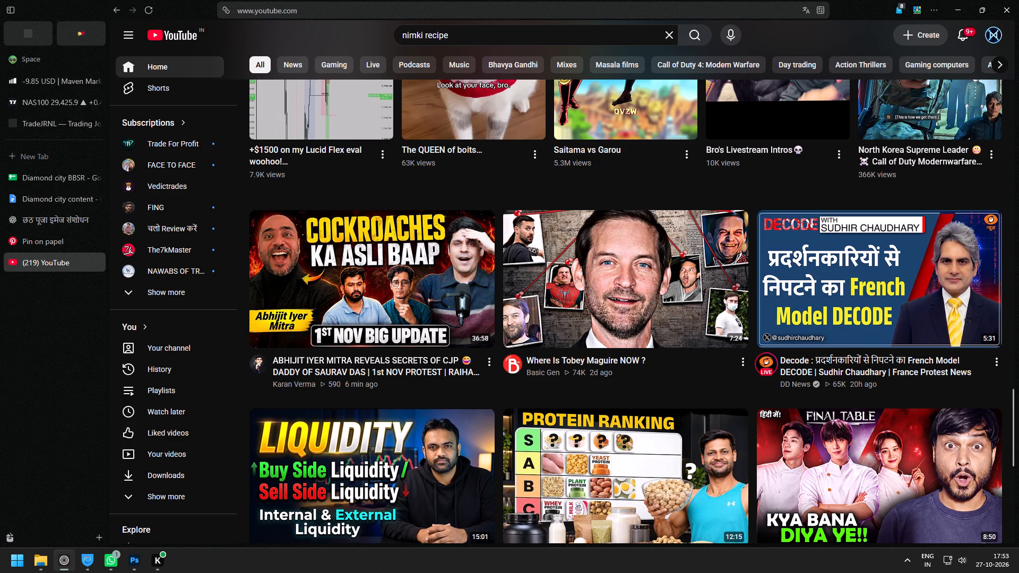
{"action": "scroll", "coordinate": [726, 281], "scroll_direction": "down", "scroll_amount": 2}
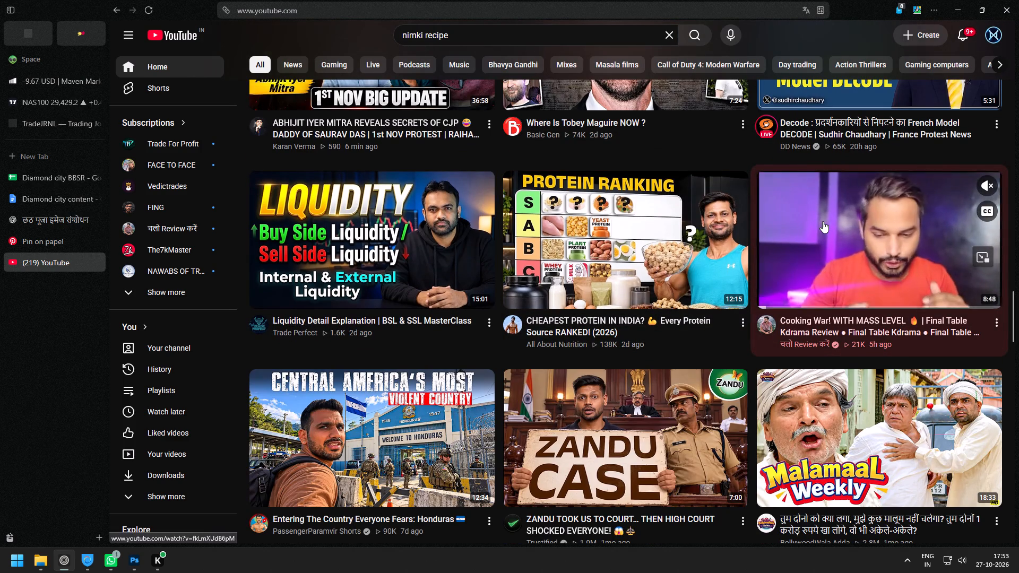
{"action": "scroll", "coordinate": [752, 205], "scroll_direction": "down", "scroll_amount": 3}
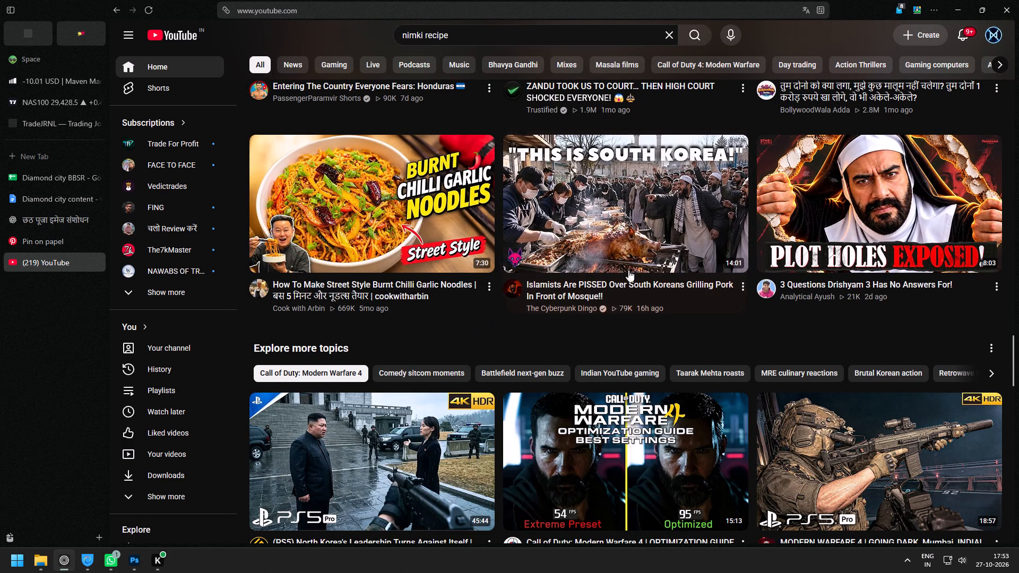
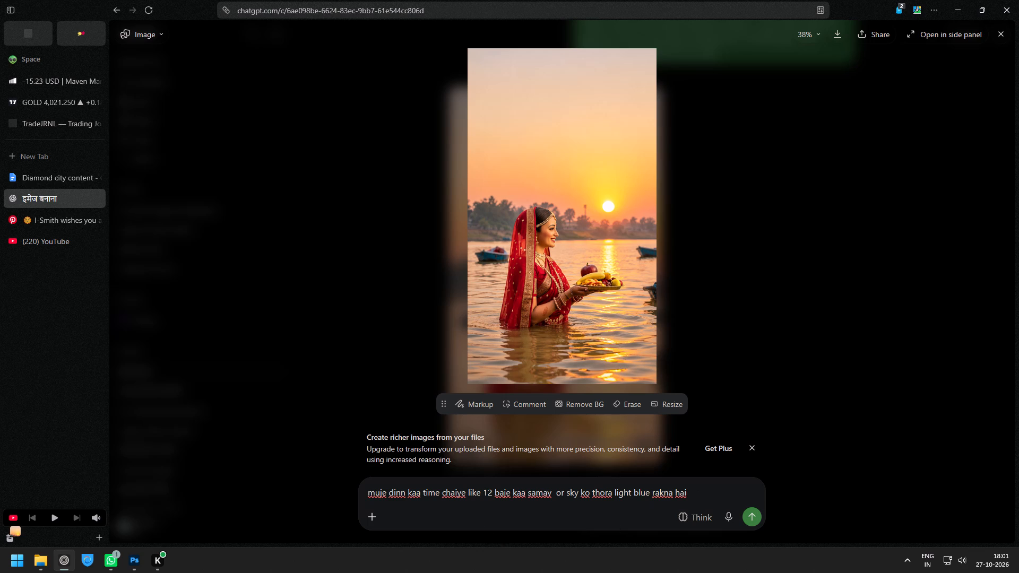
{"action": "left_click", "coordinate": [615, 492]}
{"action": "type", "text": "very"}
{"action": "key", "text": "space"}
{"action": "key", "text": "Return"}
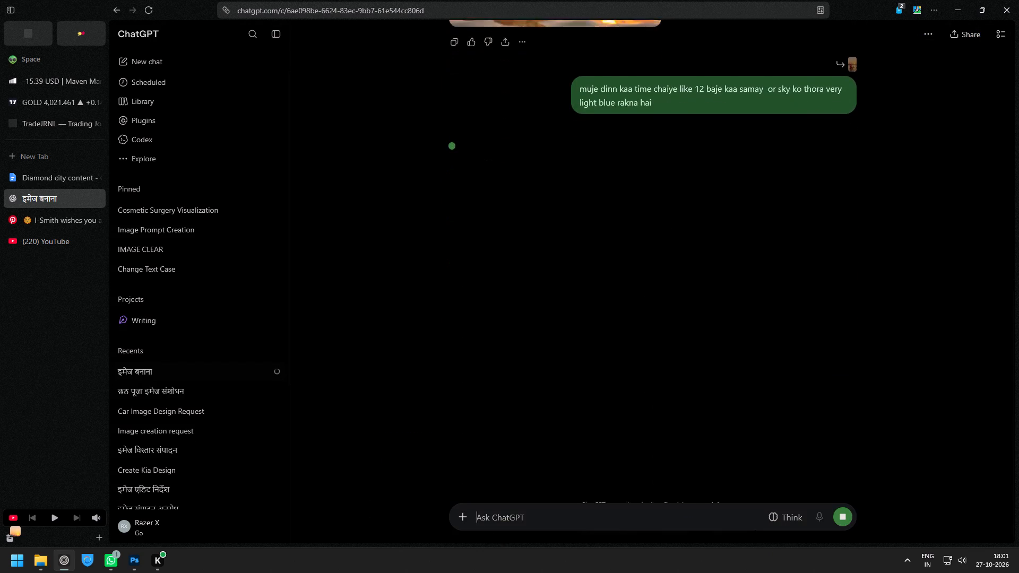
Browse the YouTube home feed and look at the Live Trading Futures with ICT Concepts stream.
{"action": "left_click", "coordinate": [51, 241]}
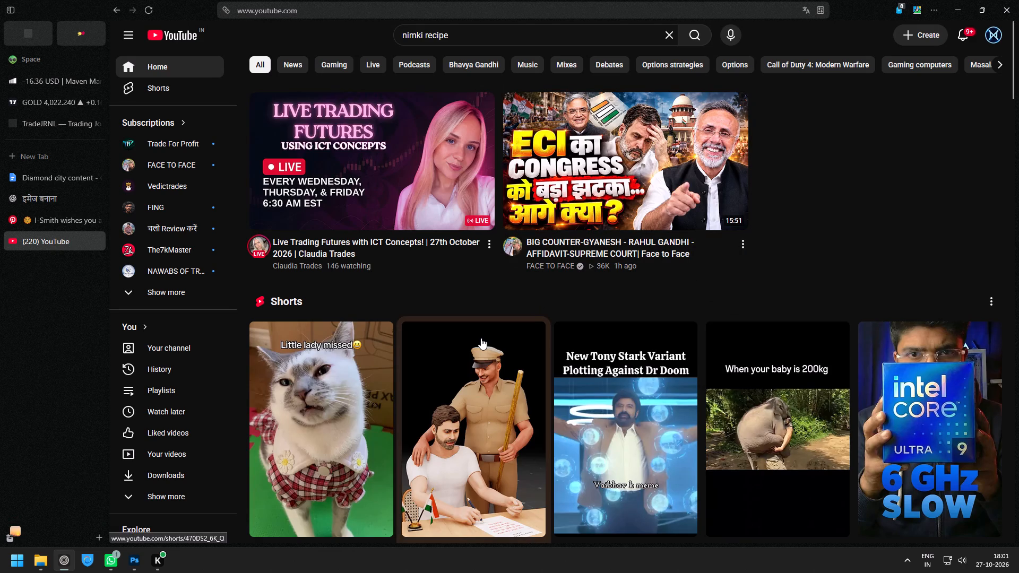
{"action": "scroll", "coordinate": [326, 407], "scroll_direction": "down", "scroll_amount": 1}
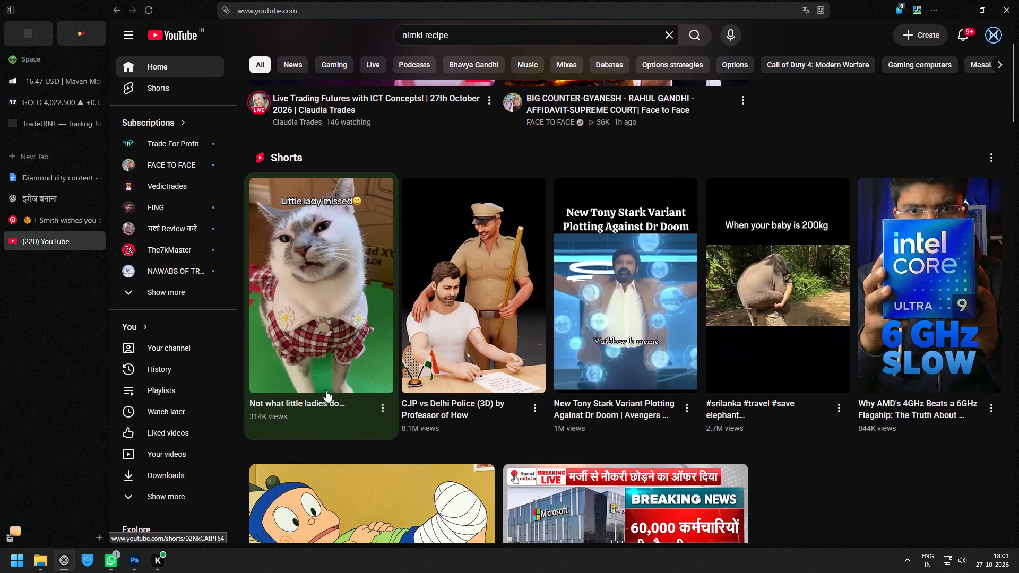
{"action": "scroll", "coordinate": [326, 390], "scroll_direction": "up", "scroll_amount": 2}
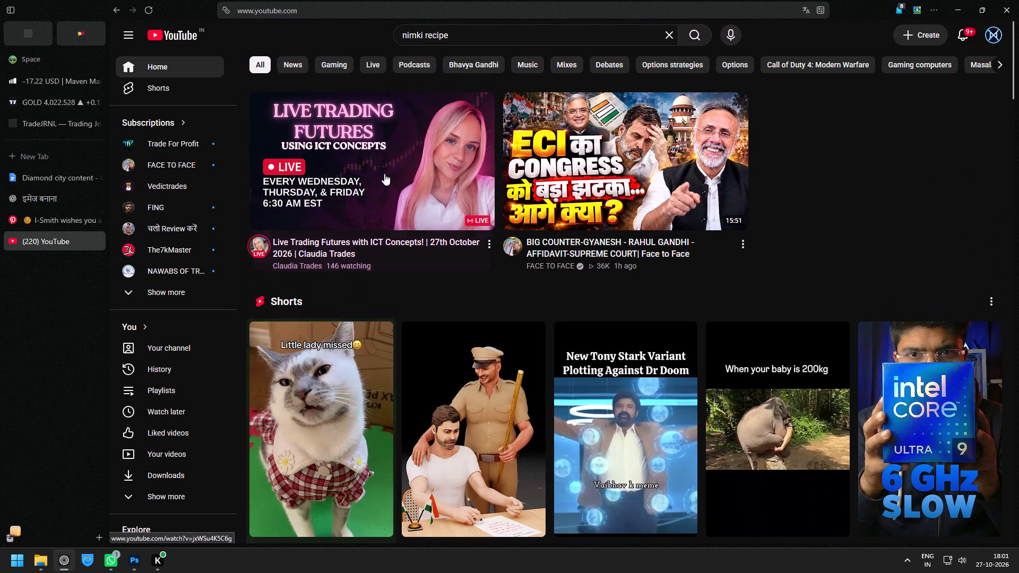
{"action": "left_click", "coordinate": [436, 159]}
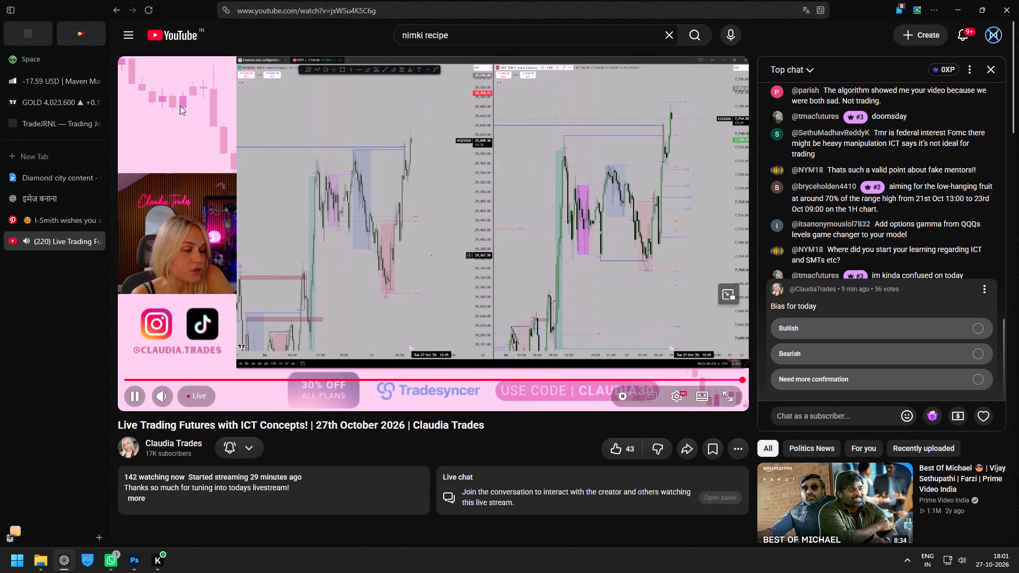
{"action": "left_click", "coordinate": [175, 30]}
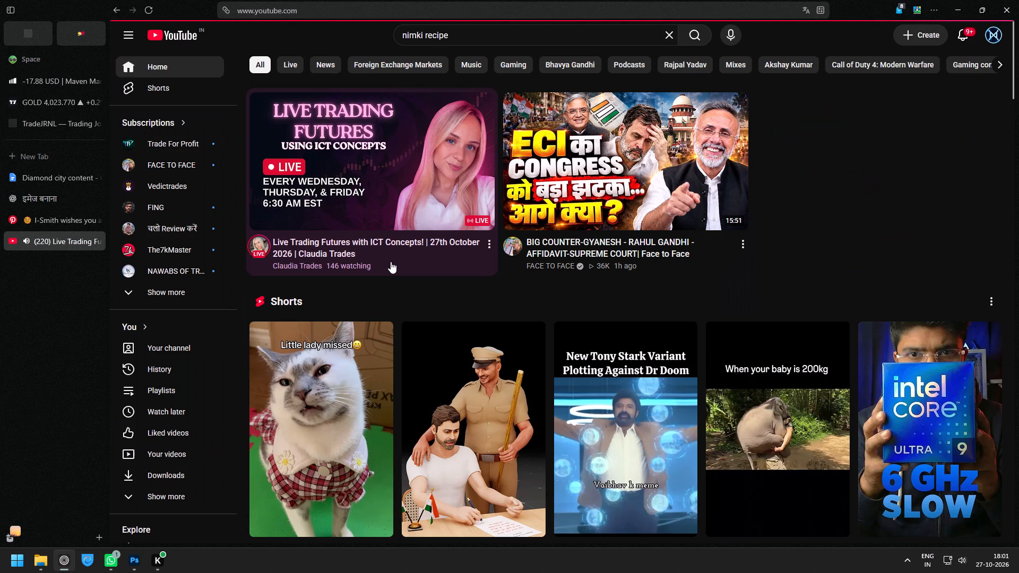
{"action": "scroll", "coordinate": [384, 264], "scroll_direction": "down", "scroll_amount": 4}
{"action": "scroll", "coordinate": [384, 264], "scroll_direction": "up", "scroll_amount": 4}
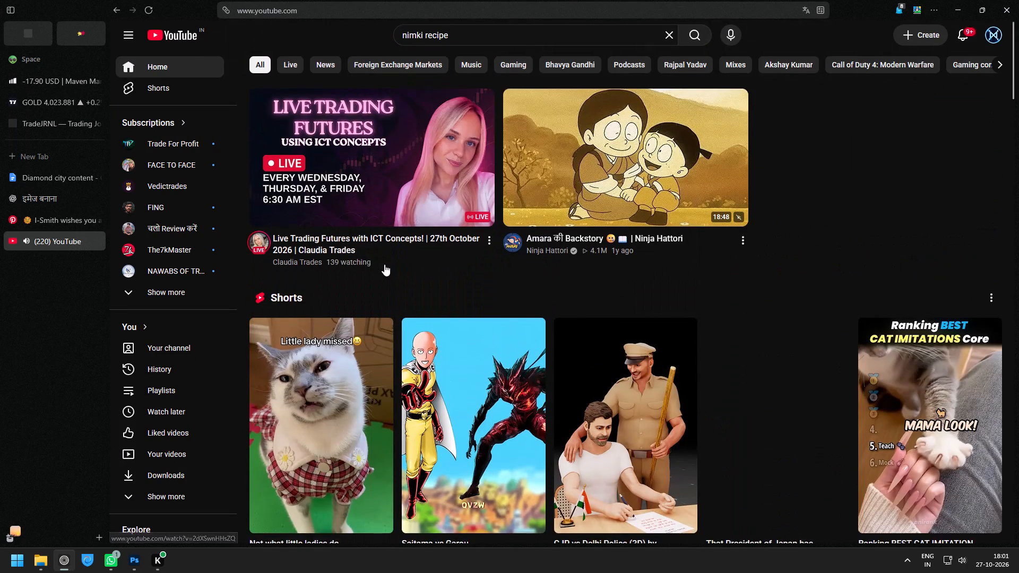
{"action": "scroll", "coordinate": [384, 264], "scroll_direction": "down", "scroll_amount": 2}
{"action": "scroll", "coordinate": [384, 264], "scroll_direction": "up", "scroll_amount": 1}
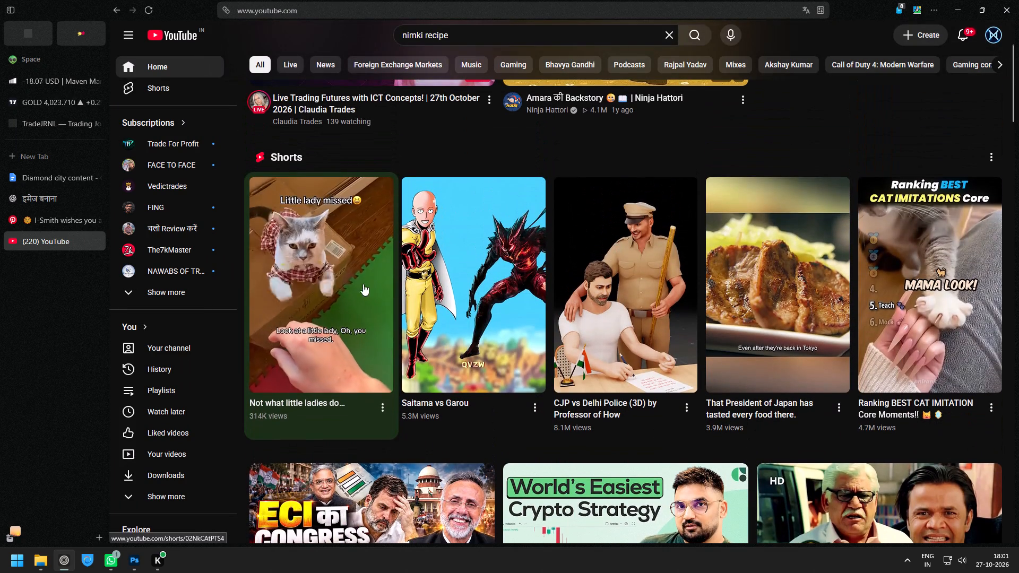
{"action": "scroll", "coordinate": [339, 270], "scroll_direction": "down", "scroll_amount": 4}
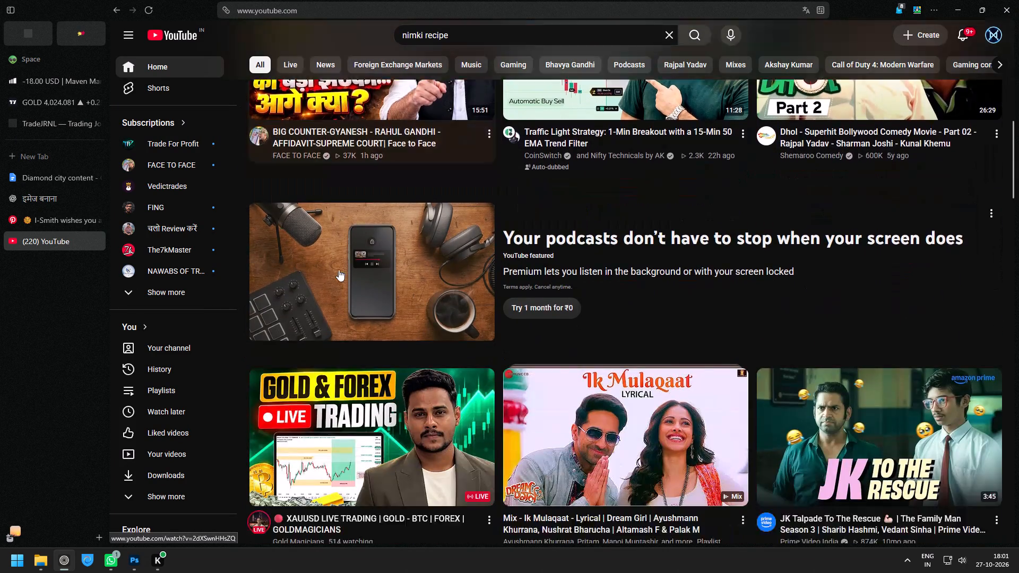
{"action": "scroll", "coordinate": [523, 290], "scroll_direction": "down", "scroll_amount": 6}
{"action": "scroll", "coordinate": [502, 327], "scroll_direction": "down", "scroll_amount": 5}
{"action": "scroll", "coordinate": [502, 327], "scroll_direction": "up", "scroll_amount": 2}
{"action": "scroll", "coordinate": [502, 327], "scroll_direction": "down", "scroll_amount": 2}
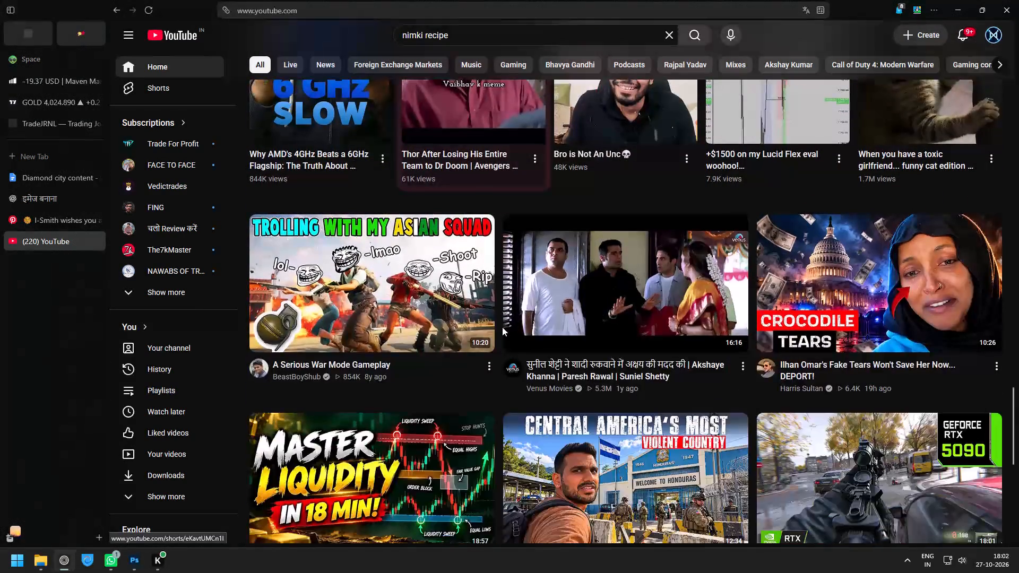
{"action": "scroll", "coordinate": [502, 327], "scroll_direction": "up", "scroll_amount": 1}
{"action": "scroll", "coordinate": [502, 327], "scroll_direction": "down", "scroll_amount": 2}
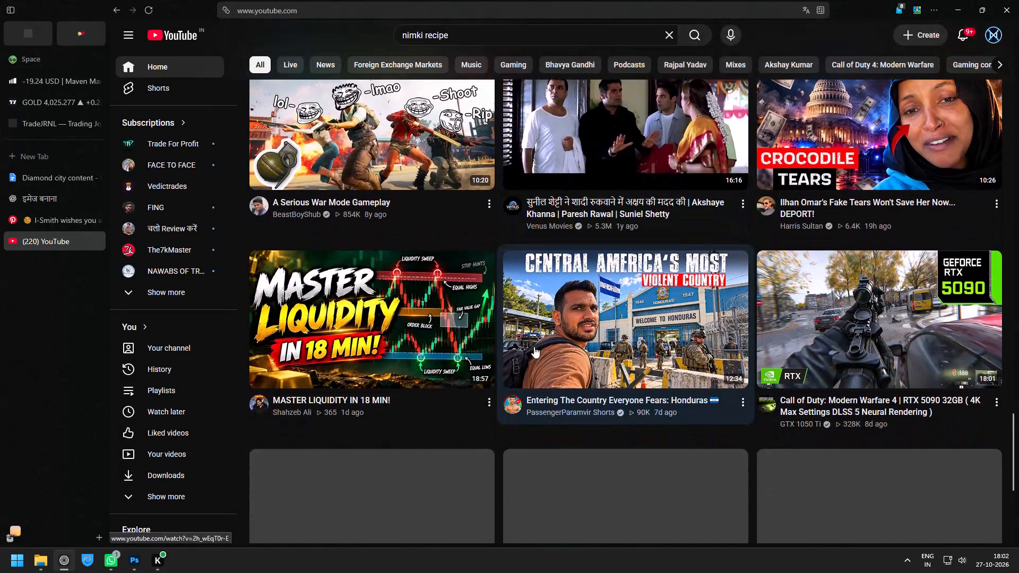
{"action": "scroll", "coordinate": [437, 336], "scroll_direction": "up", "scroll_amount": 1}
{"action": "scroll", "coordinate": [437, 336], "scroll_direction": "down", "scroll_amount": 2}
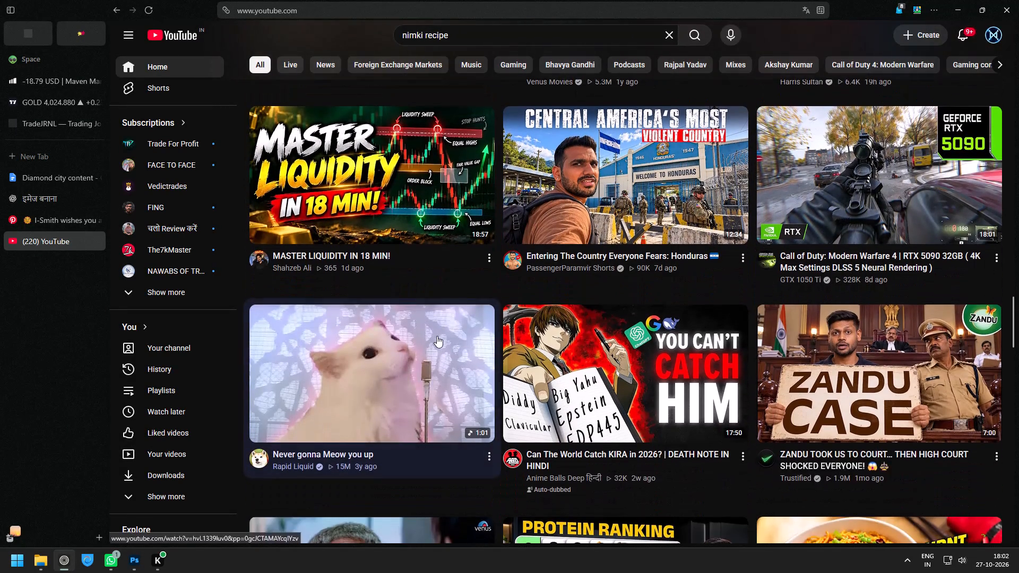
{"action": "scroll", "coordinate": [437, 336], "scroll_direction": "down", "scroll_amount": 5}
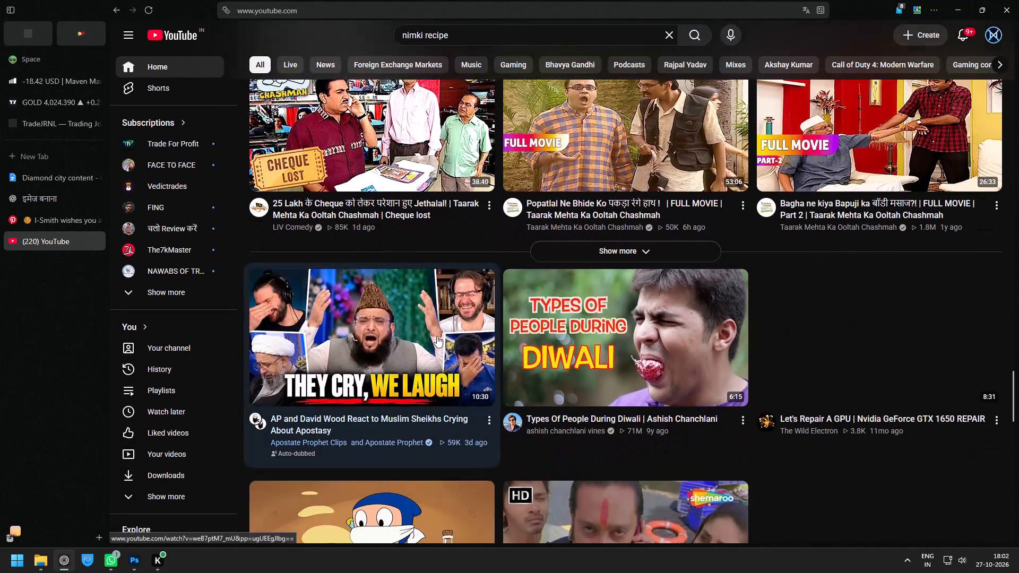
Browse further through the recommended videos on the YouTube home feed.
{"action": "scroll", "coordinate": [437, 336], "scroll_direction": "up", "scroll_amount": 1}
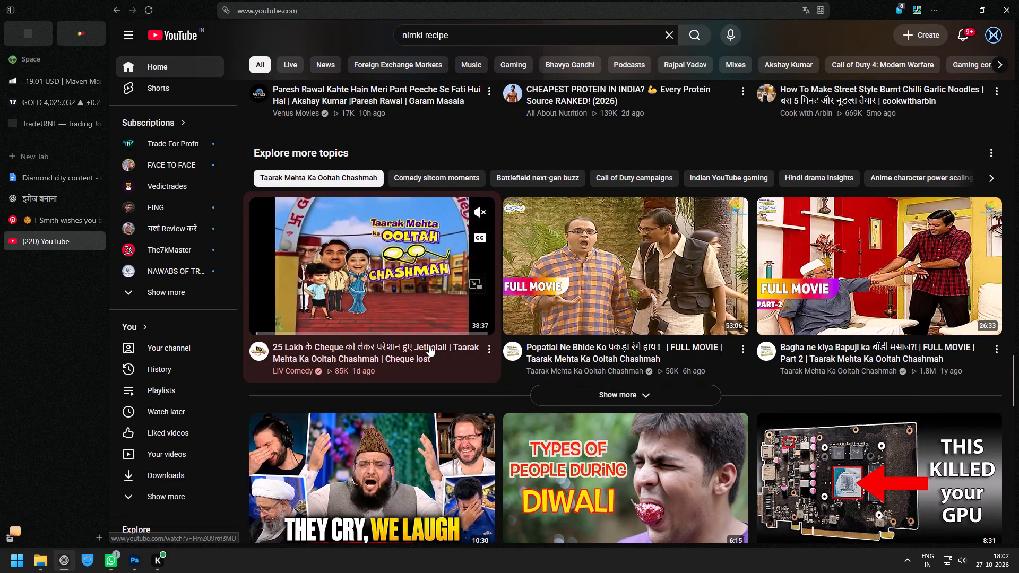
{"action": "scroll", "coordinate": [419, 241], "scroll_direction": "down", "scroll_amount": 2}
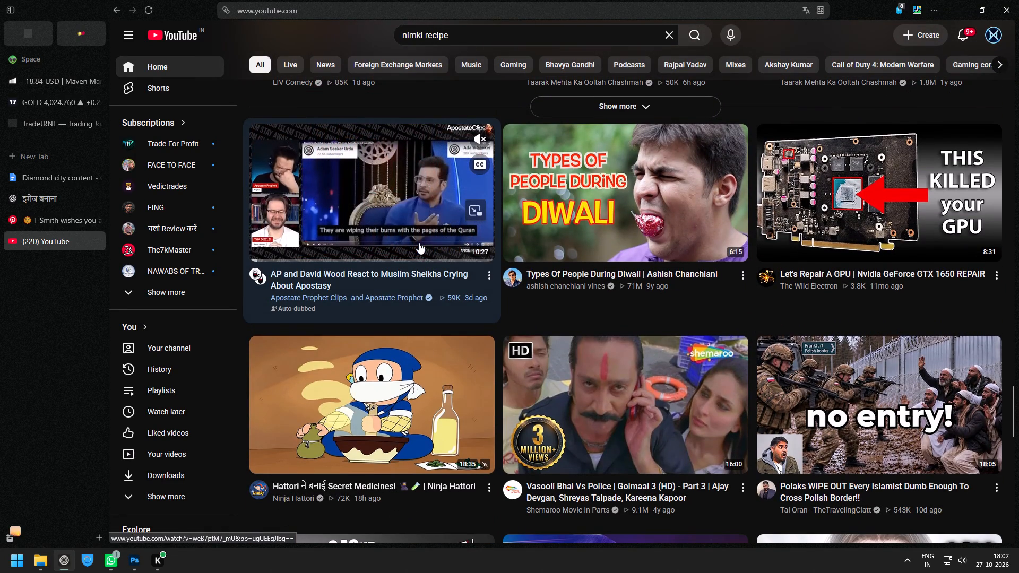
{"action": "scroll", "coordinate": [635, 205], "scroll_direction": "down", "scroll_amount": 1}
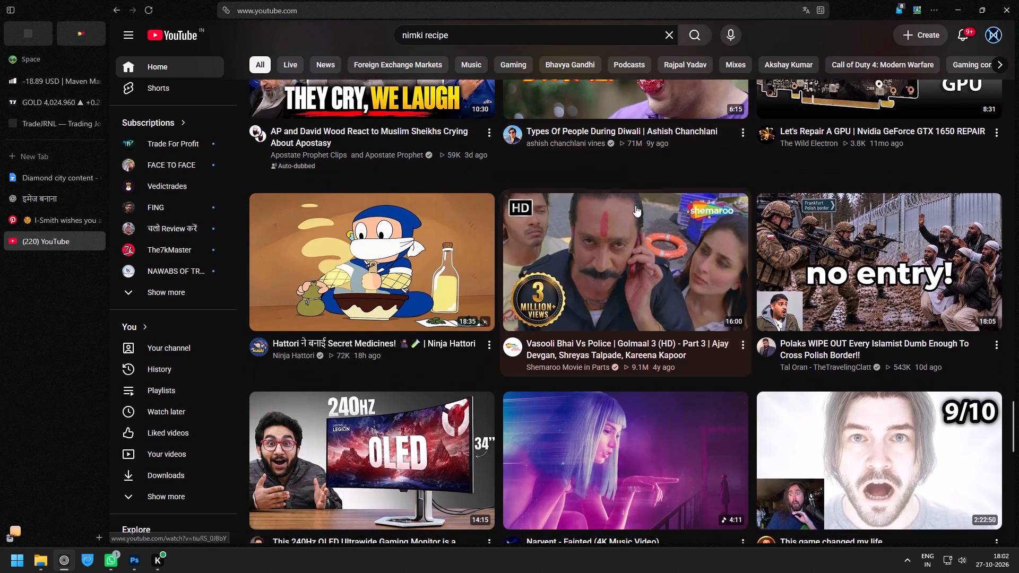
{"action": "scroll", "coordinate": [635, 205], "scroll_direction": "down", "scroll_amount": 1}
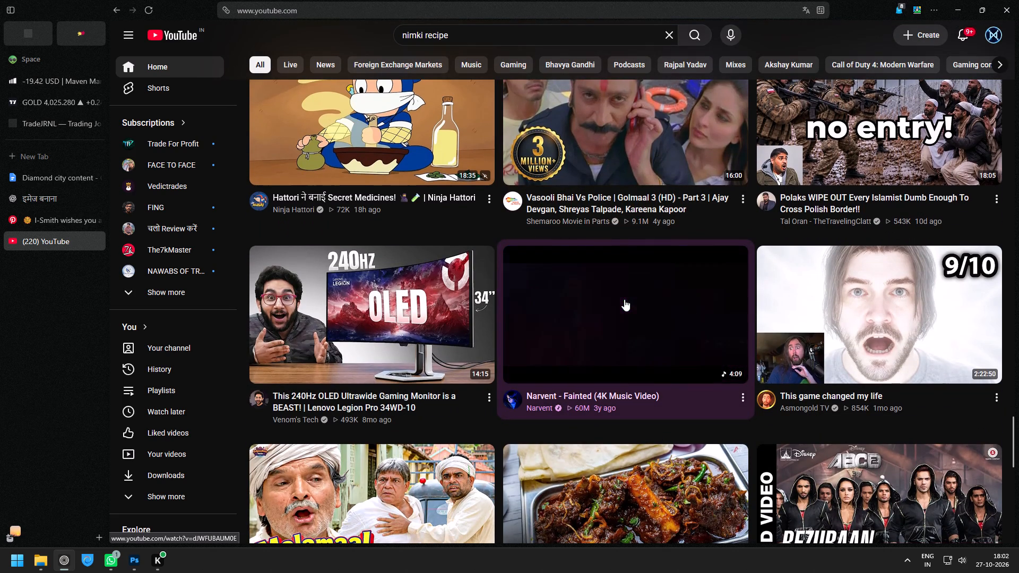
{"action": "scroll", "coordinate": [624, 299], "scroll_direction": "down", "scroll_amount": 2}
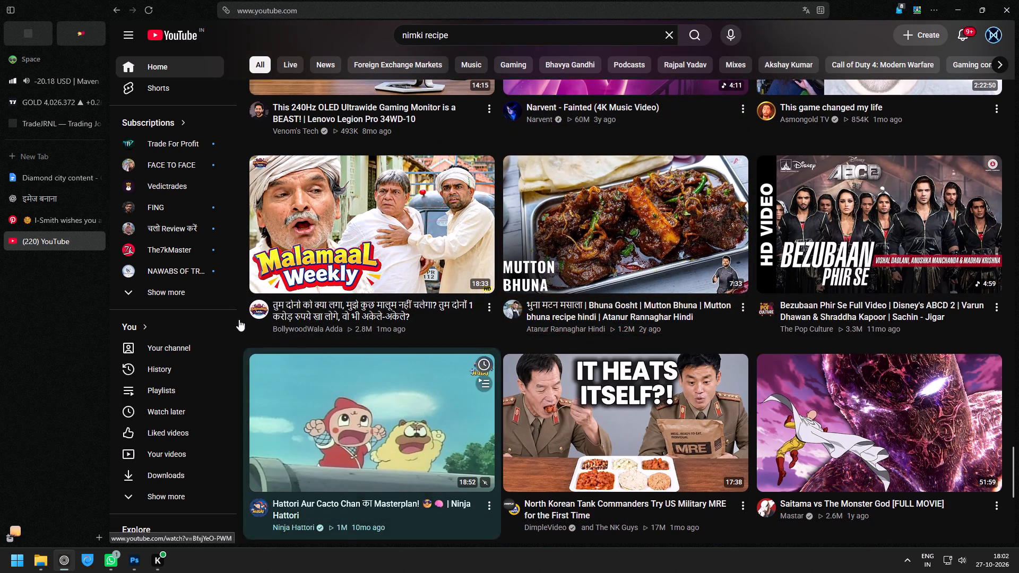
Check the XAUUSD chart and open positions in the Maven Markets trading tab, and unload that tab.
{"action": "left_click", "coordinate": [54, 77]}
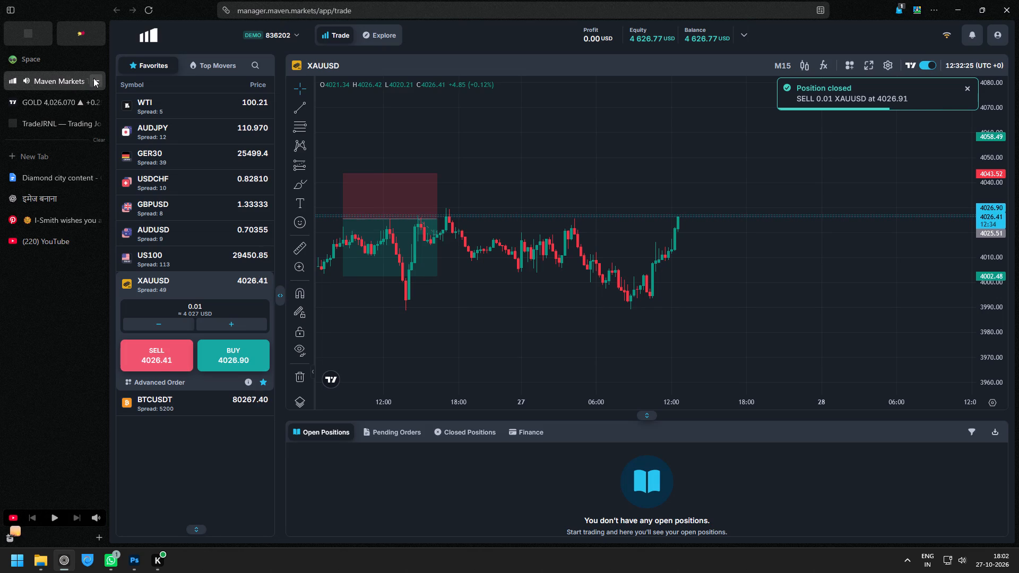
{"action": "left_click", "coordinate": [93, 78]}
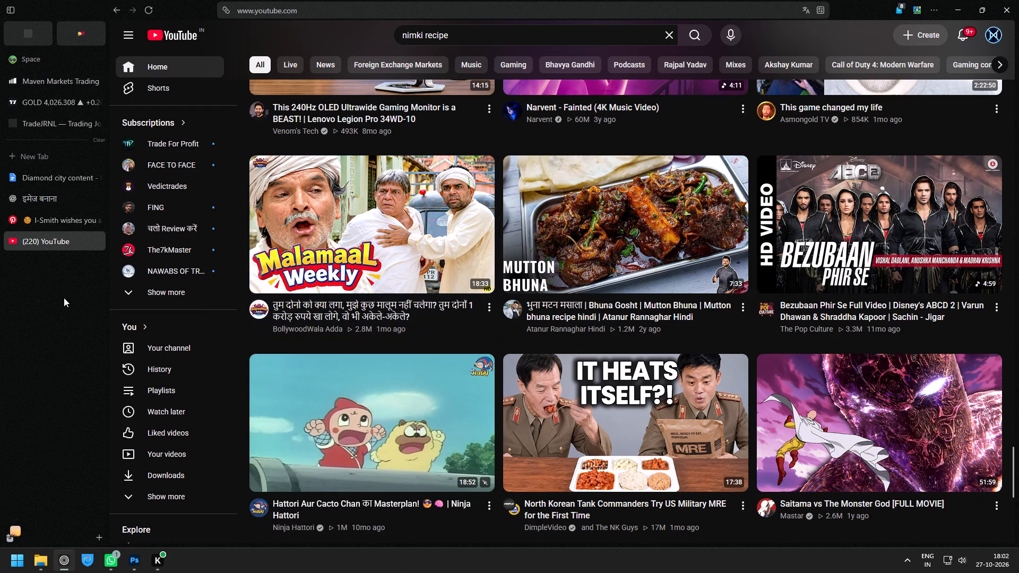
{"action": "scroll", "coordinate": [356, 406], "scroll_direction": "down", "scroll_amount": 2}
{"action": "scroll", "coordinate": [373, 436], "scroll_direction": "up", "scroll_amount": 1}
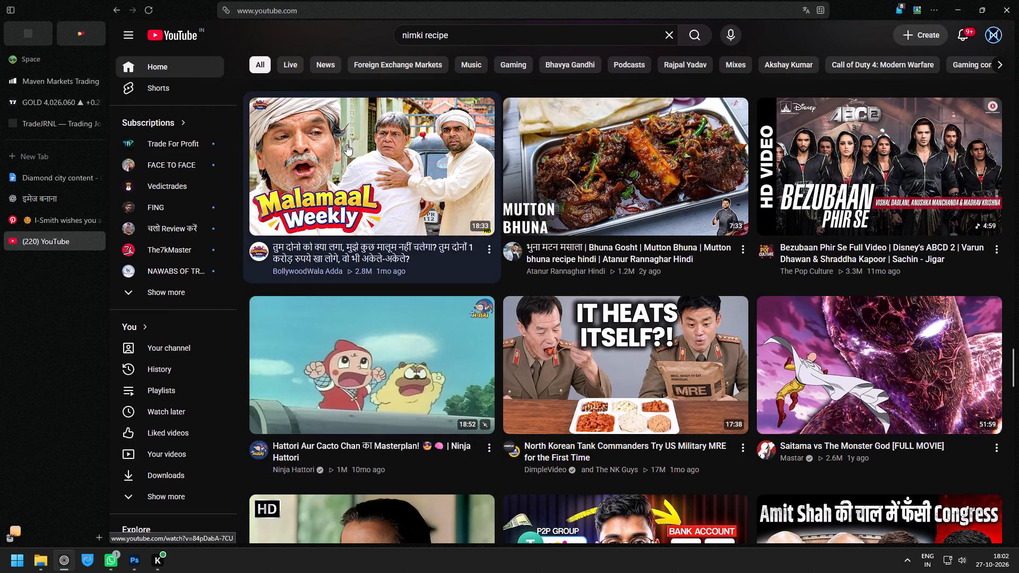
{"action": "scroll", "coordinate": [387, 310], "scroll_direction": "down", "scroll_amount": 2}
{"action": "scroll", "coordinate": [604, 277], "scroll_direction": "down", "scroll_amount": 1}
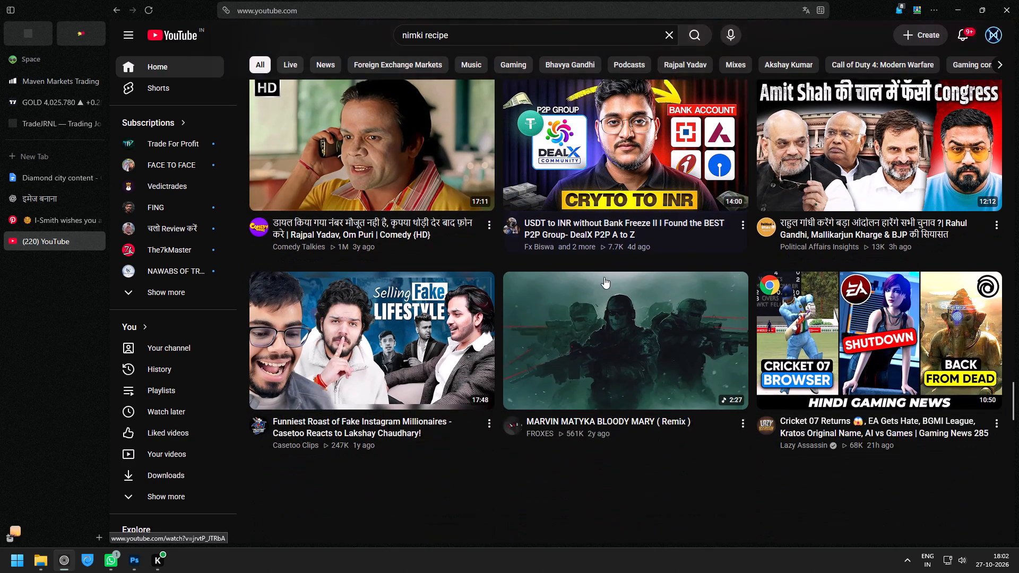
{"action": "scroll", "coordinate": [394, 320], "scroll_direction": "down", "scroll_amount": 2}
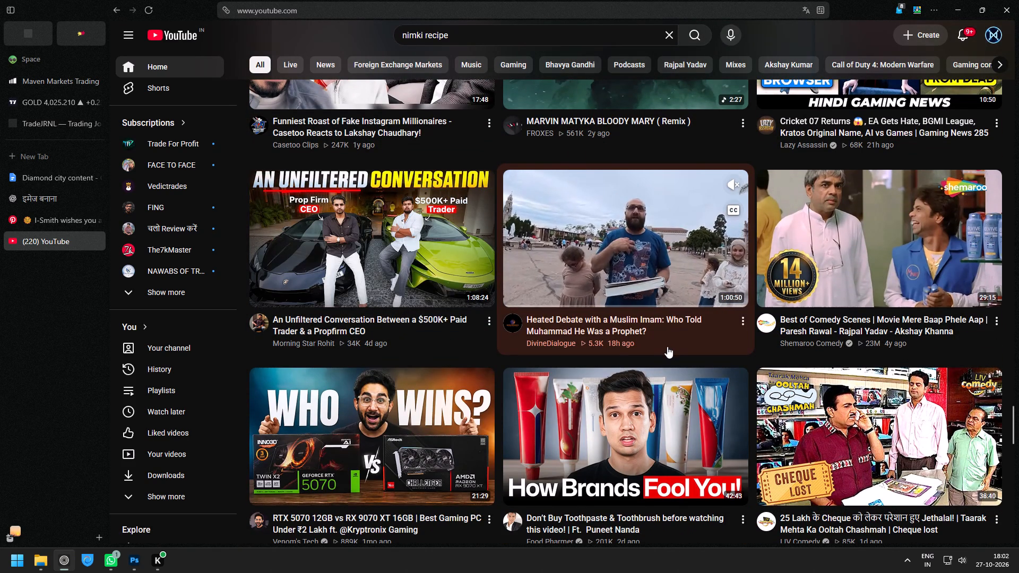
{"action": "scroll", "coordinate": [650, 223], "scroll_direction": "down", "scroll_amount": 1}
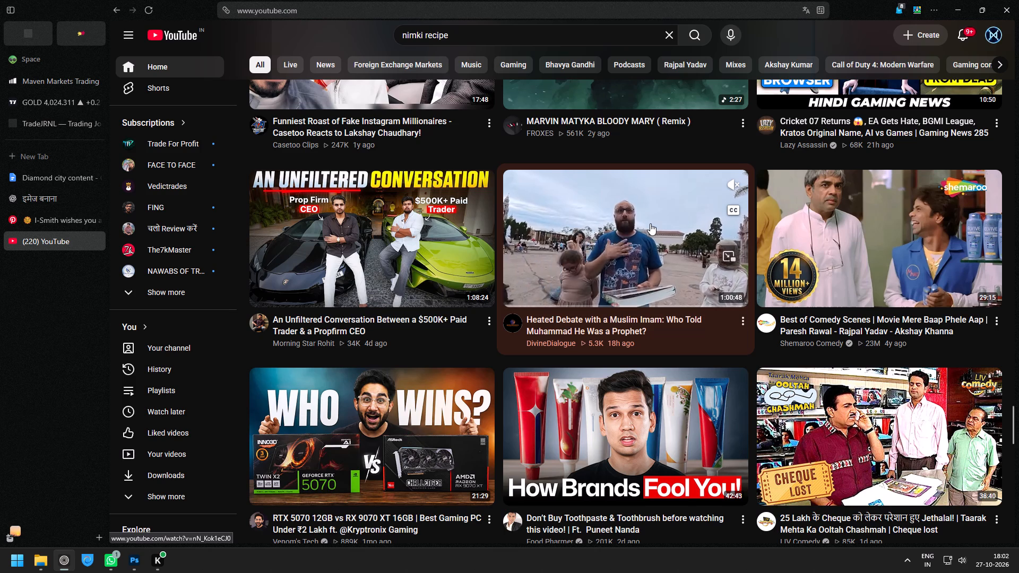
{"action": "scroll", "coordinate": [471, 293], "scroll_direction": "down", "scroll_amount": 2}
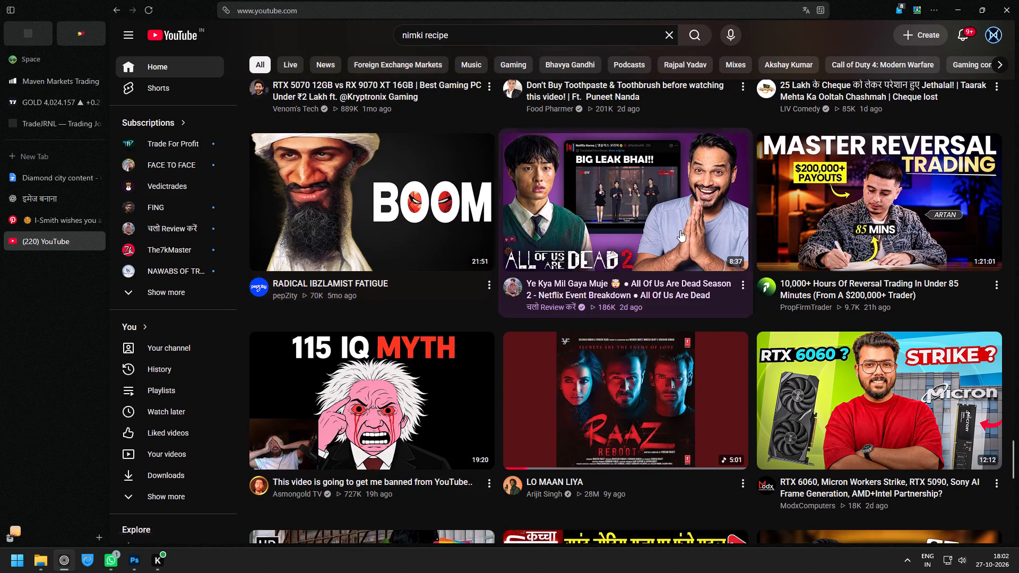
{"action": "scroll", "coordinate": [683, 230], "scroll_direction": "up", "scroll_amount": 1}
{"action": "scroll", "coordinate": [683, 230], "scroll_direction": "down", "scroll_amount": 3}
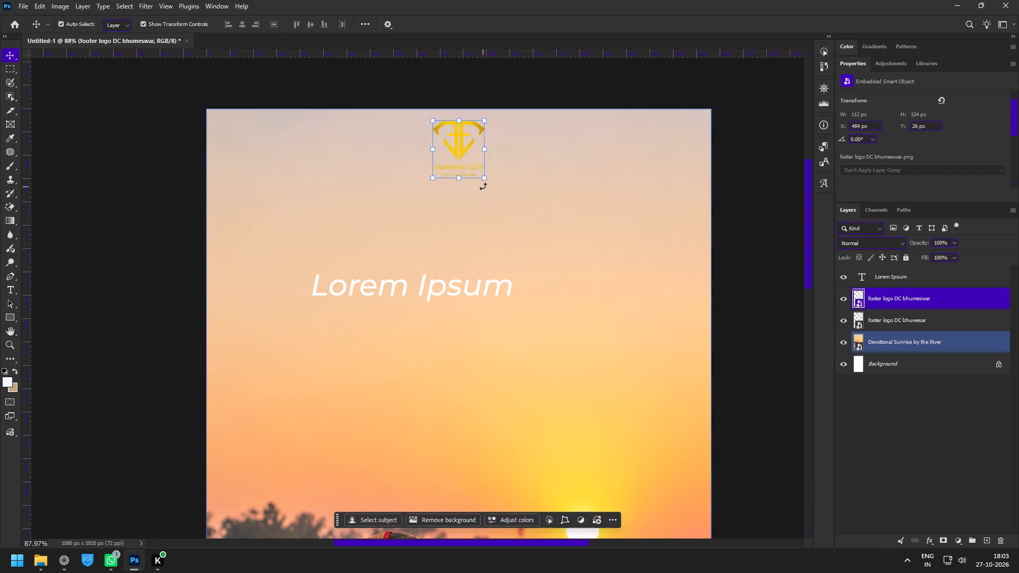
{"action": "key", "text": "z"}
{"action": "left_click_drag", "start_coordinate": [463, 98], "coordinate": [474, 120]}
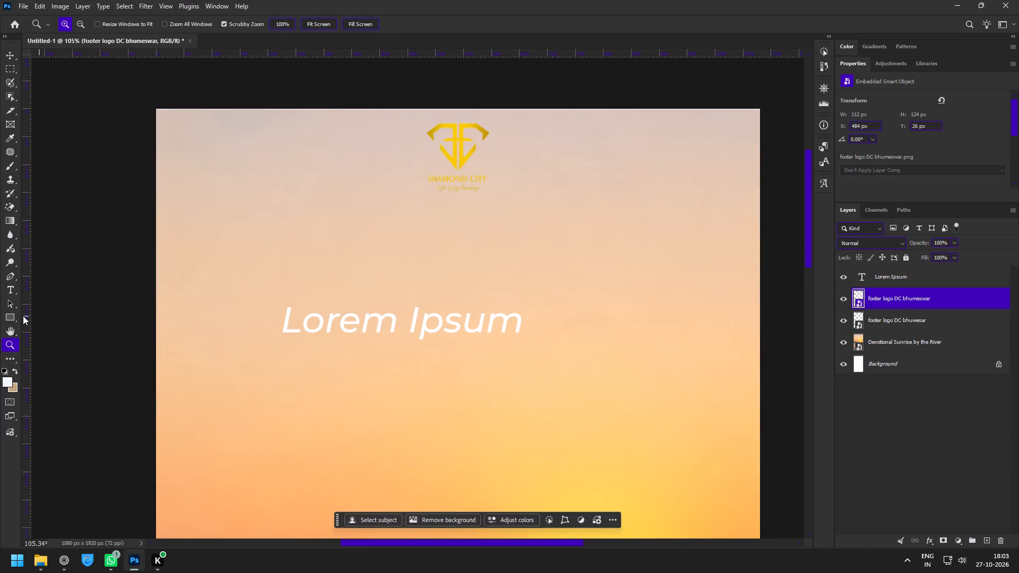
{"action": "left_click", "coordinate": [16, 316]}
{"action": "right_click", "coordinate": [7, 316]}
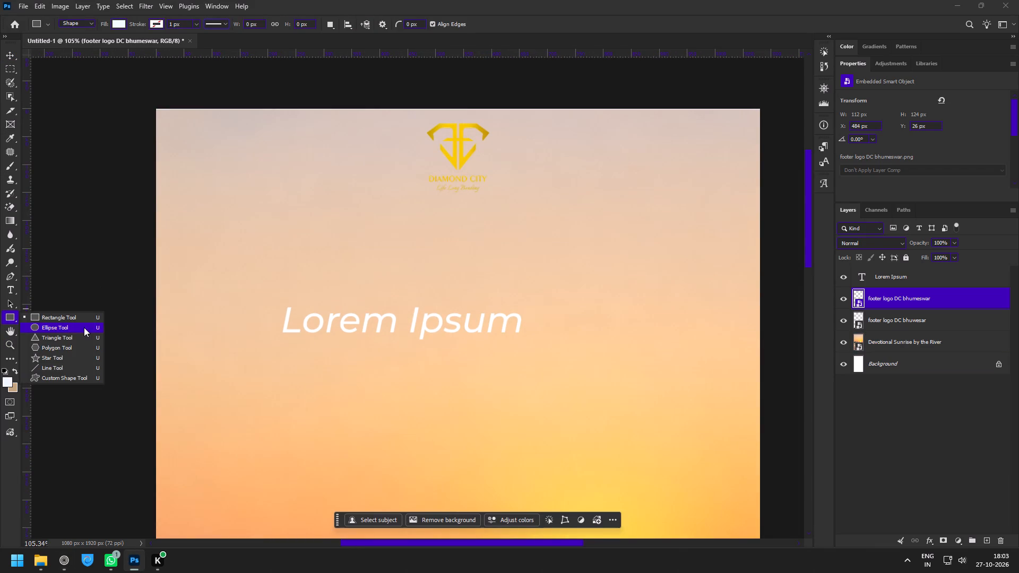
{"action": "left_click", "coordinate": [62, 324]}
{"action": "left_click_drag", "start_coordinate": [488, 156], "coordinate": [557, 224]}
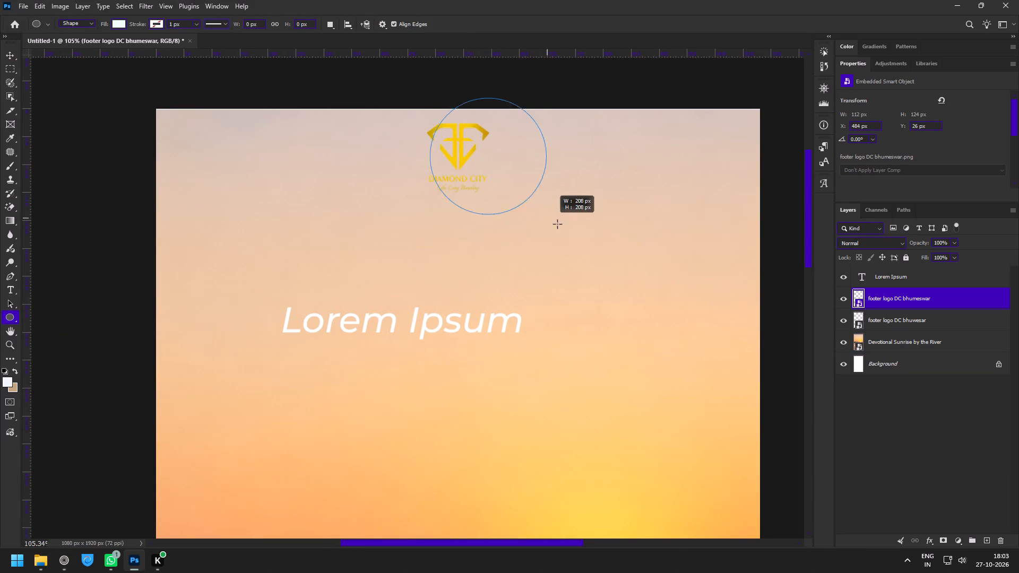
{"action": "left_click_drag", "start_coordinate": [557, 224], "coordinate": [584, 240]}
{"action": "key", "text": "z"}
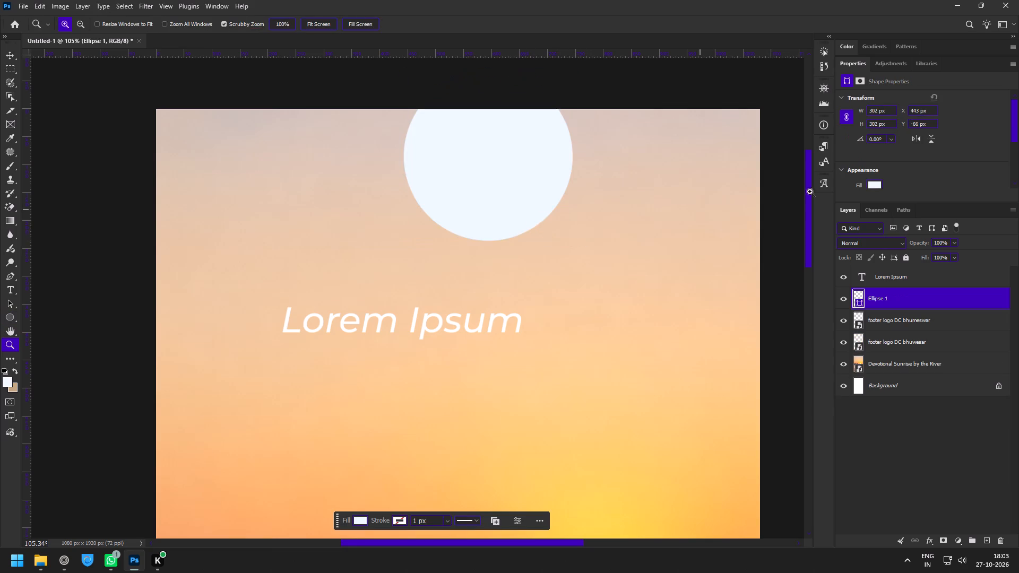
Move the white circle up so the canvas's top edge cuts it, and place its layer beneath the Diamond City logo.
{"action": "key", "text": "v"}
{"action": "left_click_drag", "start_coordinate": [518, 216], "coordinate": [502, 187]}
{"action": "left_click_drag", "start_coordinate": [895, 298], "coordinate": [895, 336]}
Centre the Diamond City logo and the white circle horizontally on each other and move the pair to the canvas's centre line.
{"action": "key", "text": "z"}
{"action": "left_click_drag", "start_coordinate": [446, 125], "coordinate": [456, 153]}
{"action": "key", "text": "v"}
{"action": "left_click_drag", "start_coordinate": [463, 172], "coordinate": [483, 172]}
{"action": "left_click", "coordinate": [573, 139], "text": "shift"}
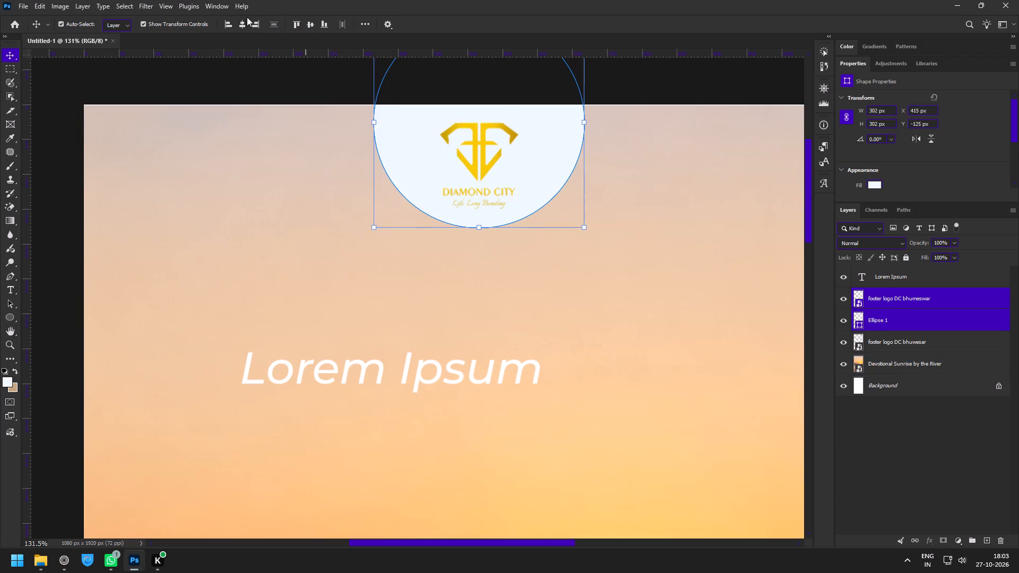
{"action": "left_click", "coordinate": [245, 20]}
{"action": "left_click_drag", "start_coordinate": [533, 162], "coordinate": [512, 161]}
Shift the logo and circle together slightly upward, placing the circle at Y -134 px.
{"action": "key", "text": "z"}
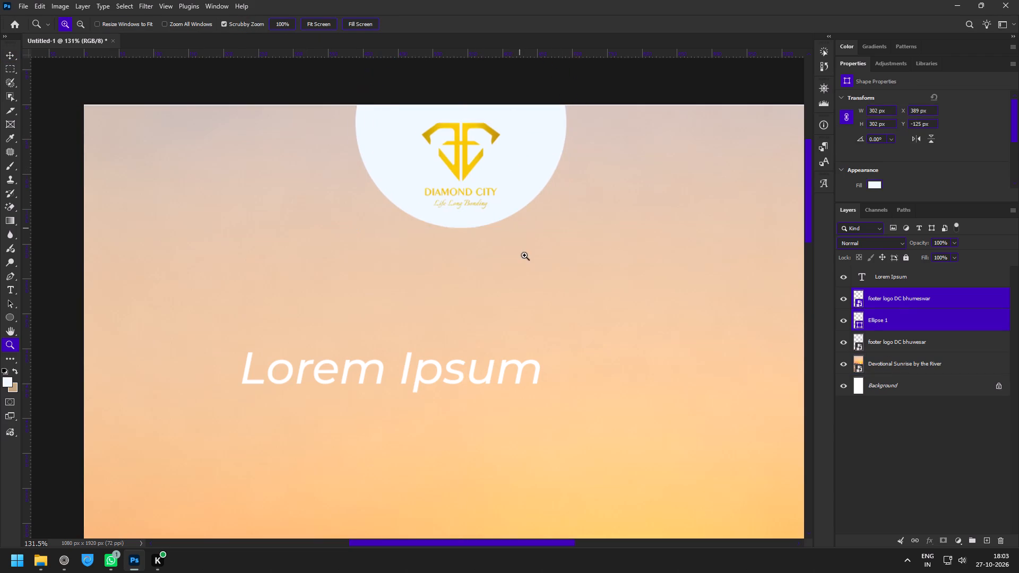
{"action": "left_click_drag", "start_coordinate": [525, 255], "coordinate": [477, 217]}
{"action": "key", "text": "space"}
{"action": "key", "text": "space"}
{"action": "key", "text": "space"}
{"action": "key", "text": "space"}
{"action": "left_click_drag", "start_coordinate": [487, 277], "coordinate": [477, 180]}
{"action": "left_click_drag", "start_coordinate": [497, 158], "coordinate": [518, 192]}
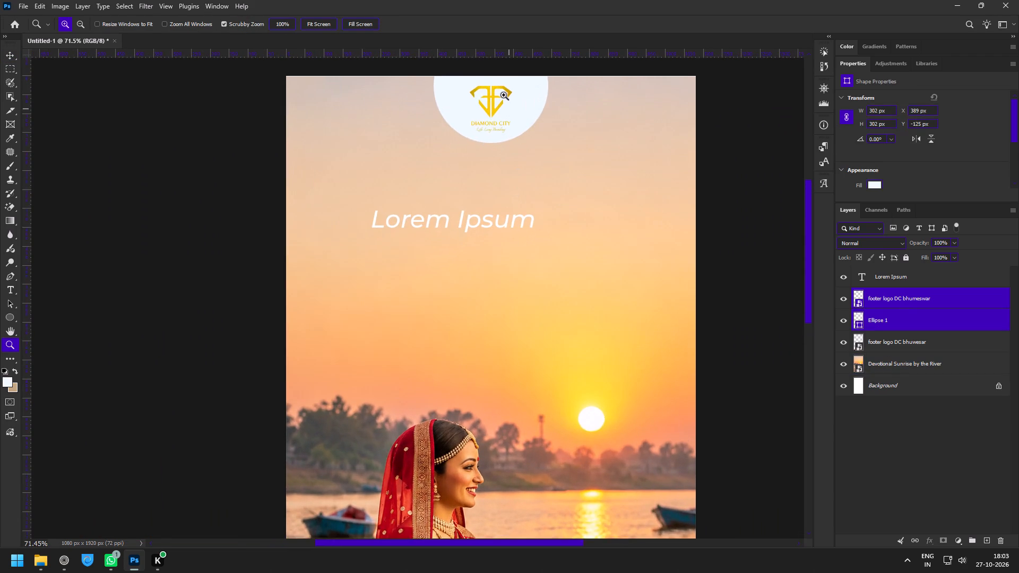
{"action": "left_click_drag", "start_coordinate": [504, 95], "coordinate": [515, 118]}
{"action": "key", "text": "v"}
{"action": "left_click", "coordinate": [529, 121]}
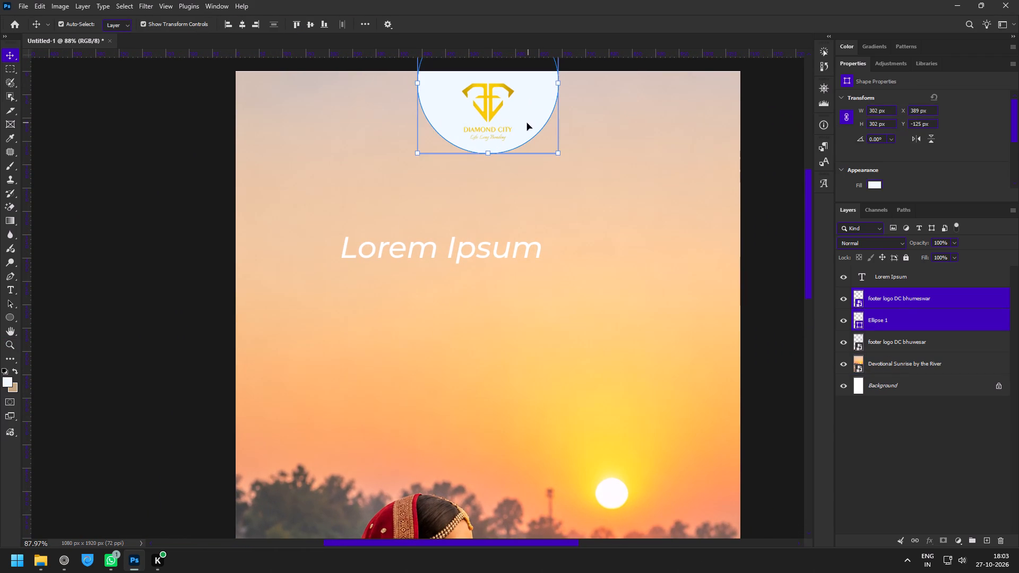
{"action": "left_click", "coordinate": [532, 131]}
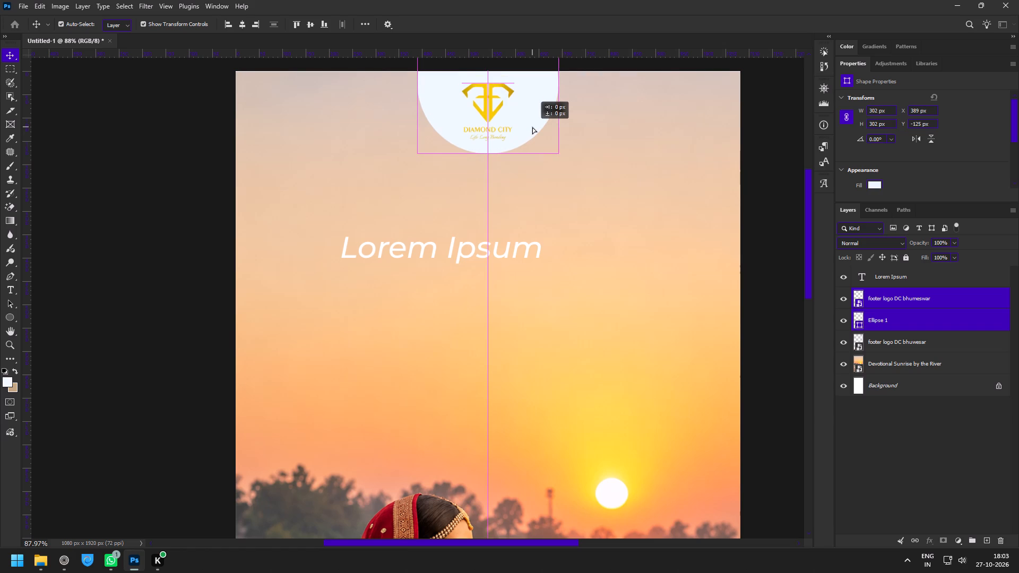
{"action": "left_click_drag", "start_coordinate": [532, 127], "coordinate": [534, 121]}
{"action": "key", "text": "Down"}
{"action": "key", "text": "Down"}
Set the Lorem Ipsum text's font to Playfair Display in Bold Italic.
{"action": "key", "text": "z"}
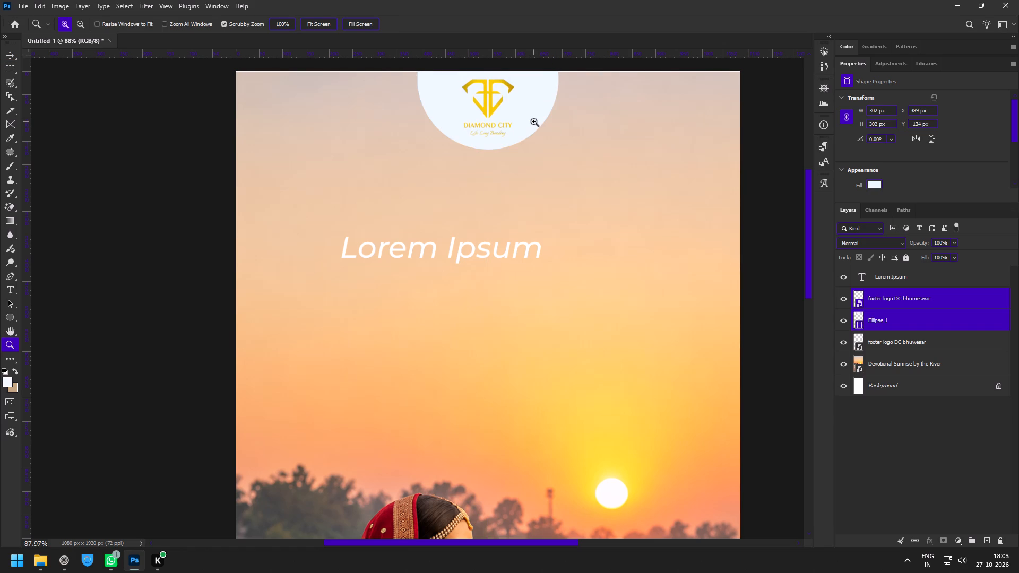
{"action": "left_click_drag", "start_coordinate": [468, 81], "coordinate": [472, 91]}
{"action": "key", "text": "space"}
{"action": "key", "text": "space"}
{"action": "key", "text": "space"}
{"action": "key", "text": "space"}
{"action": "key", "text": "space"}
{"action": "key", "text": "space"}
{"action": "left_click_drag", "start_coordinate": [472, 91], "coordinate": [455, 162]}
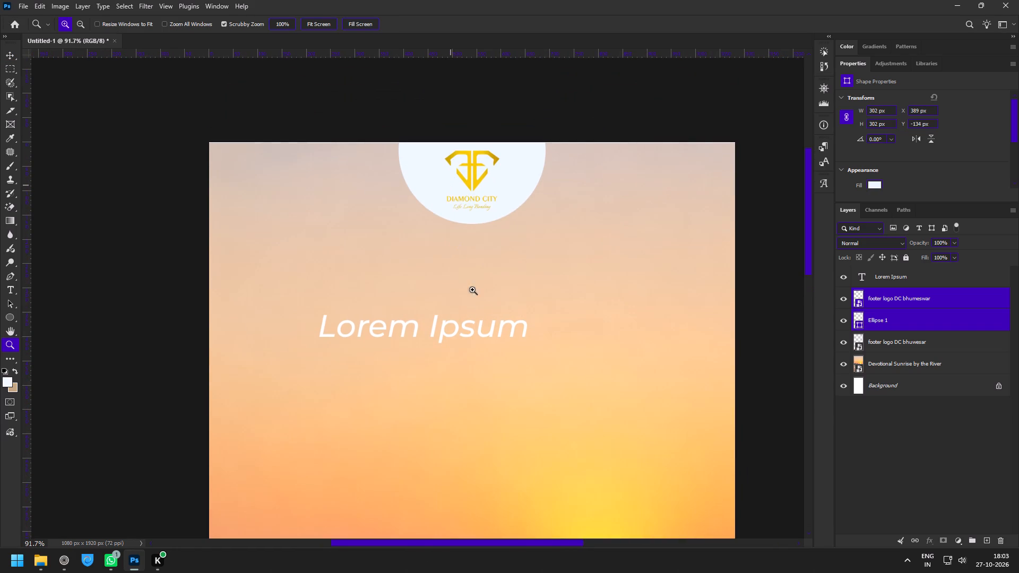
{"action": "key", "text": "space"}
{"action": "left_click_drag", "start_coordinate": [489, 306], "coordinate": [471, 219]}
{"action": "key", "text": "v"}
{"action": "left_click", "coordinate": [442, 231]}
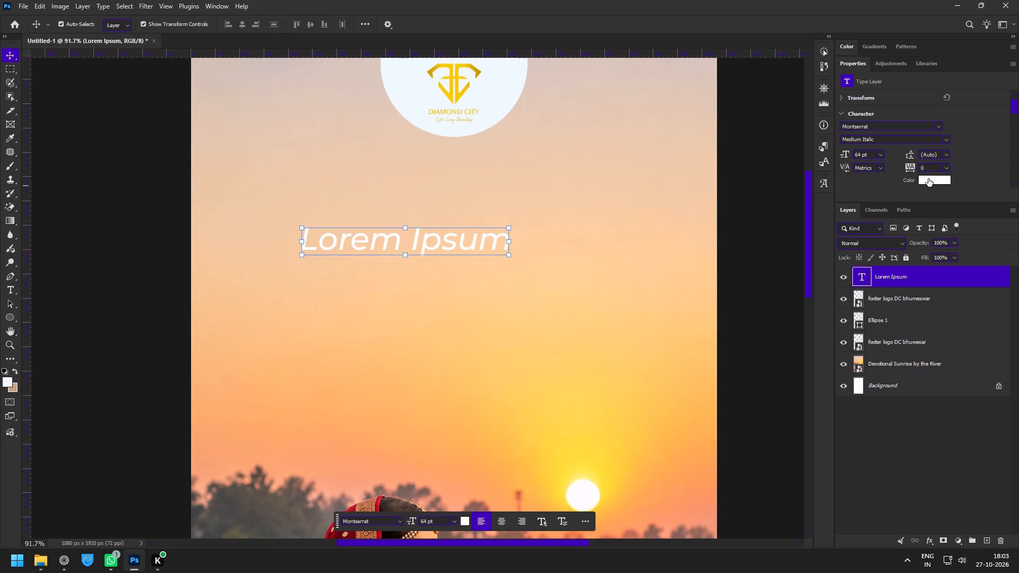
{"action": "left_click", "coordinate": [942, 126]}
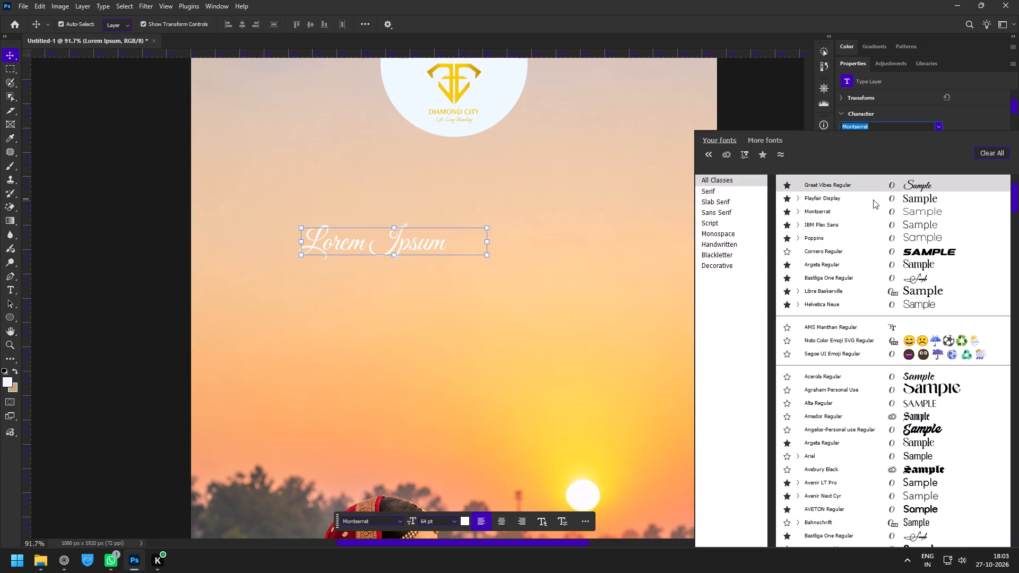
{"action": "left_click", "coordinate": [873, 199]}
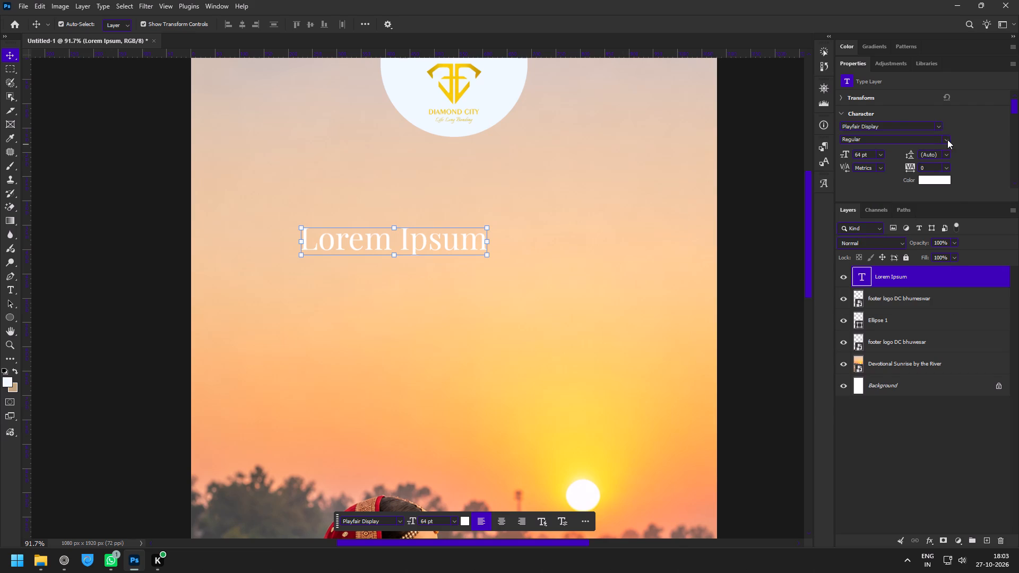
{"action": "left_click", "coordinate": [947, 140]}
{"action": "left_click", "coordinate": [882, 248]}
Change the Lorem Ipsum text colour to a dark red.
{"action": "key", "text": "z"}
{"action": "left_click_drag", "start_coordinate": [518, 258], "coordinate": [511, 255]}
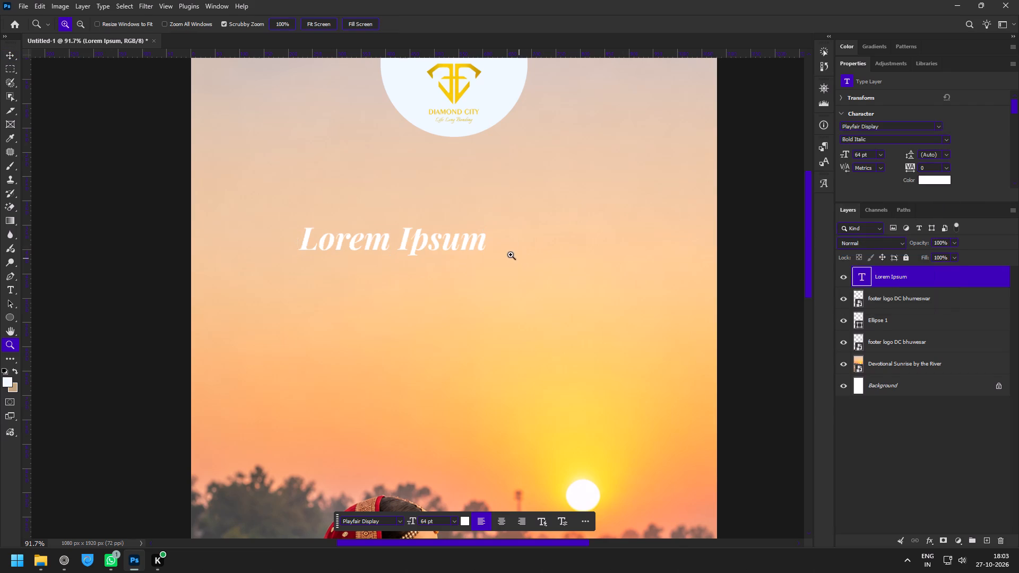
{"action": "left_click_drag", "start_coordinate": [511, 255], "coordinate": [491, 238]}
{"action": "key", "text": "space"}
{"action": "left_click_drag", "start_coordinate": [516, 272], "coordinate": [495, 218]}
{"action": "left_click_drag", "start_coordinate": [457, 177], "coordinate": [474, 201]}
{"action": "key", "text": "v"}
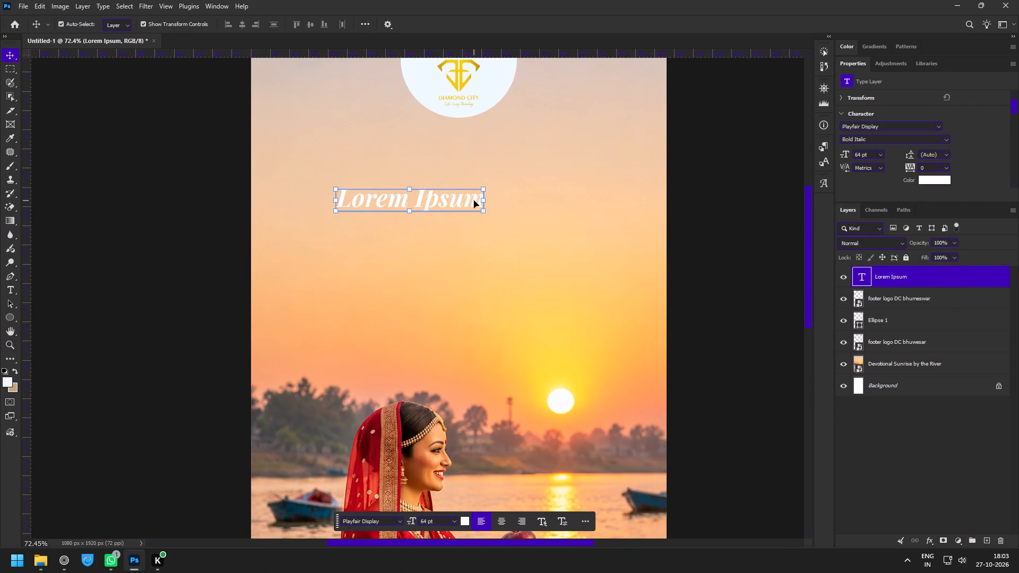
{"action": "left_click", "coordinate": [933, 178]}
{"action": "left_click", "coordinate": [478, 361]}
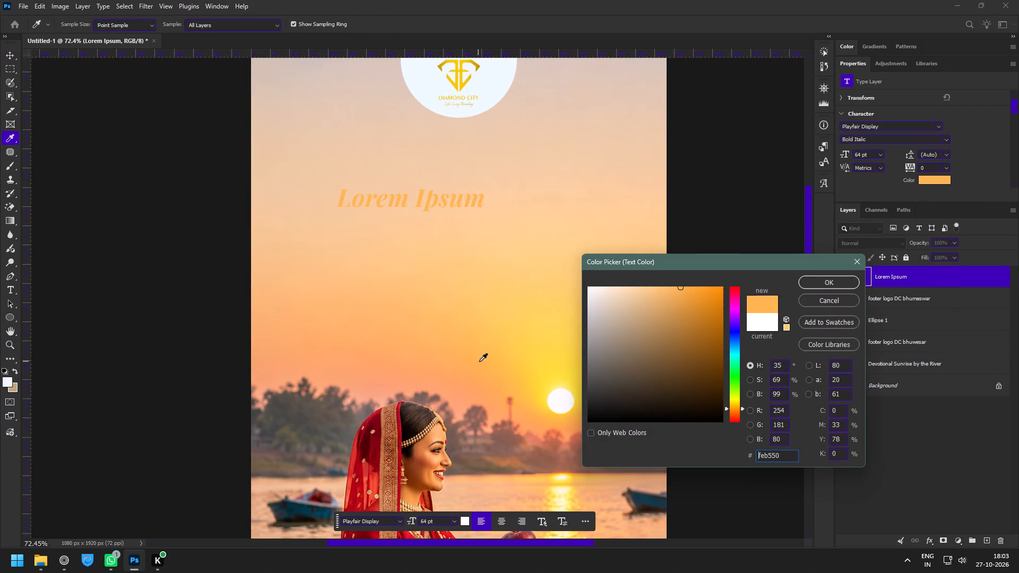
{"action": "scroll", "coordinate": [481, 362], "scroll_direction": "down", "scroll_amount": 6}
{"action": "left_click_drag", "start_coordinate": [701, 328], "coordinate": [710, 338]}
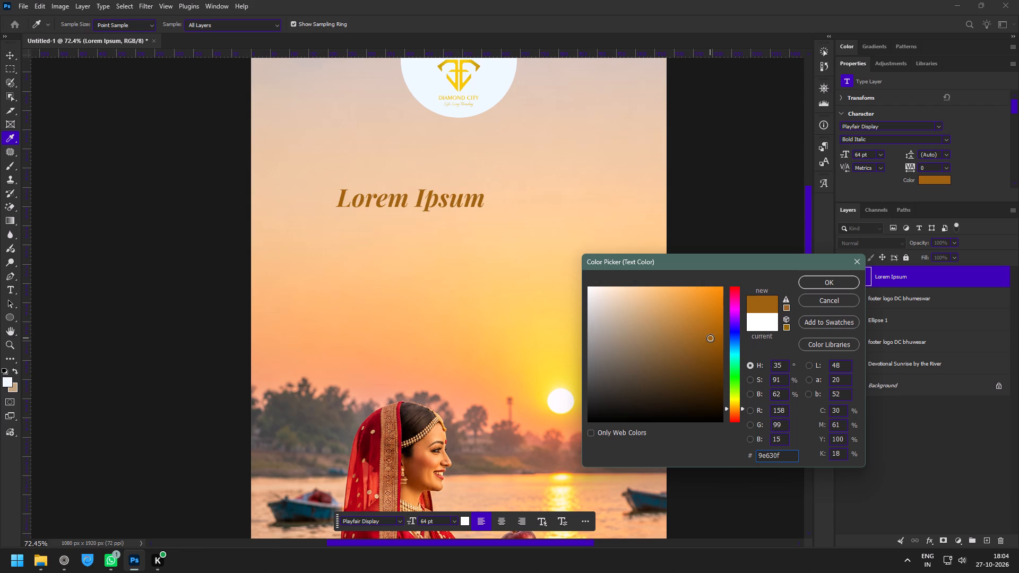
{"action": "left_click_drag", "start_coordinate": [710, 338], "coordinate": [711, 347]}
{"action": "left_click_drag", "start_coordinate": [730, 299], "coordinate": [735, 272]}
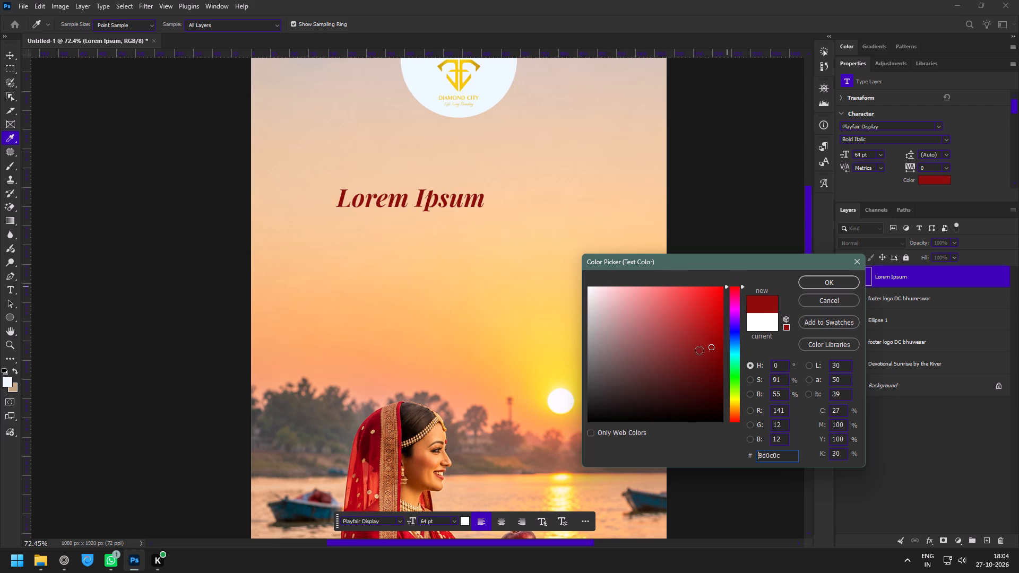
{"action": "left_click_drag", "start_coordinate": [701, 352], "coordinate": [694, 353]}
{"action": "left_click_drag", "start_coordinate": [694, 353], "coordinate": [692, 343]}
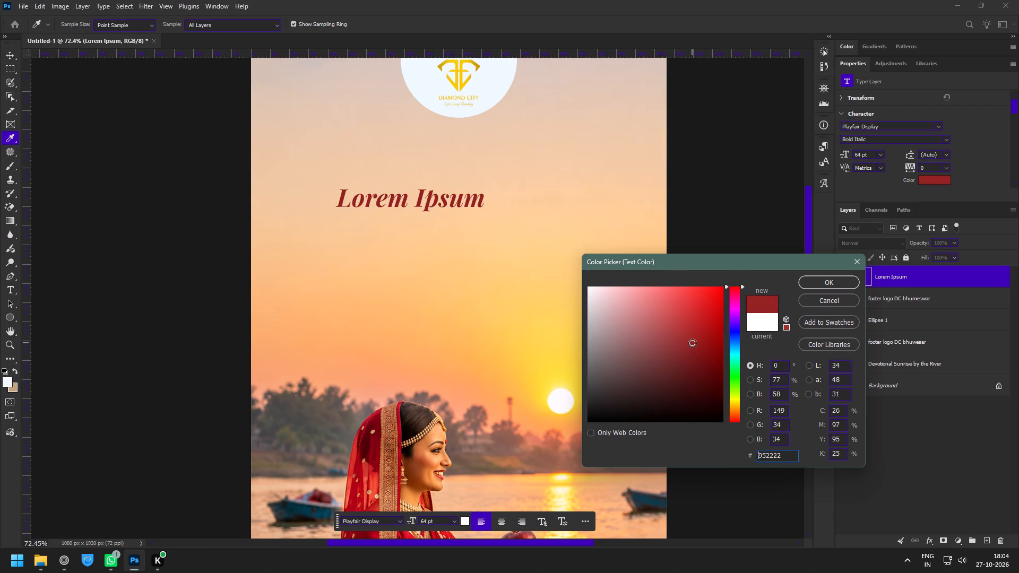
{"action": "left_click_drag", "start_coordinate": [692, 343], "coordinate": [687, 330]}
{"action": "left_click", "coordinate": [819, 279]}
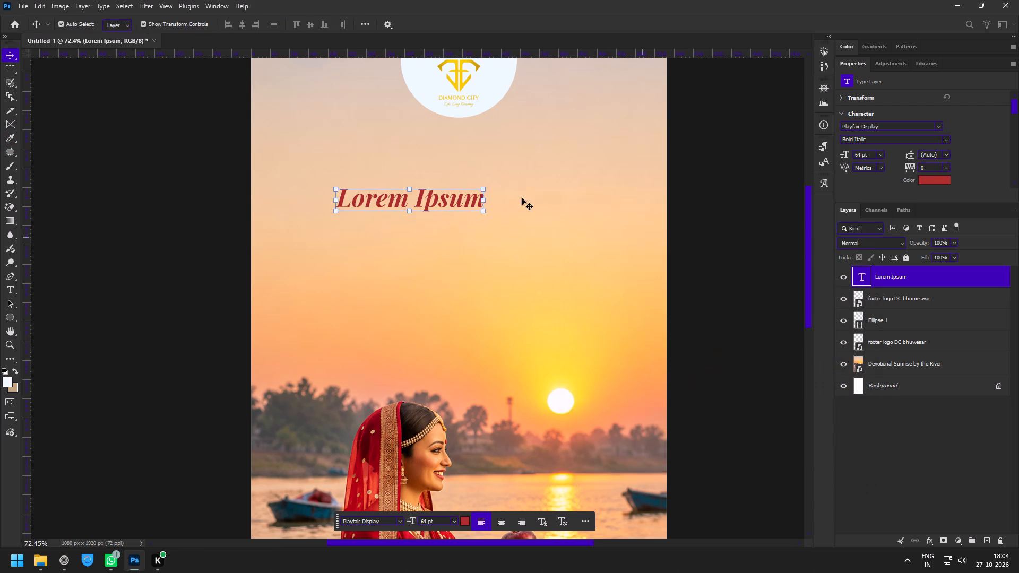
Replace the Lorem Ipsum text with "Happy Chhath Puja", copied from the Diamond city content document in the browser.
{"action": "key", "text": "z"}
{"action": "left_click_drag", "start_coordinate": [427, 164], "coordinate": [443, 190]}
{"action": "key", "text": "v"}
{"action": "left_click", "coordinate": [62, 565]}
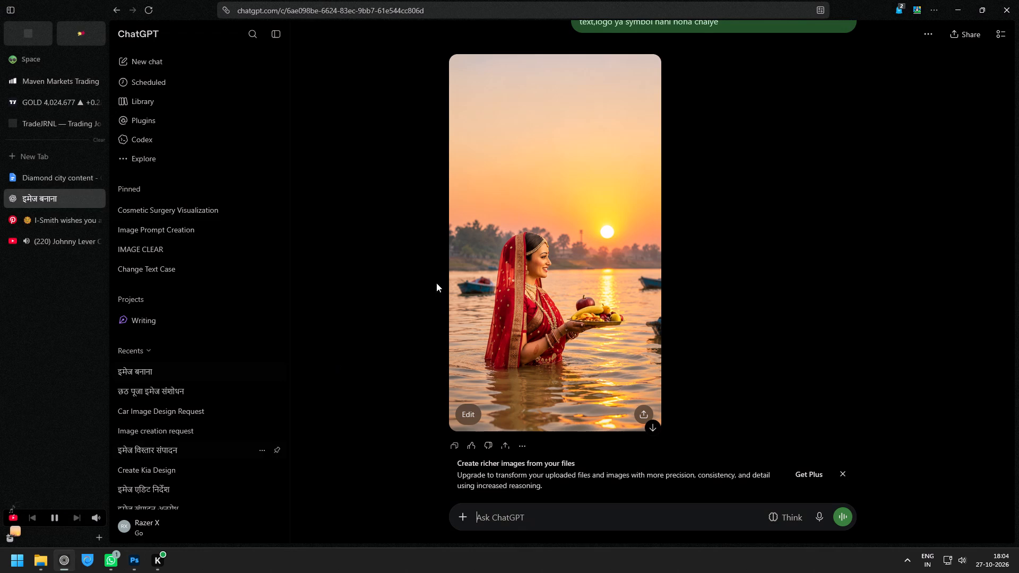
{"action": "left_click", "coordinate": [48, 224]}
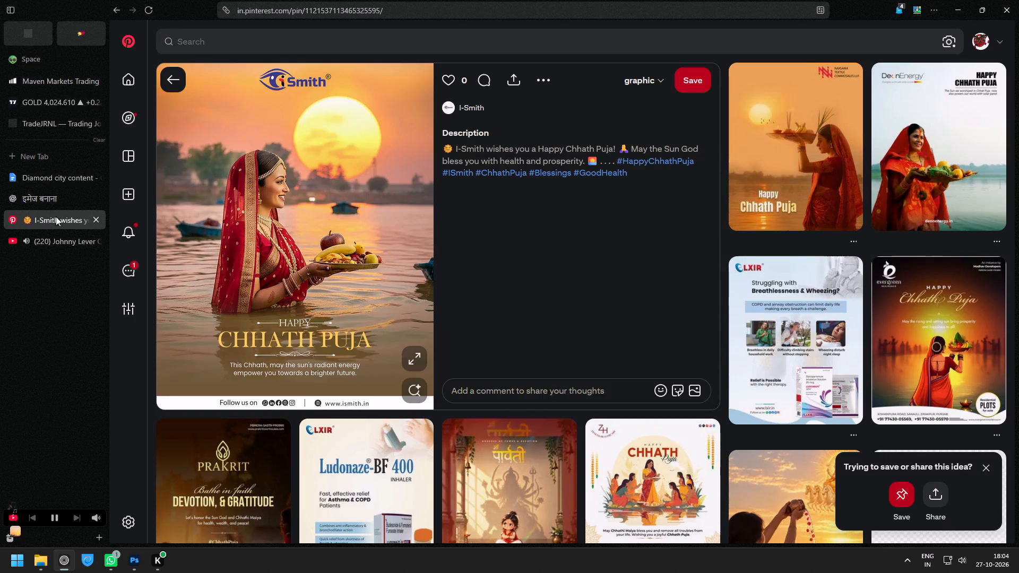
{"action": "left_click", "coordinate": [55, 197]}
{"action": "left_click", "coordinate": [56, 171]}
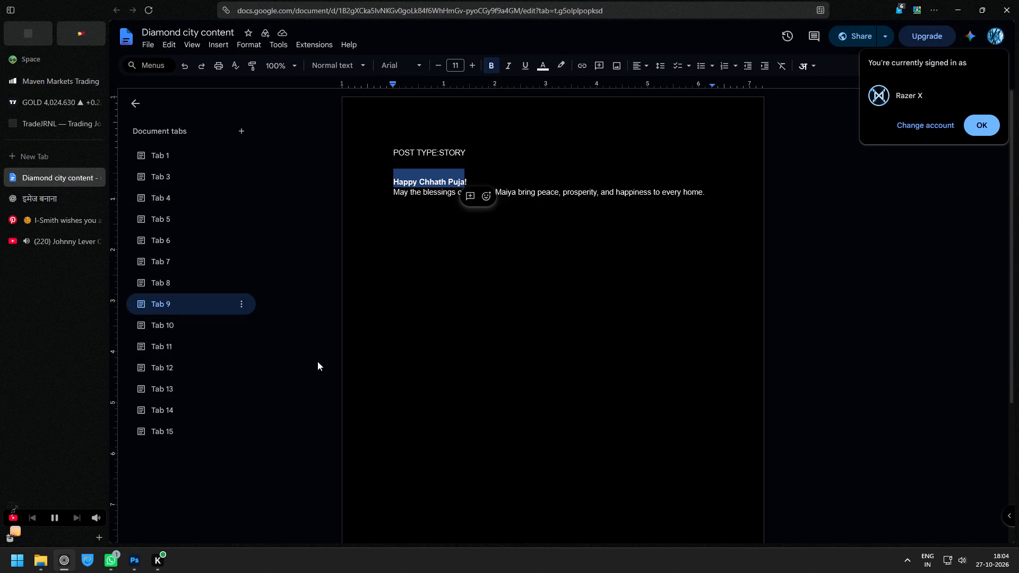
{"action": "key", "text": "ctrl+c"}
{"action": "left_click", "coordinate": [132, 572]}
{"action": "double_click", "coordinate": [426, 215]}
{"action": "key", "text": "ctrl+v"}
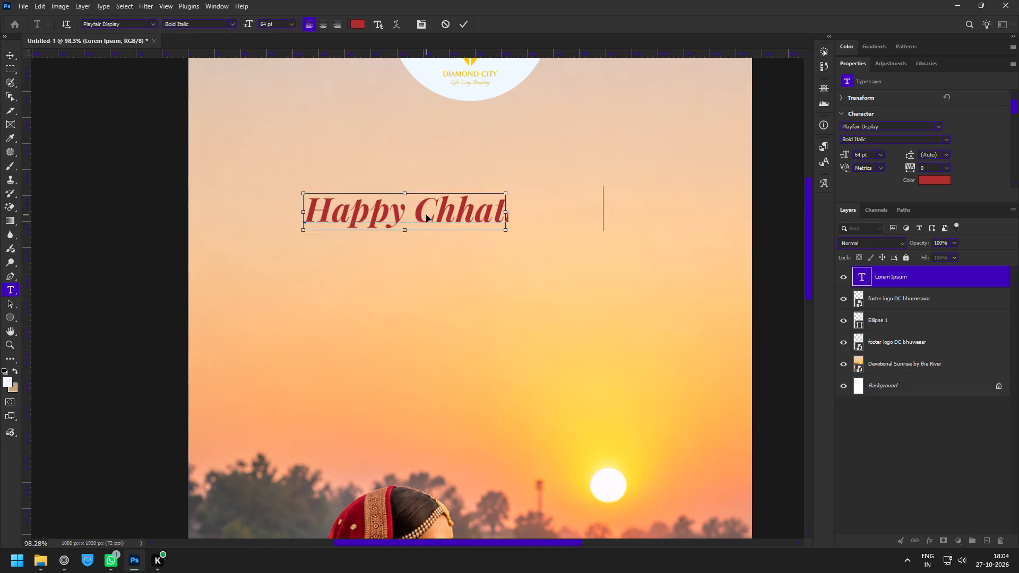
{"action": "key", "text": "ctrl+Return"}
{"action": "key", "text": "v"}
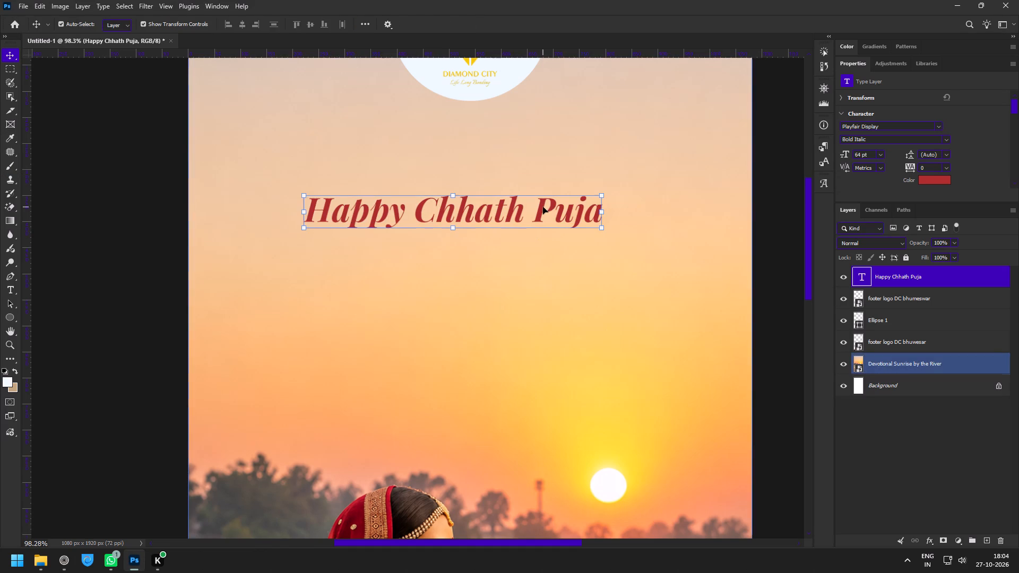
Cut the word "Happy" out of the Happy Chhath Puja heading.
{"action": "double_click", "coordinate": [543, 207]}
{"action": "left_click_drag", "start_coordinate": [536, 216], "coordinate": [667, 218]}
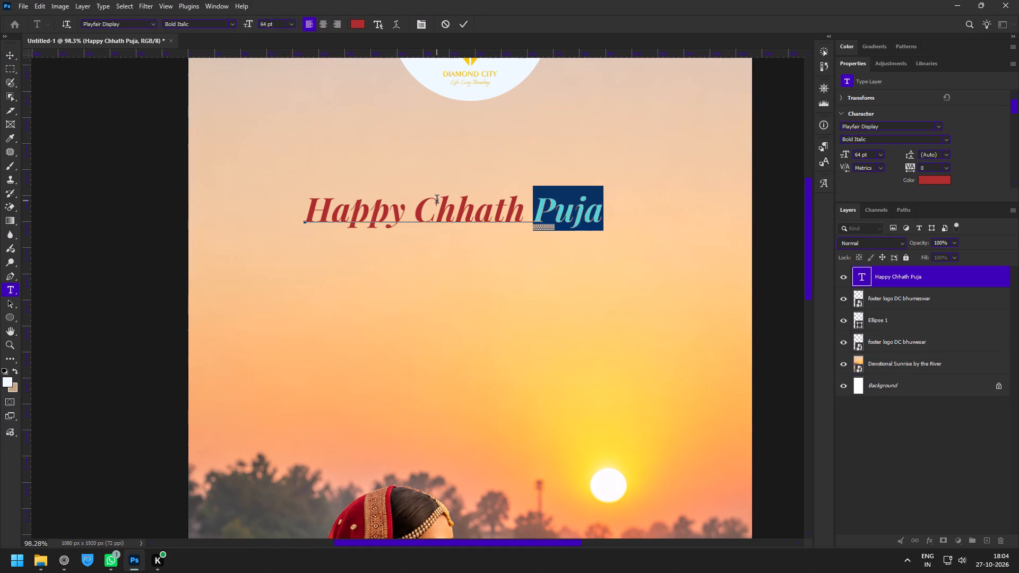
{"action": "left_click", "coordinate": [407, 214]}
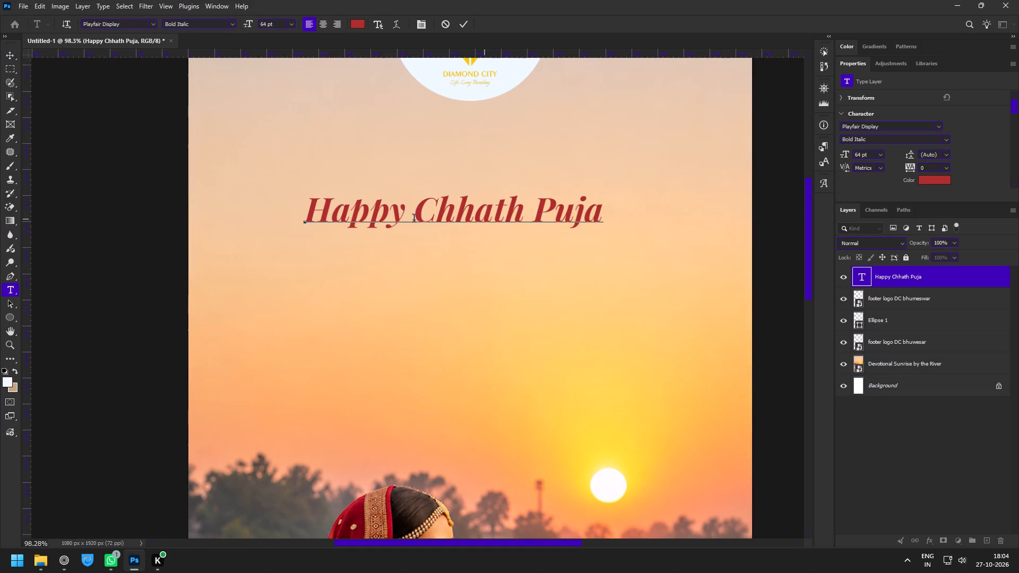
{"action": "left_click_drag", "start_coordinate": [422, 220], "coordinate": [195, 228]}
{"action": "key", "text": "ctrl+x"}
{"action": "key", "text": "ctrl+Return"}
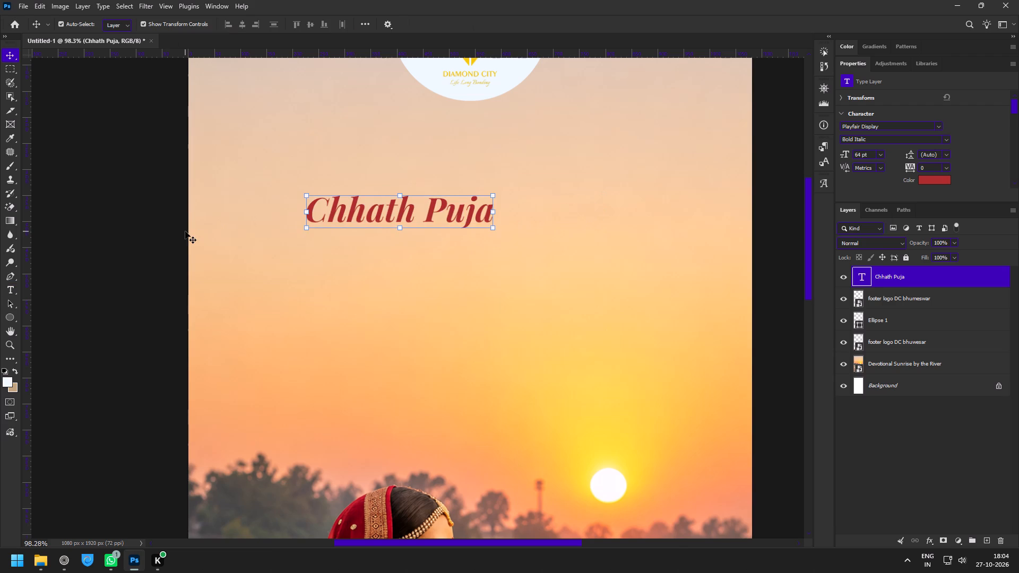
Enlarge the Chhath Puja text to about 114 pt and centre it horizontally on the canvas.
{"action": "left_click_drag", "start_coordinate": [496, 211], "coordinate": [643, 211]}
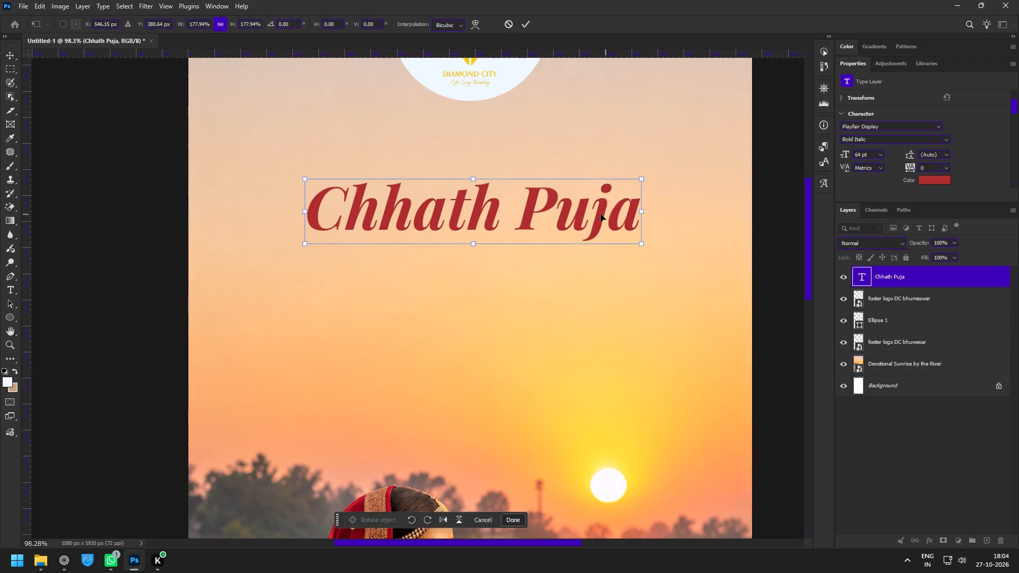
{"action": "left_click", "coordinate": [599, 214]}
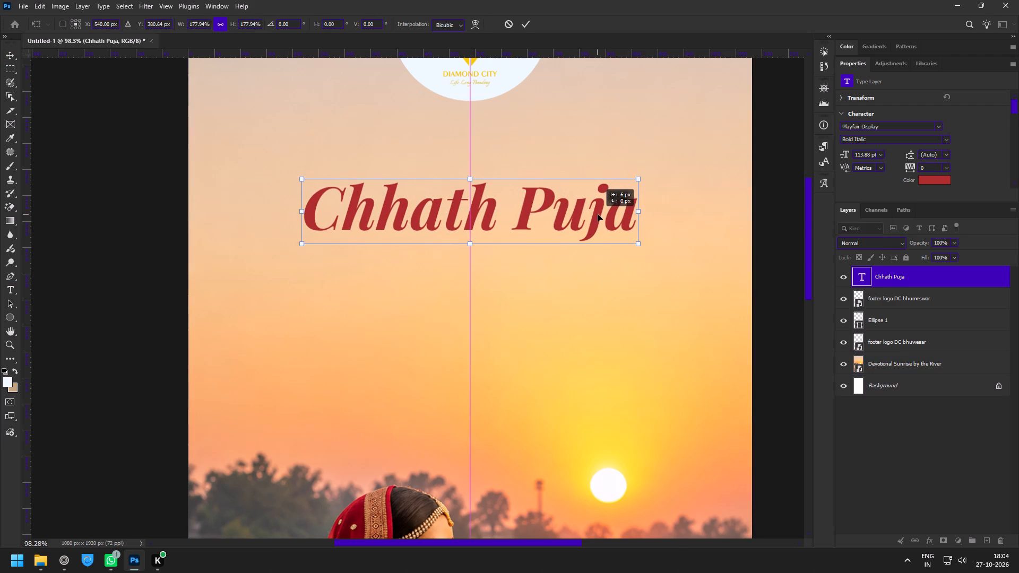
{"action": "left_click", "coordinate": [528, 20]}
Duplicate the Chhath Puja text directly above the original and replace the copy's wording with the cut word "Happy".
{"action": "key", "text": "z"}
{"action": "key", "text": "space"}
{"action": "left_click_drag", "start_coordinate": [514, 143], "coordinate": [516, 204]}
{"action": "left_click_drag", "start_coordinate": [476, 189], "coordinate": [495, 210]}
{"action": "key", "text": "v"}
{"action": "left_click_drag", "start_coordinate": [402, 316], "coordinate": [394, 210], "text": "alt"}
{"action": "double_click", "coordinate": [394, 210]}
{"action": "key", "text": "ctrl+v"}
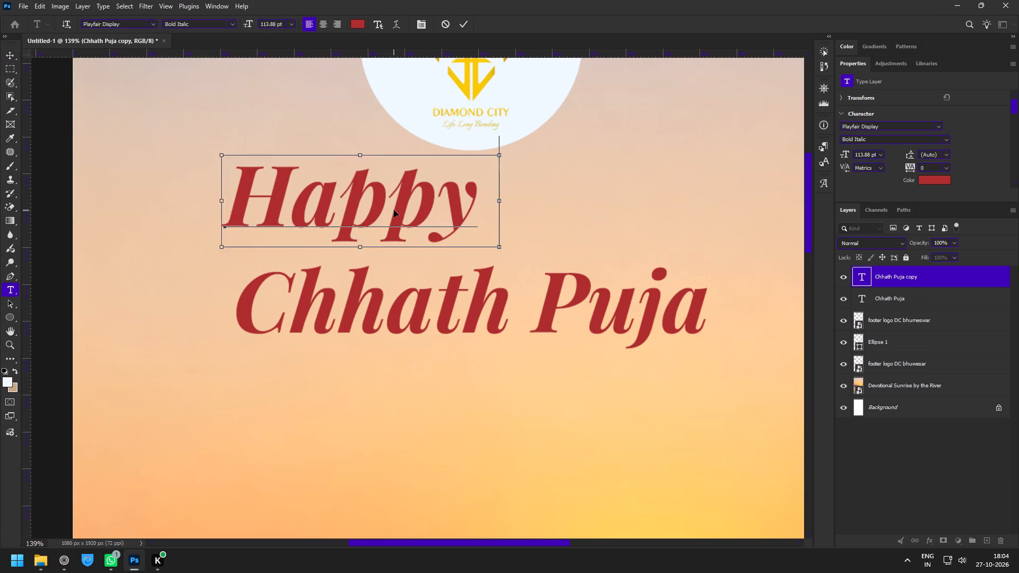
{"action": "key", "text": "ctrl+Return"}
Scale the Happy text down to about 53 pt and place it just above the word Chhath.
{"action": "left_click_drag", "start_coordinate": [478, 206], "coordinate": [373, 197]}
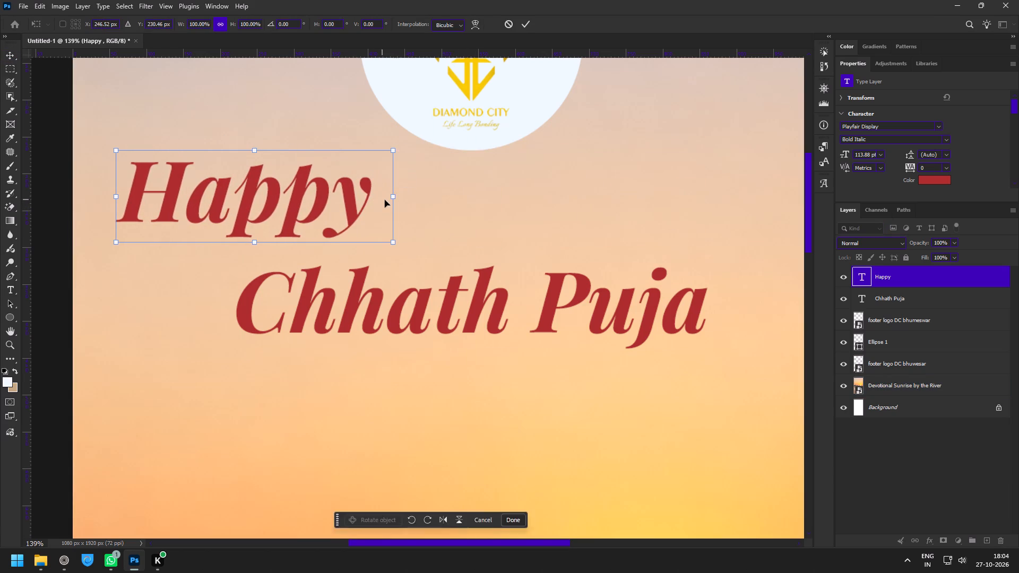
{"action": "left_click_drag", "start_coordinate": [399, 198], "coordinate": [251, 205]}
{"action": "left_click_drag", "start_coordinate": [180, 199], "coordinate": [433, 253]}
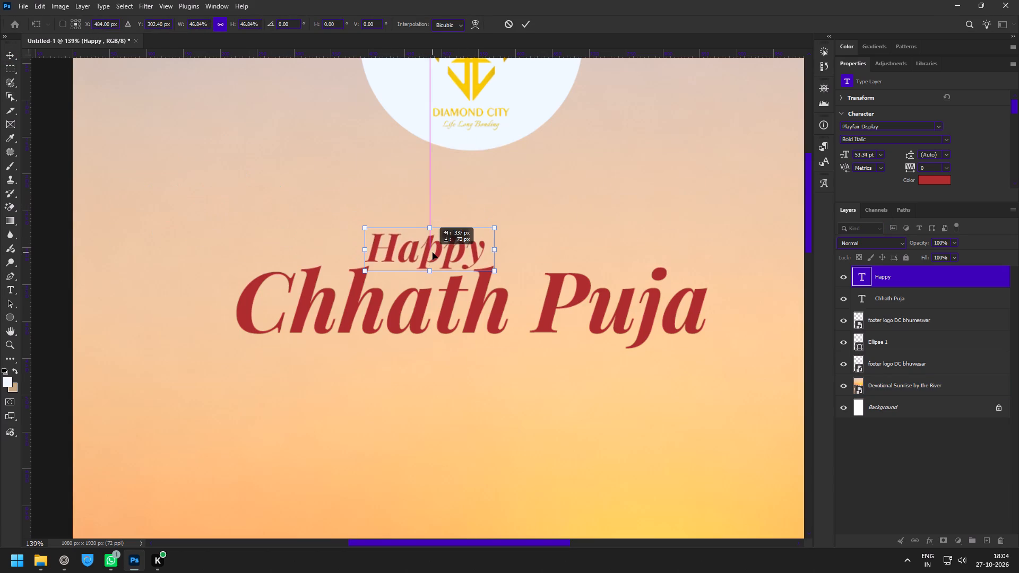
{"action": "left_click_drag", "start_coordinate": [433, 253], "coordinate": [404, 247]}
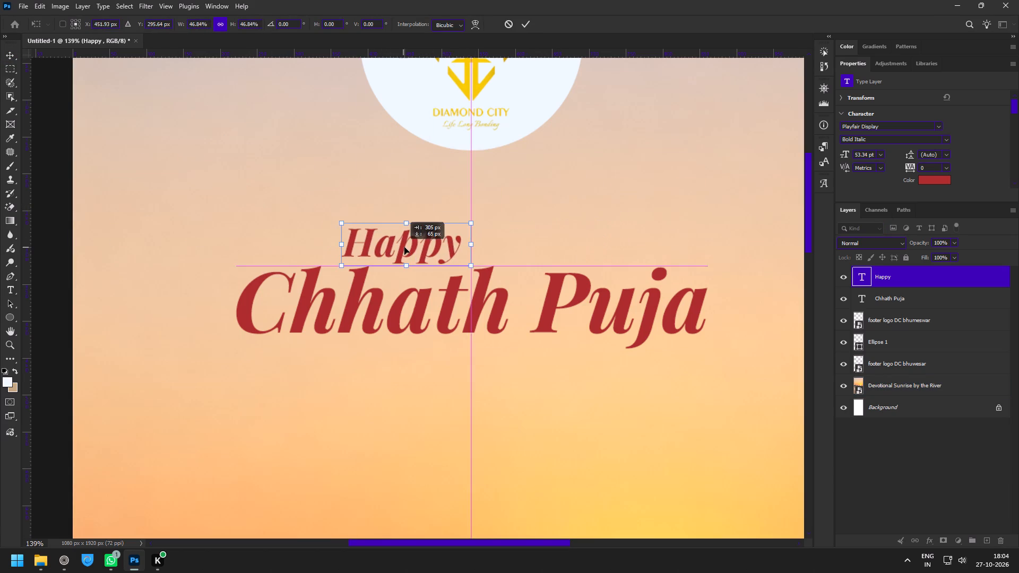
{"action": "left_click_drag", "start_coordinate": [404, 247], "coordinate": [424, 254]}
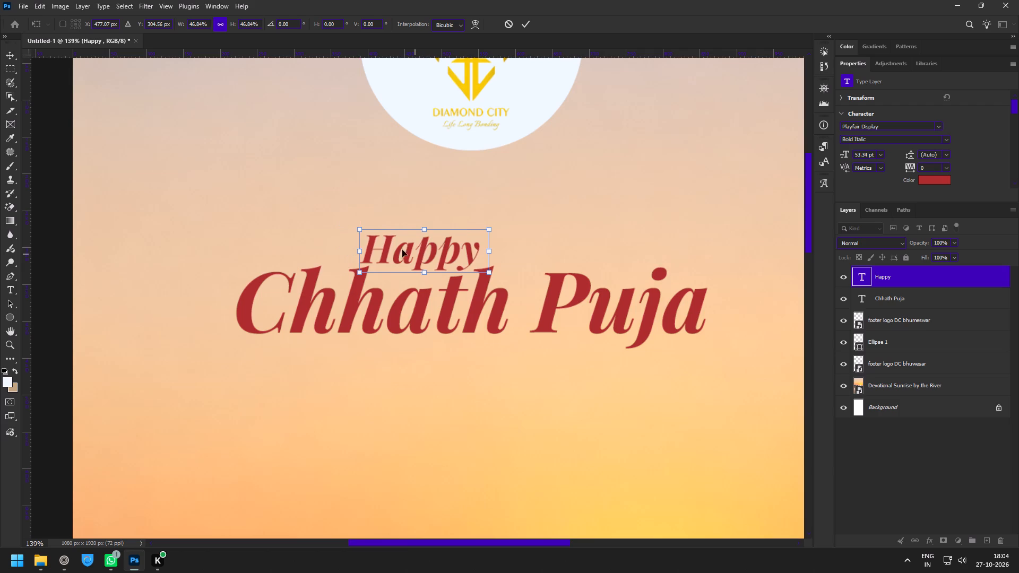
{"action": "left_click", "coordinate": [526, 24]}
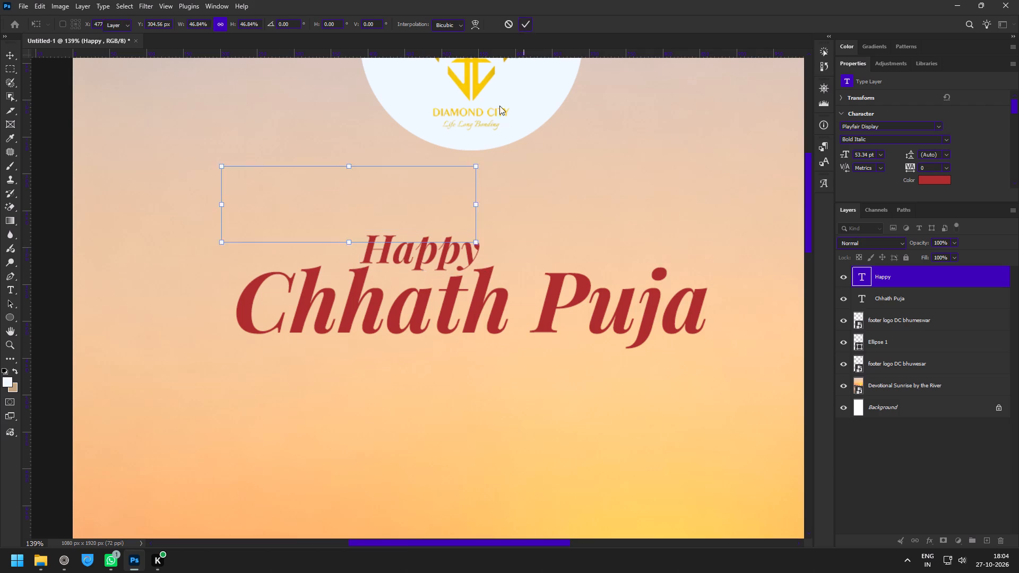
Shrink the Happy text further to about 46 pt and lower it slightly between the tall letters of Chhath.
{"action": "key", "text": "z"}
{"action": "left_click_drag", "start_coordinate": [504, 271], "coordinate": [468, 248]}
{"action": "key", "text": "space"}
{"action": "key", "text": "space"}
{"action": "left_click_drag", "start_coordinate": [510, 270], "coordinate": [467, 178]}
{"action": "left_click_drag", "start_coordinate": [435, 123], "coordinate": [453, 154]}
{"action": "key", "text": "v"}
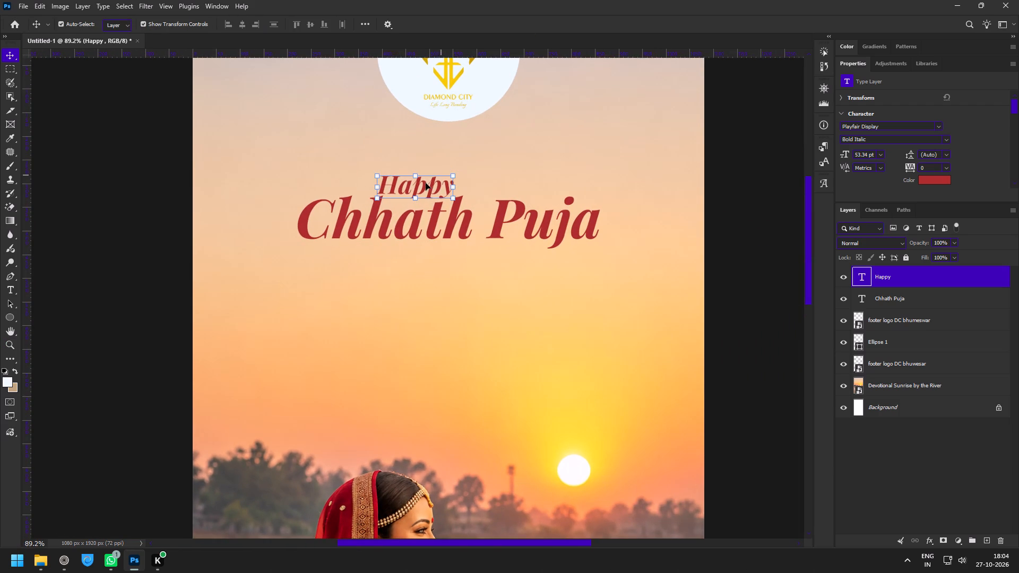
{"action": "left_click_drag", "start_coordinate": [378, 187], "coordinate": [389, 187]}
{"action": "left_click", "coordinate": [409, 187]}
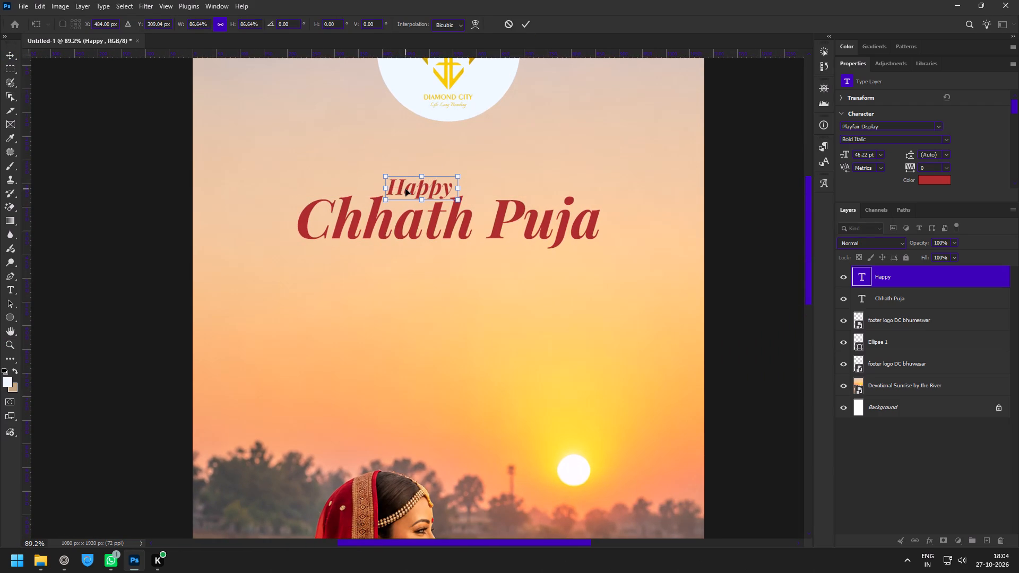
{"action": "key", "text": "Down"}
{"action": "key", "text": "Down"}
{"action": "left_click", "coordinate": [526, 21]}
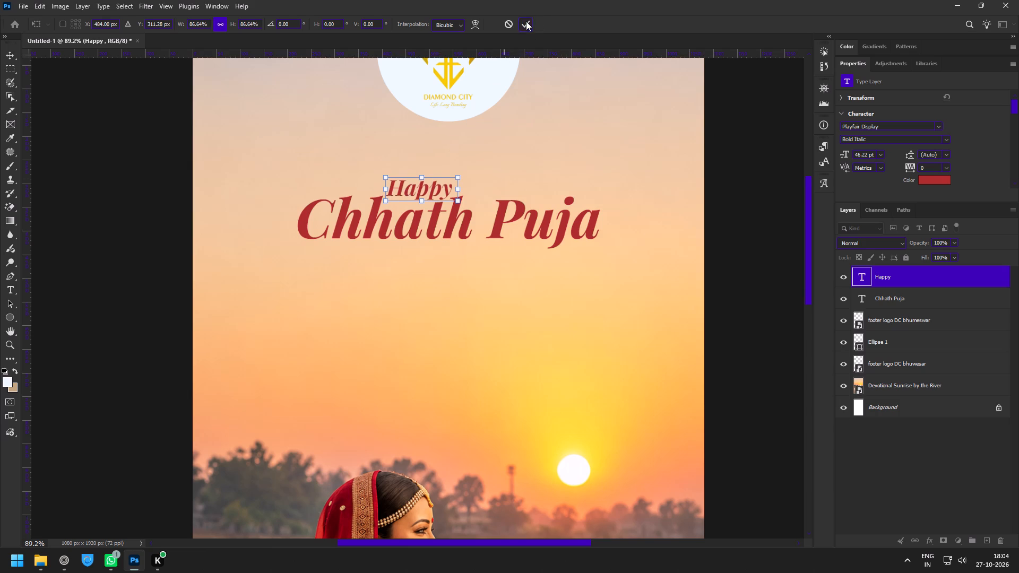
Nudge the Happy text slightly left to fit between the tall letters of Chhath.
{"action": "key", "text": "z"}
{"action": "left_click_drag", "start_coordinate": [360, 153], "coordinate": [391, 187]}
{"action": "key", "text": "v"}
{"action": "key", "text": "Left"}
{"action": "key", "text": "Left"}
{"action": "key", "text": "Left"}
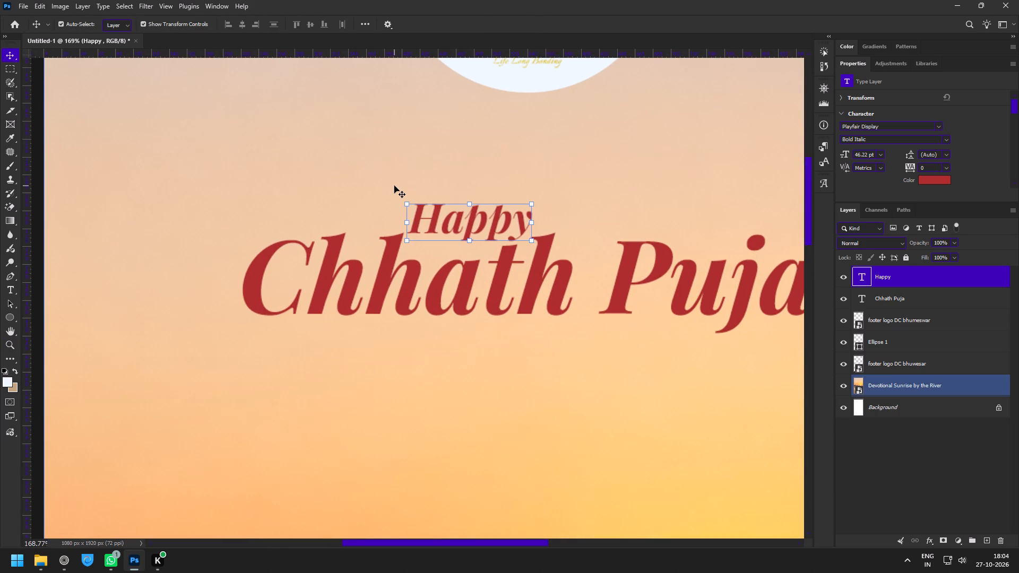
{"action": "key", "text": "Left"}
Set the Happy text's font style to SemiBold Italic.
{"action": "left_click", "coordinate": [949, 139]}
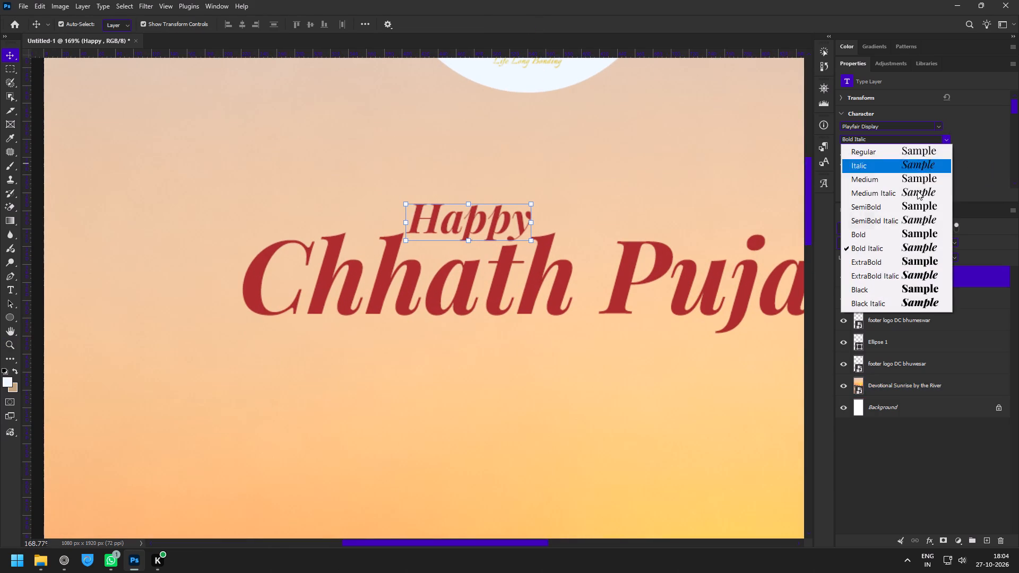
{"action": "left_click", "coordinate": [901, 216]}
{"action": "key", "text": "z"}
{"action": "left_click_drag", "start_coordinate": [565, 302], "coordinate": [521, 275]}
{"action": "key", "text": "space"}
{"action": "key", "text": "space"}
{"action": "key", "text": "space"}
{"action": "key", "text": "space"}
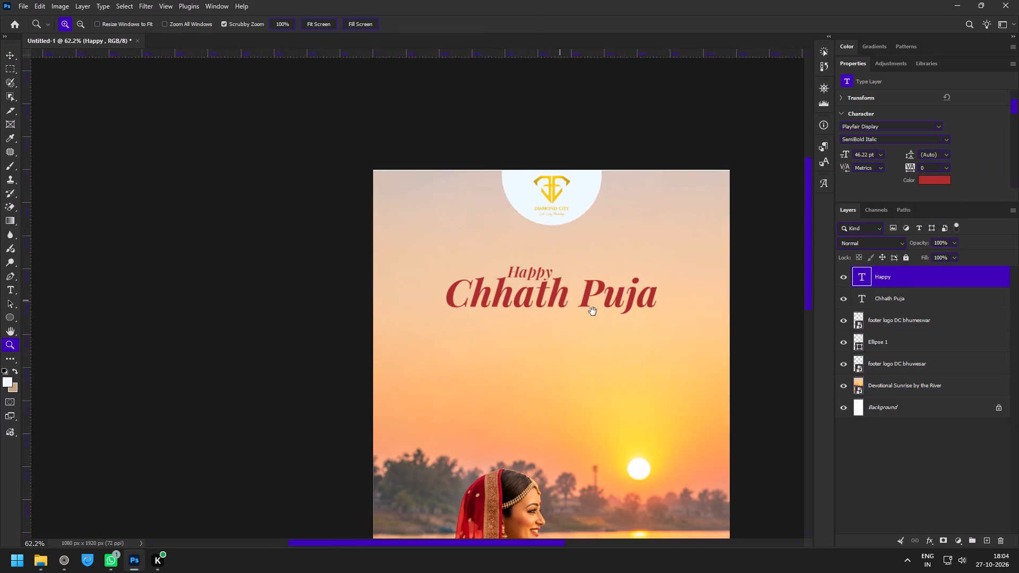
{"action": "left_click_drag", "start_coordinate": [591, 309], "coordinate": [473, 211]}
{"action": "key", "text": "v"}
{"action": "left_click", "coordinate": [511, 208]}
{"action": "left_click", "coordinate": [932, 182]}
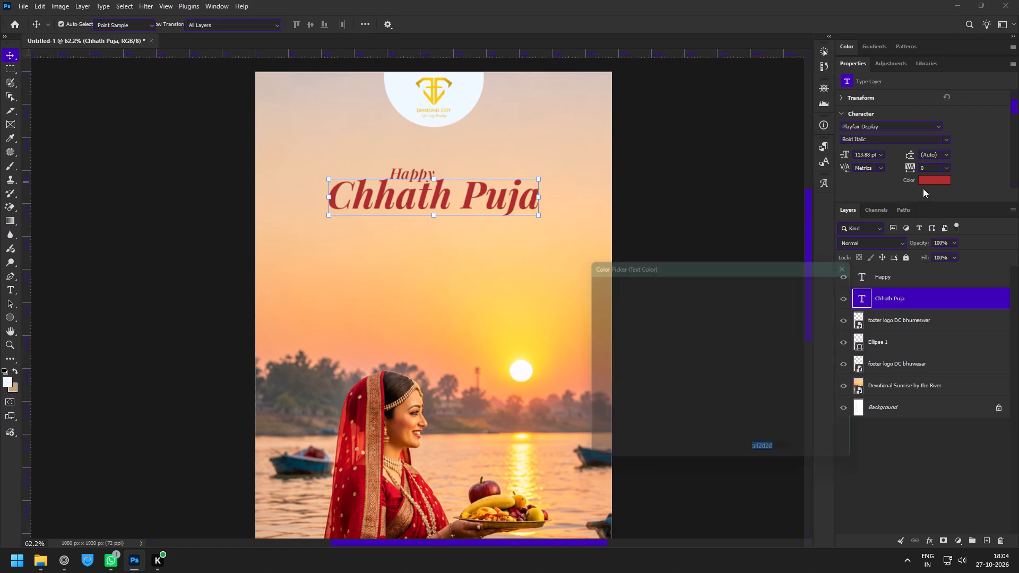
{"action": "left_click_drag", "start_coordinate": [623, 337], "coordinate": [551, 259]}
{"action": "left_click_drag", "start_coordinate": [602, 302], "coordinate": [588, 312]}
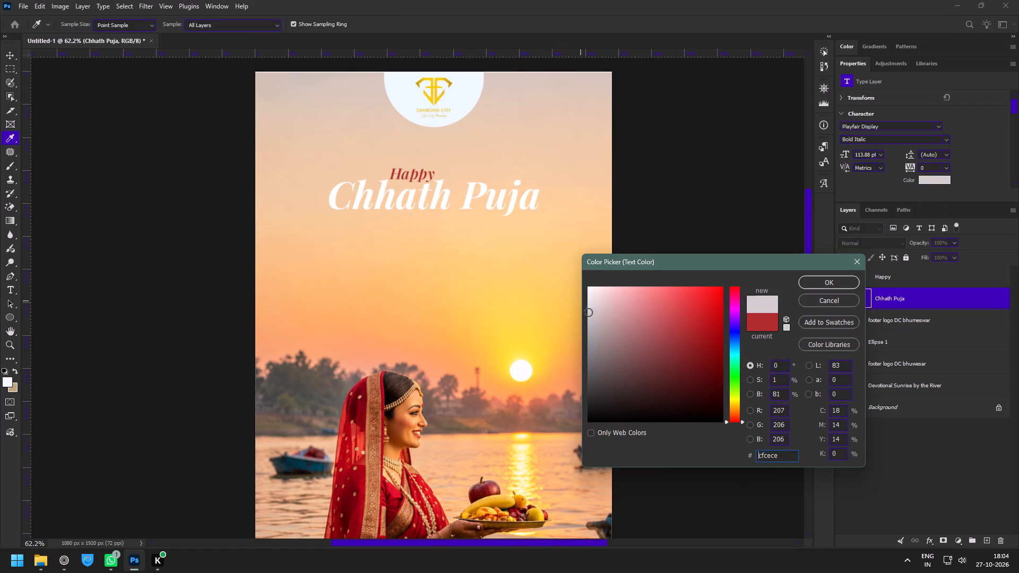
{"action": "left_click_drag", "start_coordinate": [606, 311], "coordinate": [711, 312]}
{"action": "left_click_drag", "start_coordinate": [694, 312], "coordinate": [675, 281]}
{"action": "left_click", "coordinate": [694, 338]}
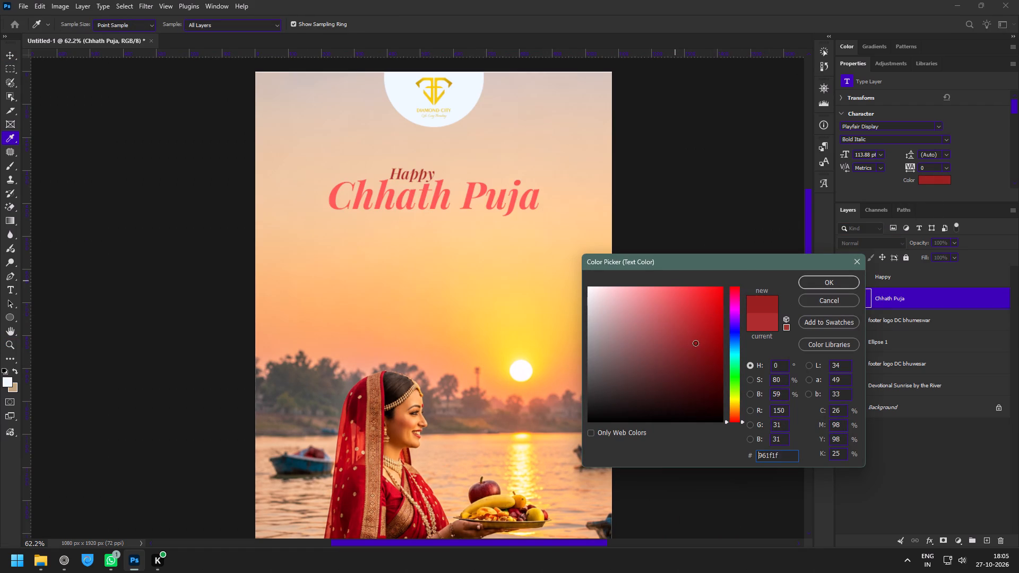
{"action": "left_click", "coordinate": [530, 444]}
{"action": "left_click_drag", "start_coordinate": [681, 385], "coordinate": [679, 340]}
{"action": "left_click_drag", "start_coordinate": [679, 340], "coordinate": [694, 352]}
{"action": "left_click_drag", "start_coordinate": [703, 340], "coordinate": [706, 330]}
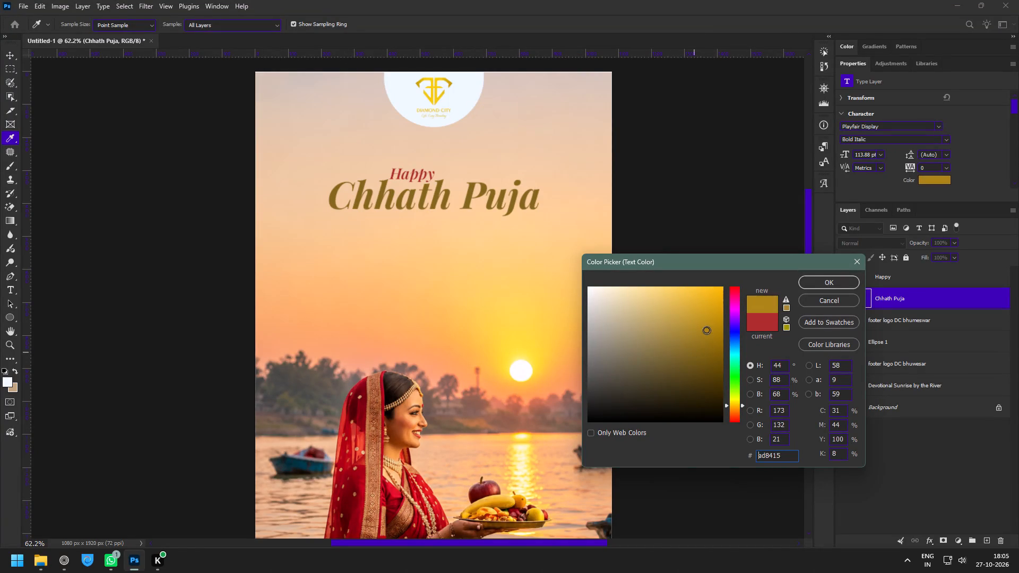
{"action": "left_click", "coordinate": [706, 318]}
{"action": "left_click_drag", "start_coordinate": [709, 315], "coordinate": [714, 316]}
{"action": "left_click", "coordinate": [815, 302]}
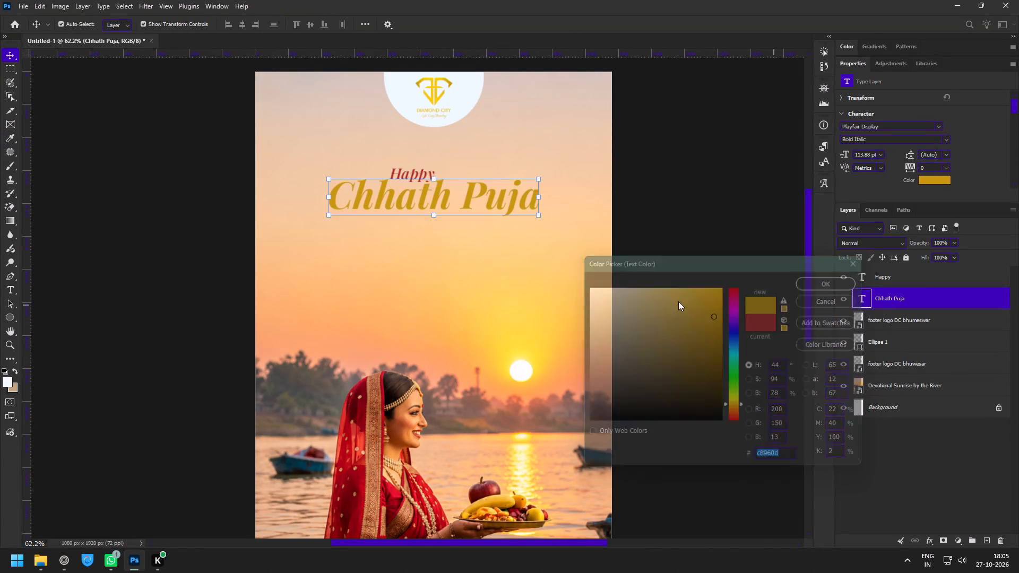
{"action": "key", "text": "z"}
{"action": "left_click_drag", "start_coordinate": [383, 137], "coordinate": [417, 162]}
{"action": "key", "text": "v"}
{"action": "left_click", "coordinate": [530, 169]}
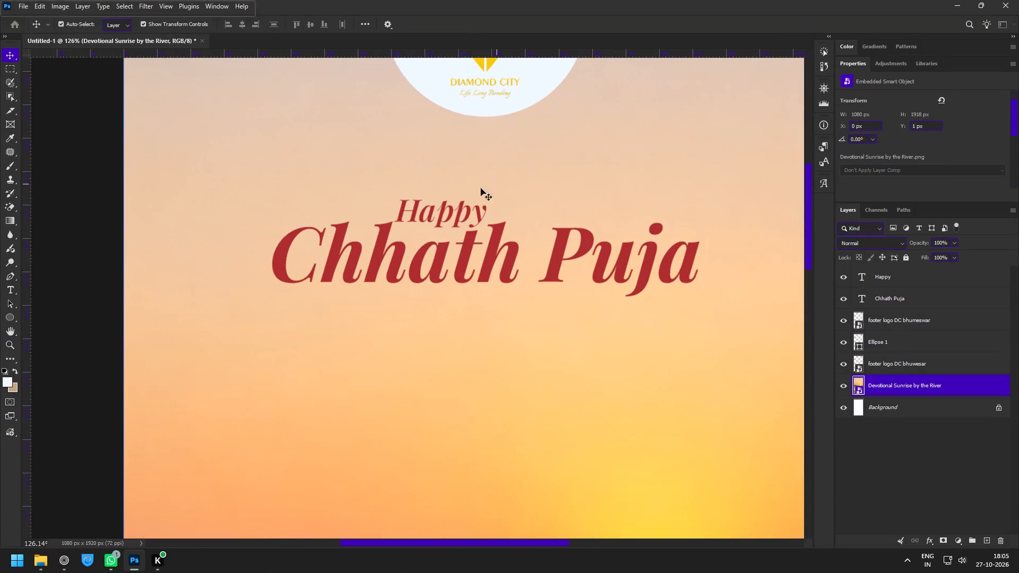
Switch to the browser and copy the blessing sentence under "Happy Chhath Puja!" in the Diamond city content document.
{"action": "left_click", "coordinate": [447, 201]}
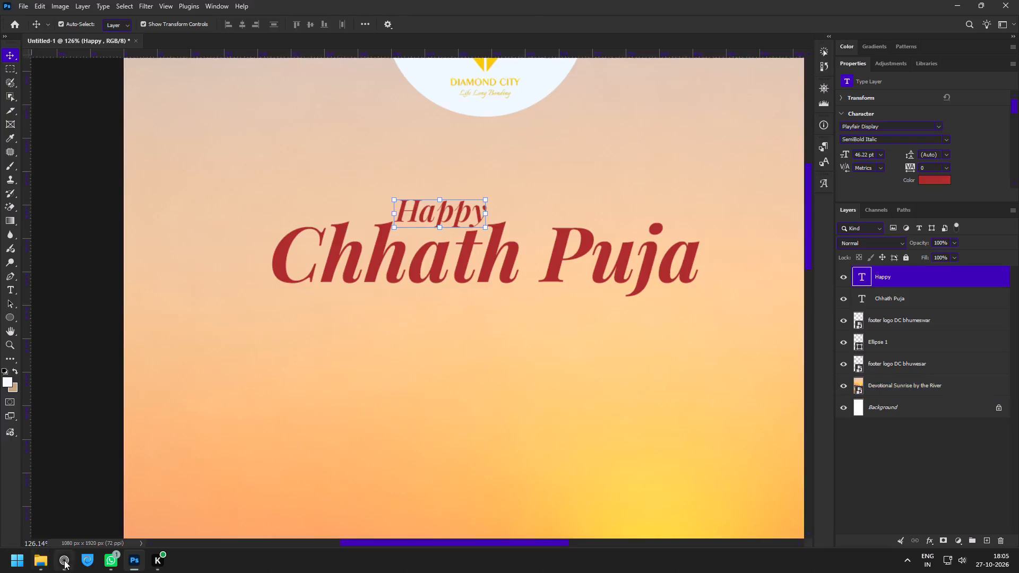
{"action": "left_click", "coordinate": [65, 561]}
{"action": "left_click_drag", "start_coordinate": [380, 198], "coordinate": [714, 199]}
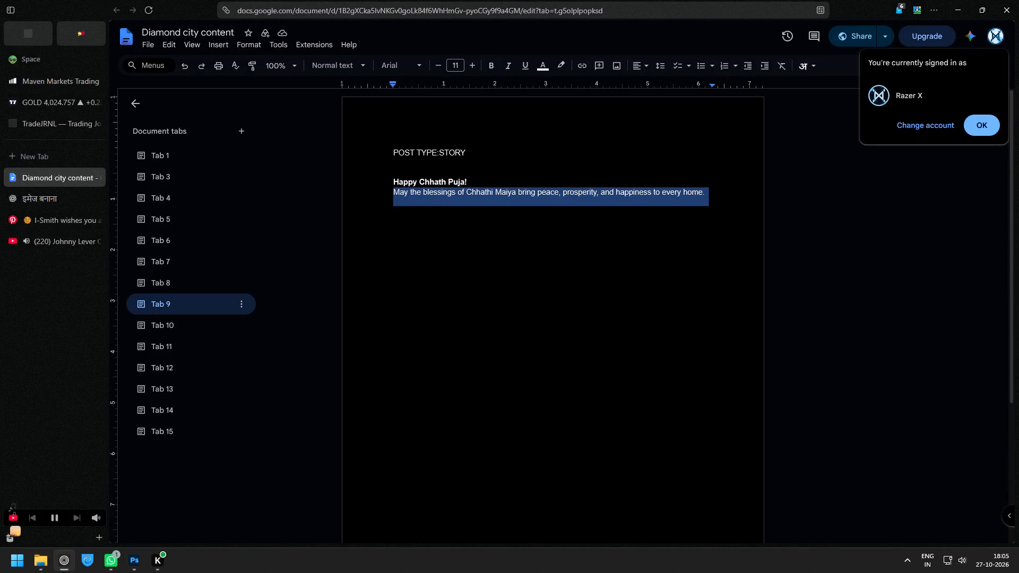
{"action": "key", "text": "ctrl+c"}
Back in Photoshop, add a Montserrat Medium Italic text layer below Chhath Puja and paste the copied blessing sentence into it.
{"action": "left_click", "coordinate": [129, 572]}
{"action": "key", "text": "t"}
{"action": "left_click", "coordinate": [307, 324]}
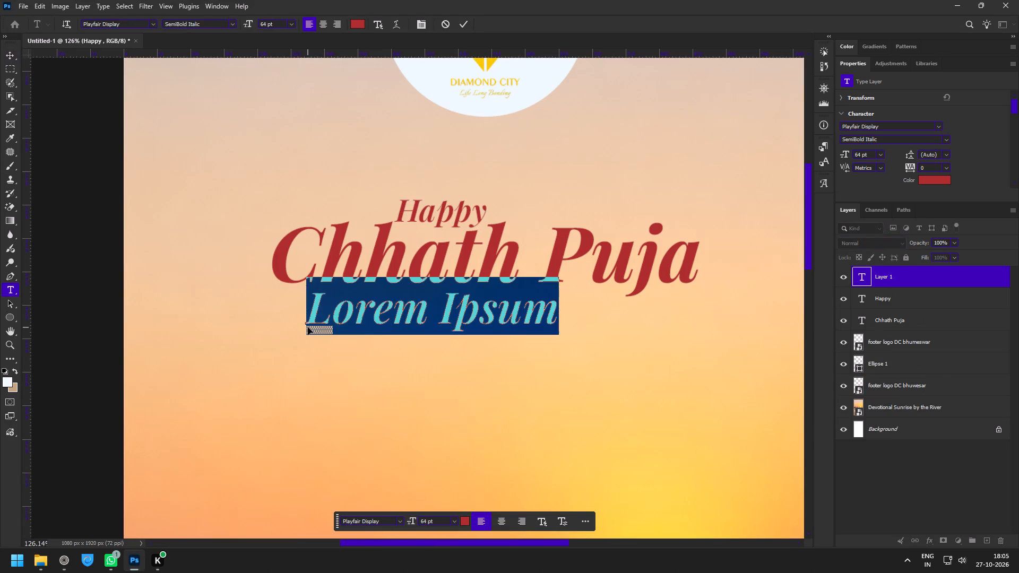
{"action": "left_click", "coordinate": [886, 126]}
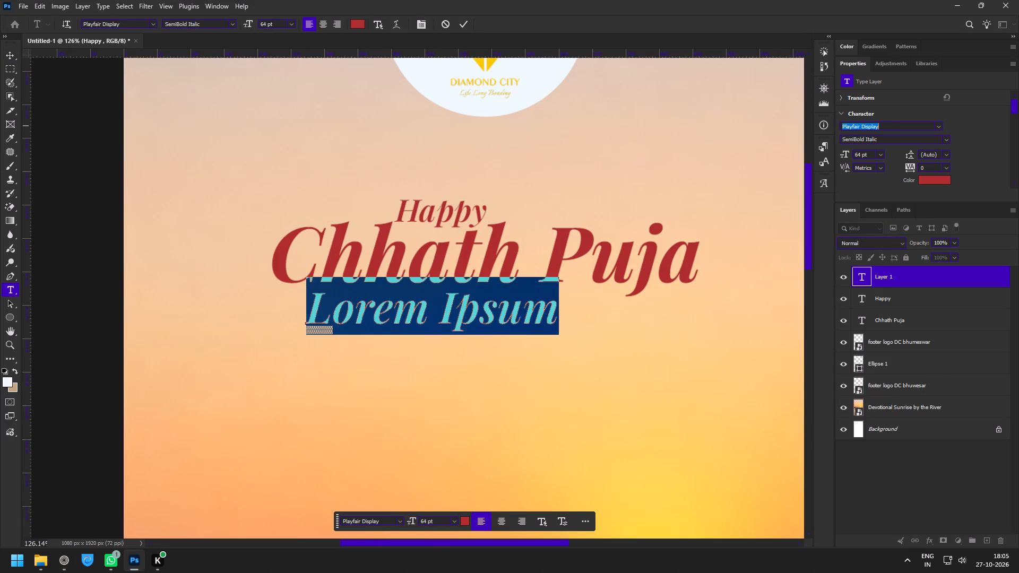
{"action": "type", "text": "po"}
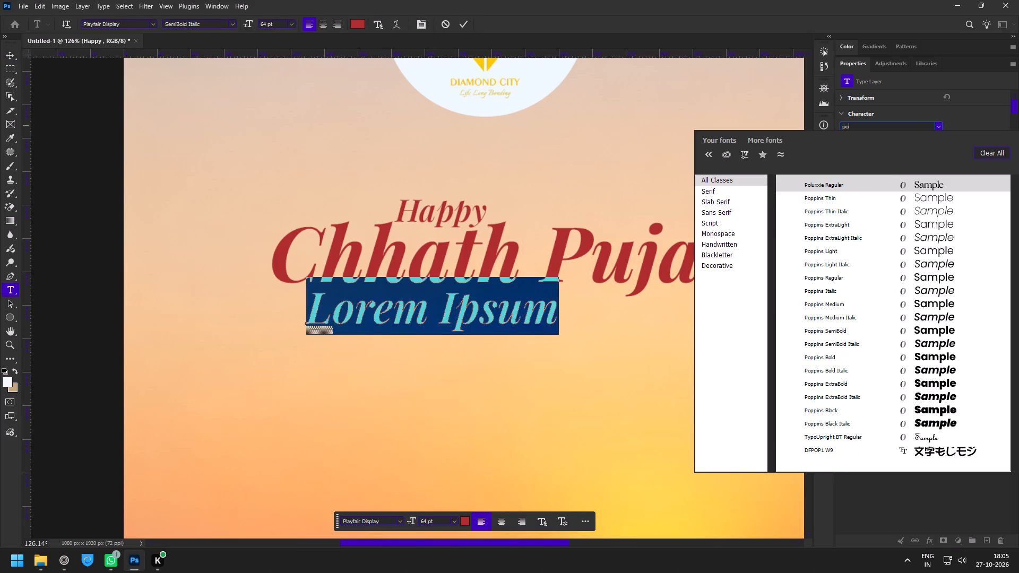
{"action": "key", "text": "ctrl+a"}
{"action": "type", "text": "mon"}
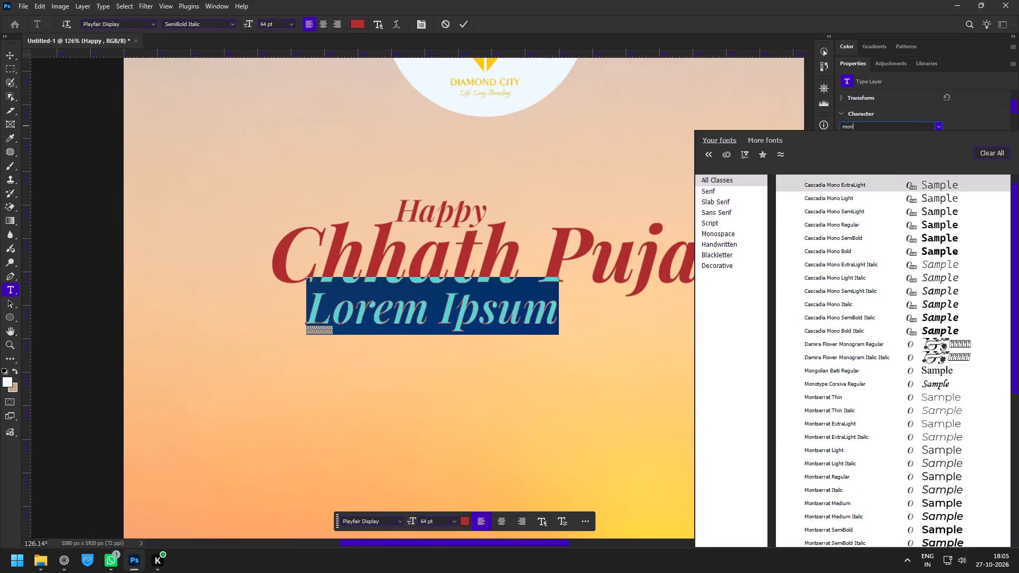
{"action": "left_click", "coordinate": [841, 517]}
{"action": "key", "text": "ctrl+v"}
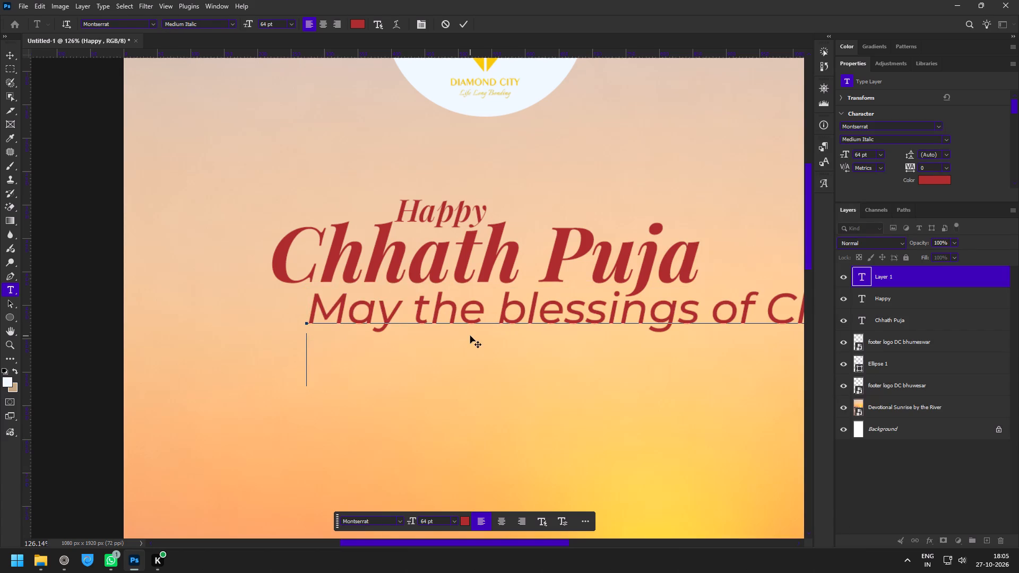
Reduce the blessing text's font size to 27 pt.
{"action": "key", "text": "ctrl+a"}
{"action": "left_click_drag", "start_coordinate": [843, 157], "coordinate": [819, 158]}
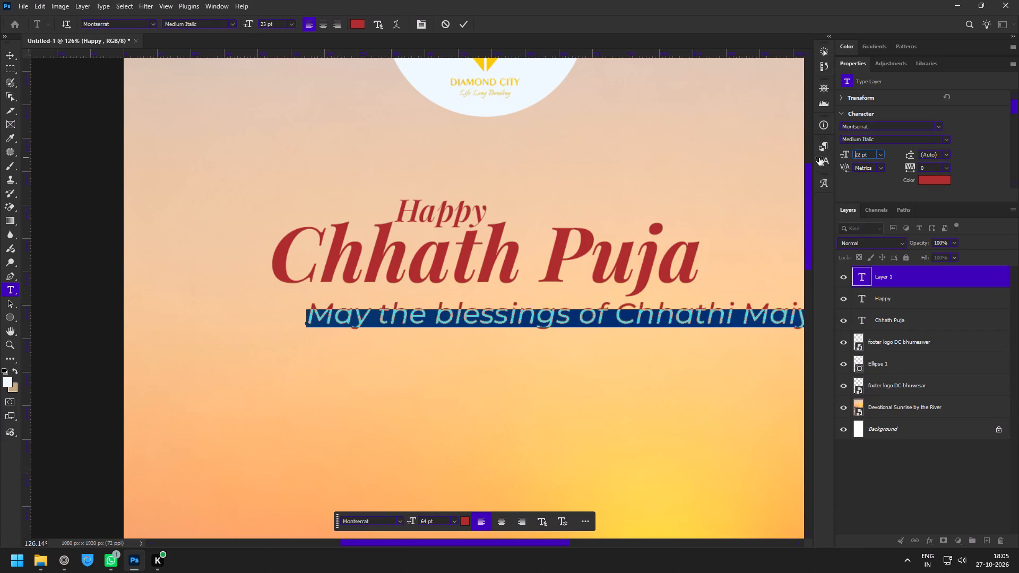
{"action": "left_click_drag", "start_coordinate": [819, 158], "coordinate": [823, 159]}
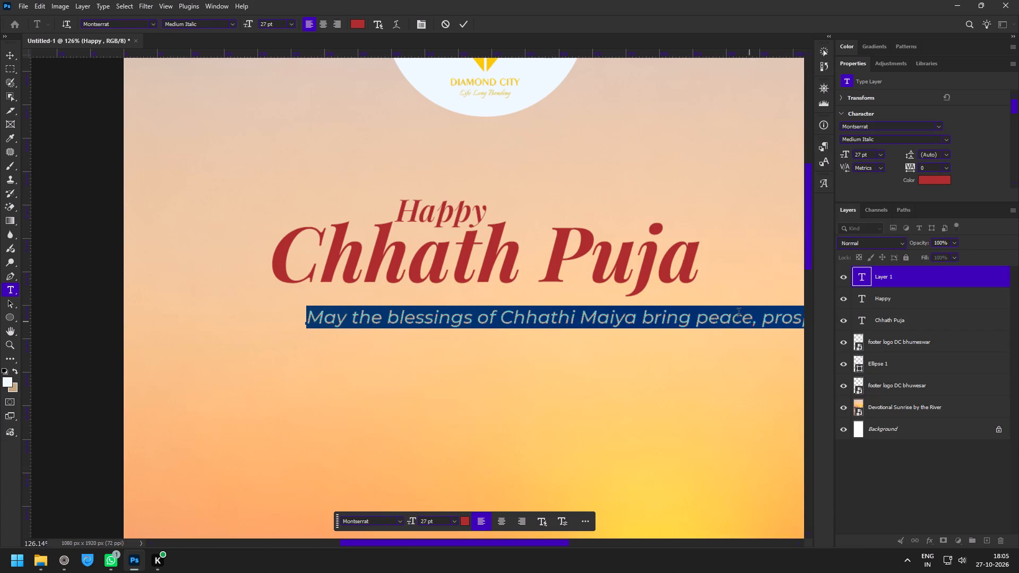
Break the blessing text into two lines after "prosperity," and centre-align it.
{"action": "left_click_drag", "start_coordinate": [370, 325], "coordinate": [144, 306], "text": "ctrl"}
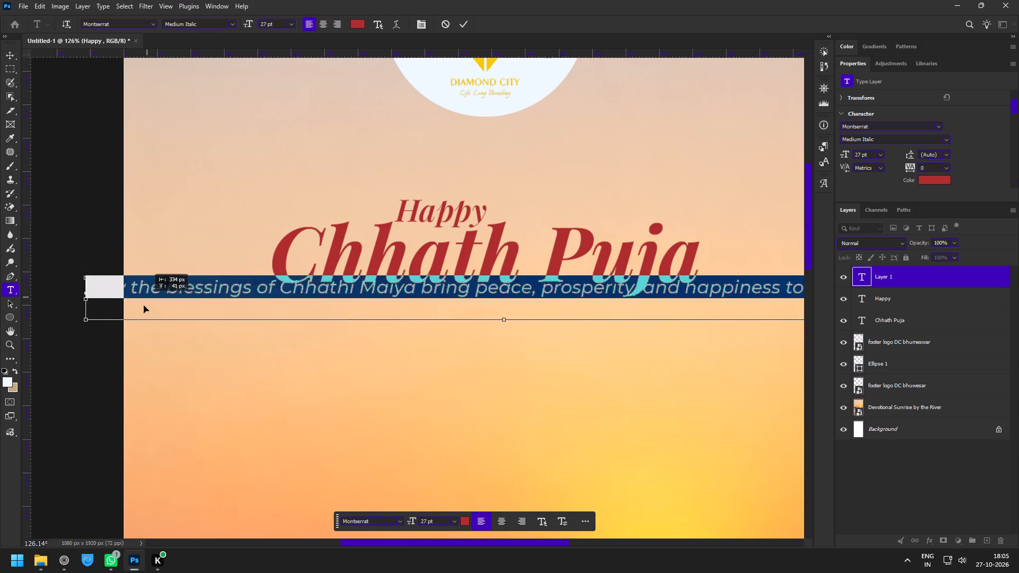
{"action": "left_click_drag", "start_coordinate": [144, 306], "coordinate": [140, 323], "text": "ctrl"}
{"action": "left_click", "coordinate": [633, 319]}
{"action": "key", "text": "Return"}
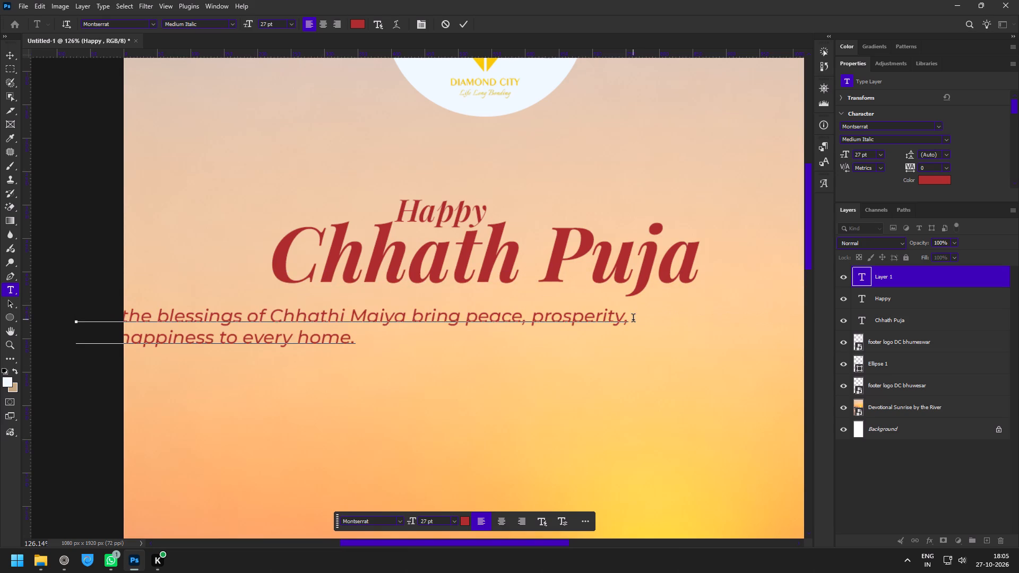
{"action": "key", "text": "ctrl+a"}
{"action": "left_click", "coordinate": [323, 24]}
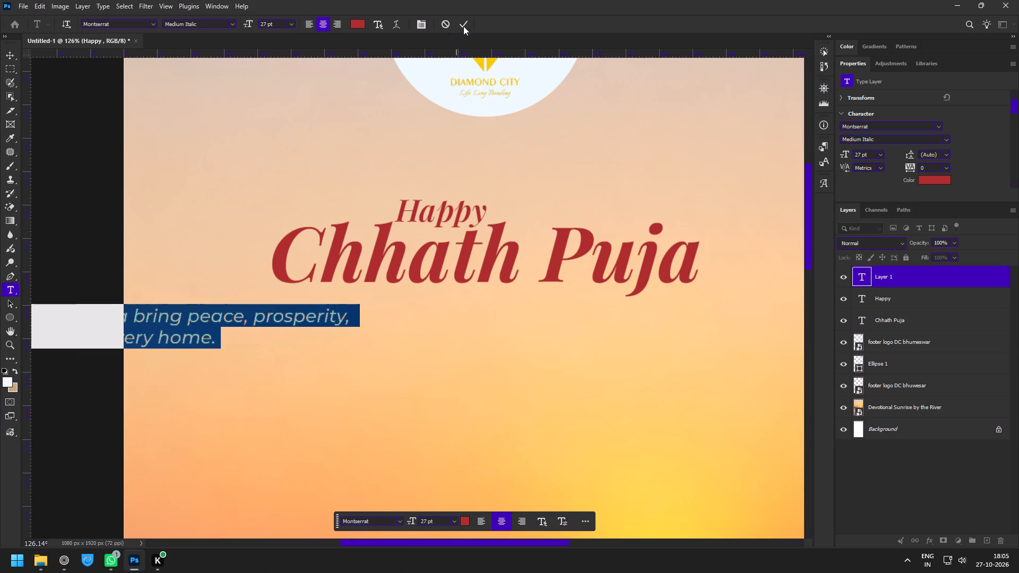
{"action": "left_click", "coordinate": [467, 23]}
Move the blessing text so it sits centred just below the Chhath Puja heading.
{"action": "key", "text": "v"}
{"action": "left_click_drag", "start_coordinate": [155, 334], "coordinate": [593, 336]}
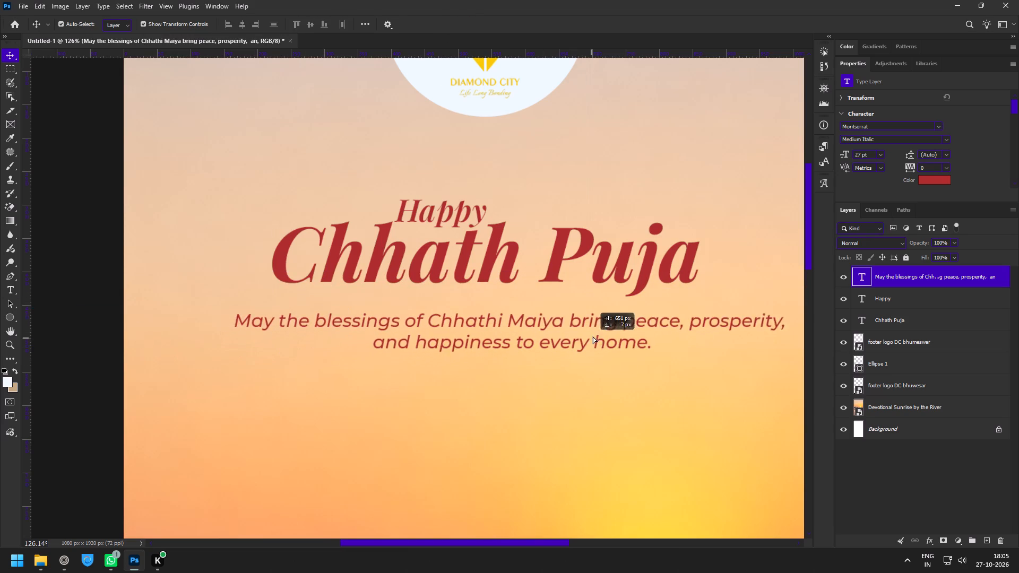
{"action": "left_click_drag", "start_coordinate": [593, 336], "coordinate": [567, 332]}
Reflow the blessing text into two lines, with the first ending at "peace," and the second starting at "prosperity,".
{"action": "key", "text": "z"}
{"action": "left_click_drag", "start_coordinate": [546, 376], "coordinate": [505, 341]}
{"action": "key", "text": "space"}
{"action": "key", "text": "space"}
{"action": "key", "text": "space"}
{"action": "key", "text": "space"}
{"action": "key", "text": "space"}
{"action": "left_click_drag", "start_coordinate": [529, 369], "coordinate": [495, 211]}
{"action": "left_click_drag", "start_coordinate": [482, 161], "coordinate": [506, 204]}
{"action": "left_click_drag", "start_coordinate": [515, 191], "coordinate": [528, 224]}
{"action": "key", "text": "v"}
{"action": "double_click", "coordinate": [580, 222]}
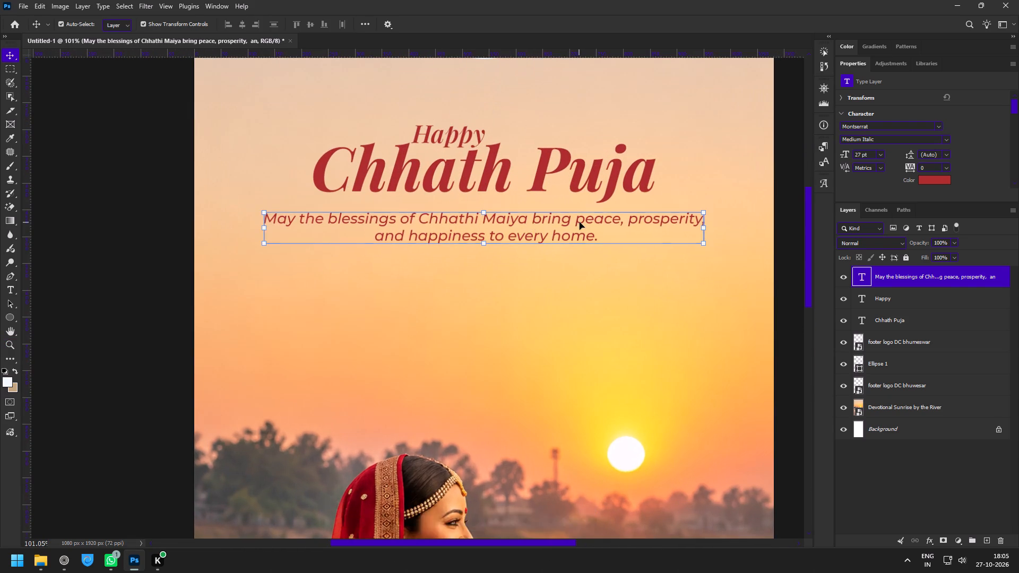
{"action": "left_click", "coordinate": [629, 221]}
{"action": "key", "text": "Return"}
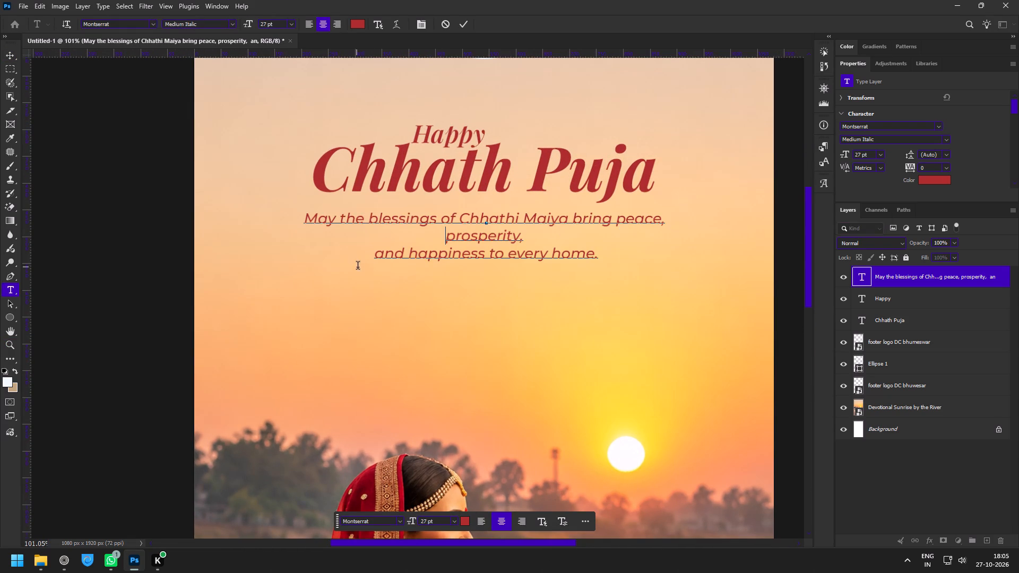
{"action": "left_click", "coordinate": [376, 261]}
{"action": "key", "text": "BackSpace"}
{"action": "left_click", "coordinate": [463, 23]}
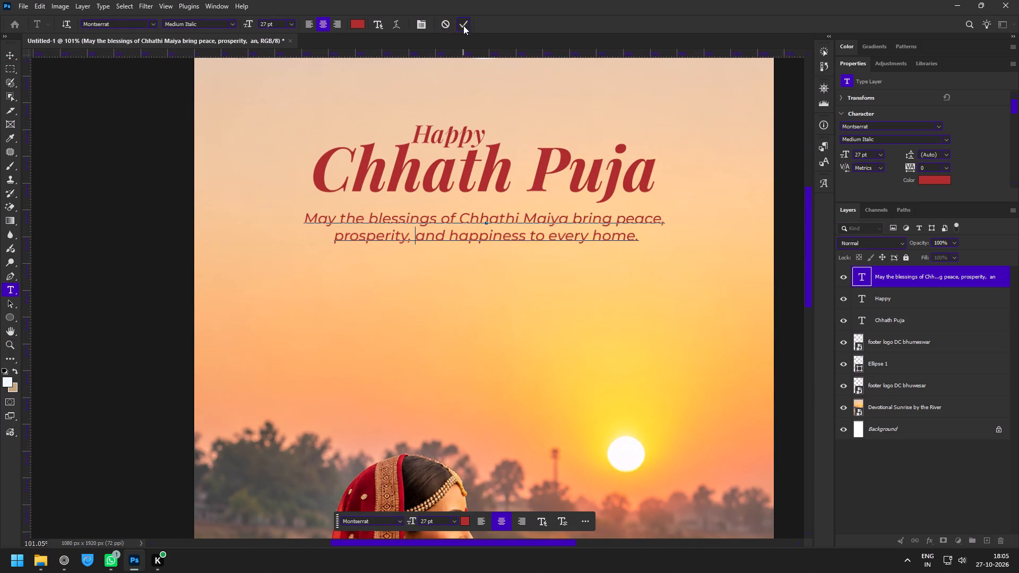
Scale the blessing text up to about 32 pt and keep it centred just below the heading.
{"action": "left_click_drag", "start_coordinate": [667, 229], "coordinate": [696, 226]}
{"action": "key", "text": "ctrl+z"}
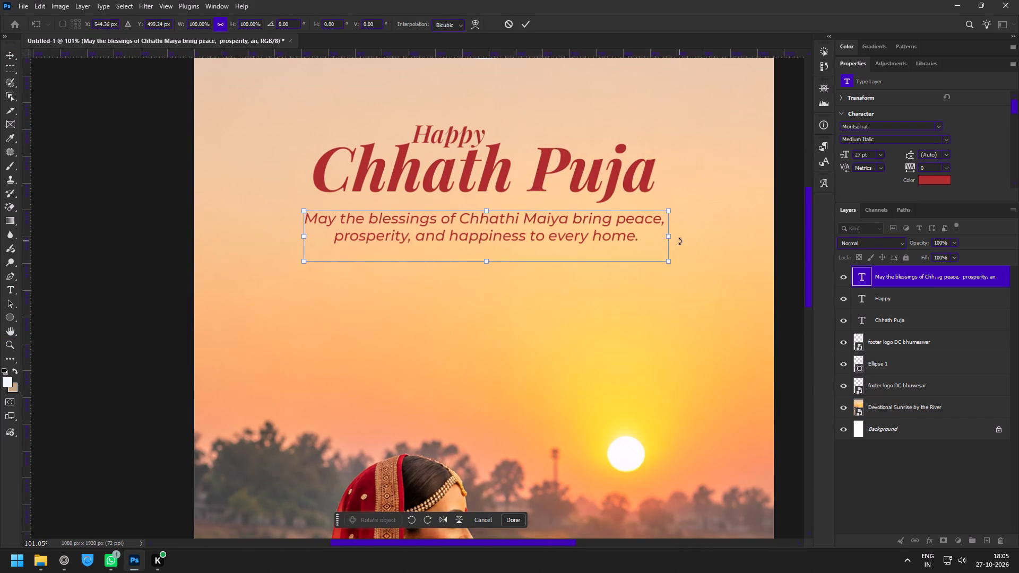
{"action": "left_click_drag", "start_coordinate": [669, 238], "coordinate": [705, 240], "text": "alt"}
{"action": "left_click", "coordinate": [648, 229]}
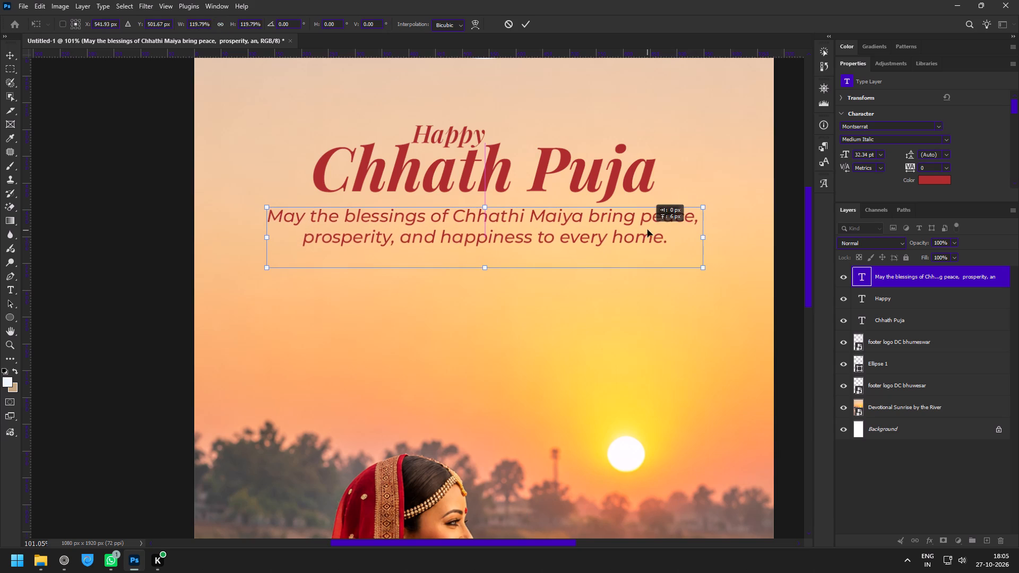
{"action": "left_click", "coordinate": [632, 230]}
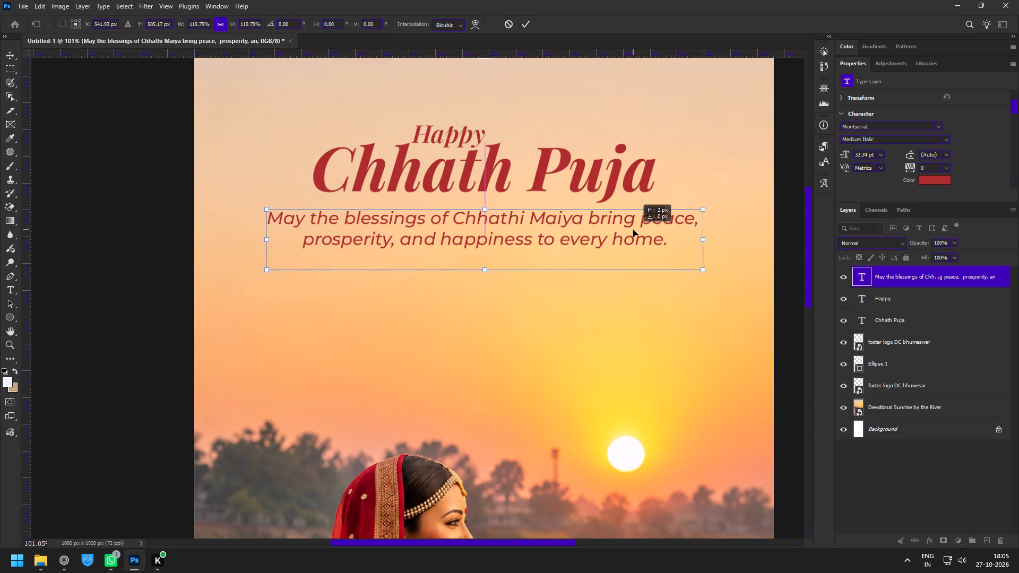
{"action": "left_click", "coordinate": [531, 21]}
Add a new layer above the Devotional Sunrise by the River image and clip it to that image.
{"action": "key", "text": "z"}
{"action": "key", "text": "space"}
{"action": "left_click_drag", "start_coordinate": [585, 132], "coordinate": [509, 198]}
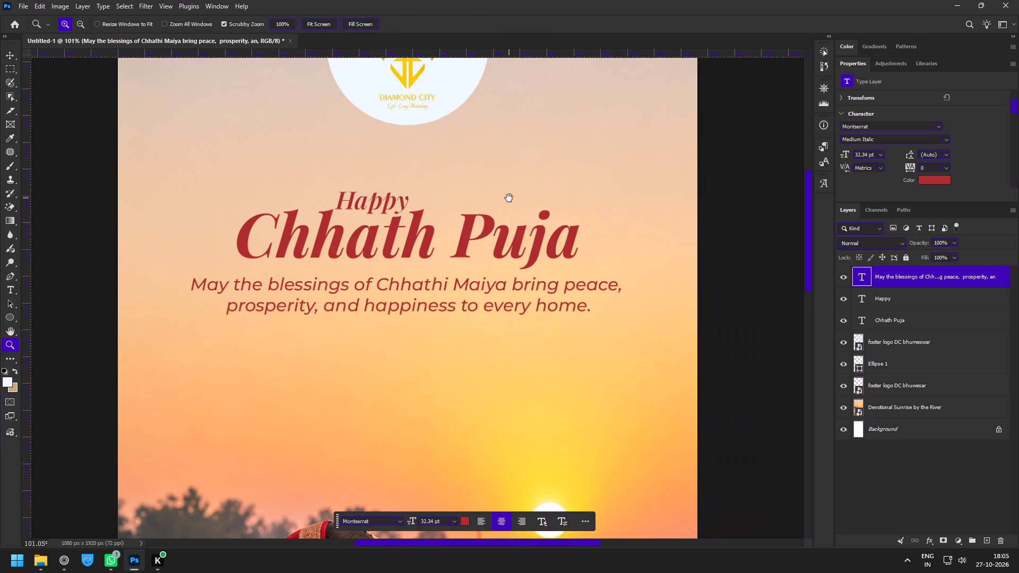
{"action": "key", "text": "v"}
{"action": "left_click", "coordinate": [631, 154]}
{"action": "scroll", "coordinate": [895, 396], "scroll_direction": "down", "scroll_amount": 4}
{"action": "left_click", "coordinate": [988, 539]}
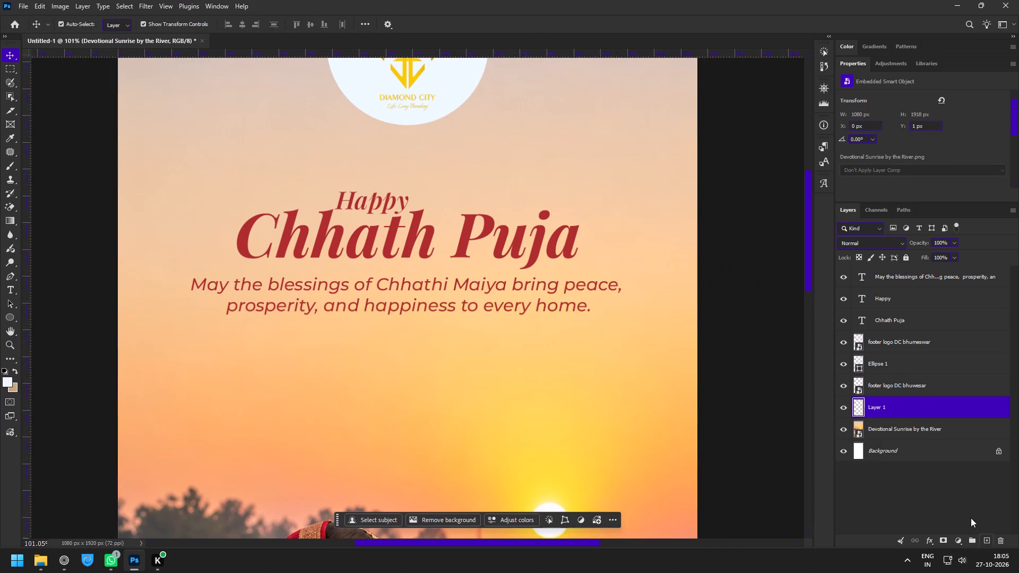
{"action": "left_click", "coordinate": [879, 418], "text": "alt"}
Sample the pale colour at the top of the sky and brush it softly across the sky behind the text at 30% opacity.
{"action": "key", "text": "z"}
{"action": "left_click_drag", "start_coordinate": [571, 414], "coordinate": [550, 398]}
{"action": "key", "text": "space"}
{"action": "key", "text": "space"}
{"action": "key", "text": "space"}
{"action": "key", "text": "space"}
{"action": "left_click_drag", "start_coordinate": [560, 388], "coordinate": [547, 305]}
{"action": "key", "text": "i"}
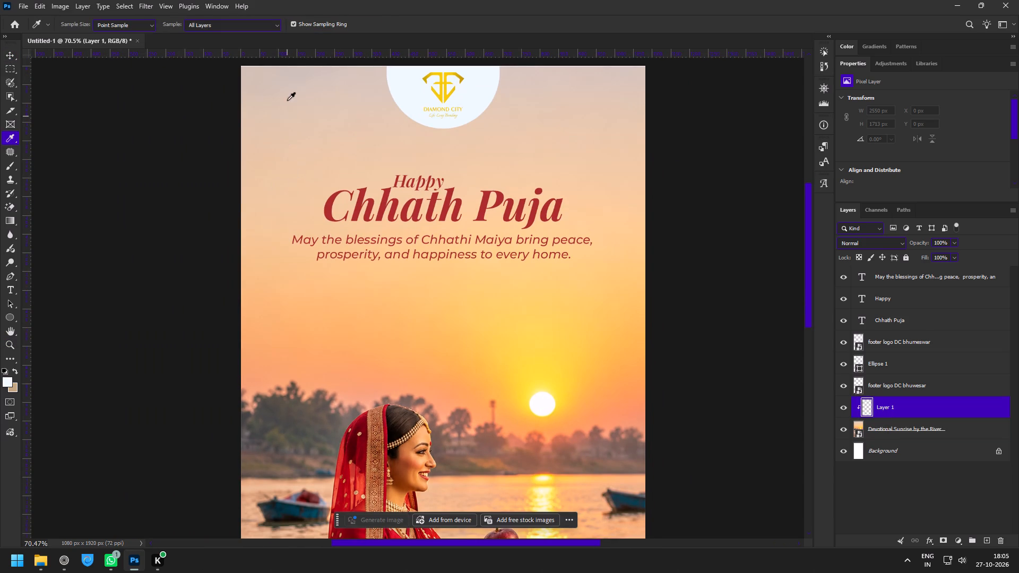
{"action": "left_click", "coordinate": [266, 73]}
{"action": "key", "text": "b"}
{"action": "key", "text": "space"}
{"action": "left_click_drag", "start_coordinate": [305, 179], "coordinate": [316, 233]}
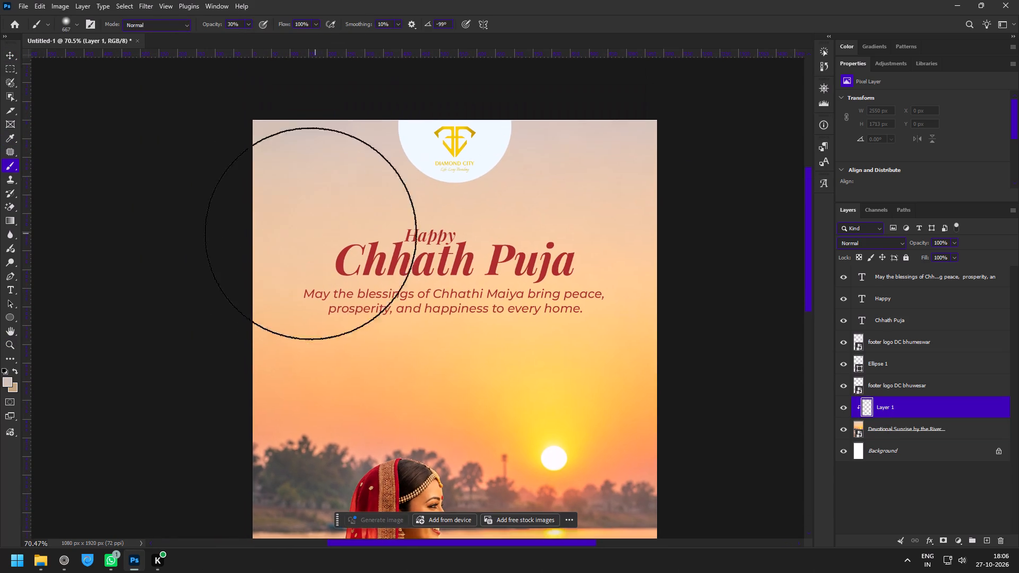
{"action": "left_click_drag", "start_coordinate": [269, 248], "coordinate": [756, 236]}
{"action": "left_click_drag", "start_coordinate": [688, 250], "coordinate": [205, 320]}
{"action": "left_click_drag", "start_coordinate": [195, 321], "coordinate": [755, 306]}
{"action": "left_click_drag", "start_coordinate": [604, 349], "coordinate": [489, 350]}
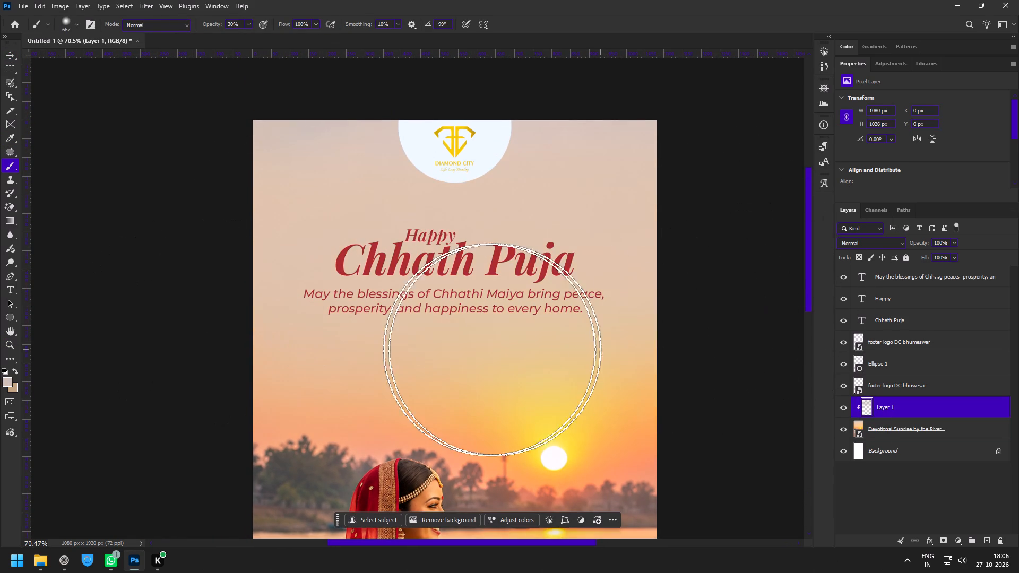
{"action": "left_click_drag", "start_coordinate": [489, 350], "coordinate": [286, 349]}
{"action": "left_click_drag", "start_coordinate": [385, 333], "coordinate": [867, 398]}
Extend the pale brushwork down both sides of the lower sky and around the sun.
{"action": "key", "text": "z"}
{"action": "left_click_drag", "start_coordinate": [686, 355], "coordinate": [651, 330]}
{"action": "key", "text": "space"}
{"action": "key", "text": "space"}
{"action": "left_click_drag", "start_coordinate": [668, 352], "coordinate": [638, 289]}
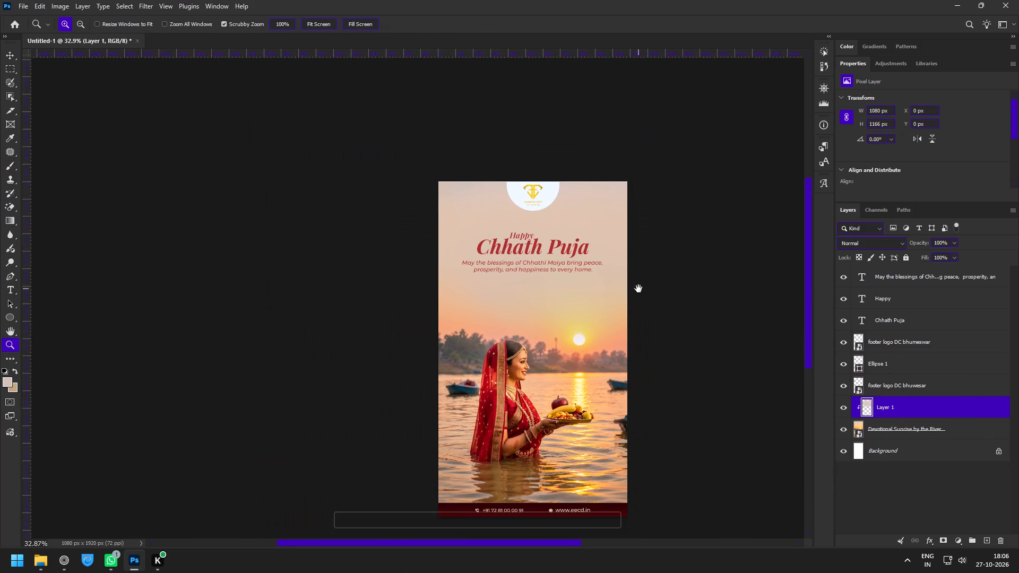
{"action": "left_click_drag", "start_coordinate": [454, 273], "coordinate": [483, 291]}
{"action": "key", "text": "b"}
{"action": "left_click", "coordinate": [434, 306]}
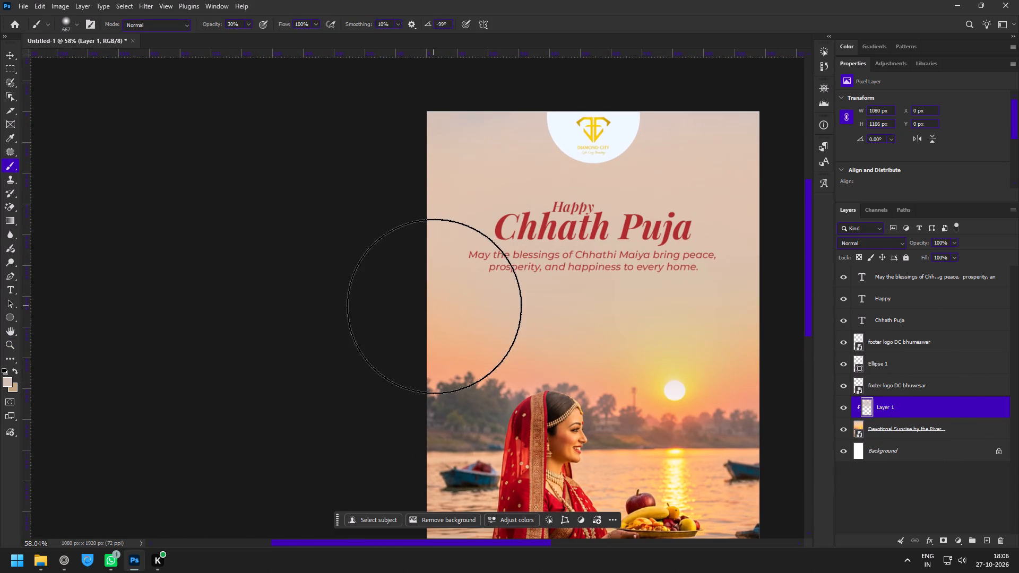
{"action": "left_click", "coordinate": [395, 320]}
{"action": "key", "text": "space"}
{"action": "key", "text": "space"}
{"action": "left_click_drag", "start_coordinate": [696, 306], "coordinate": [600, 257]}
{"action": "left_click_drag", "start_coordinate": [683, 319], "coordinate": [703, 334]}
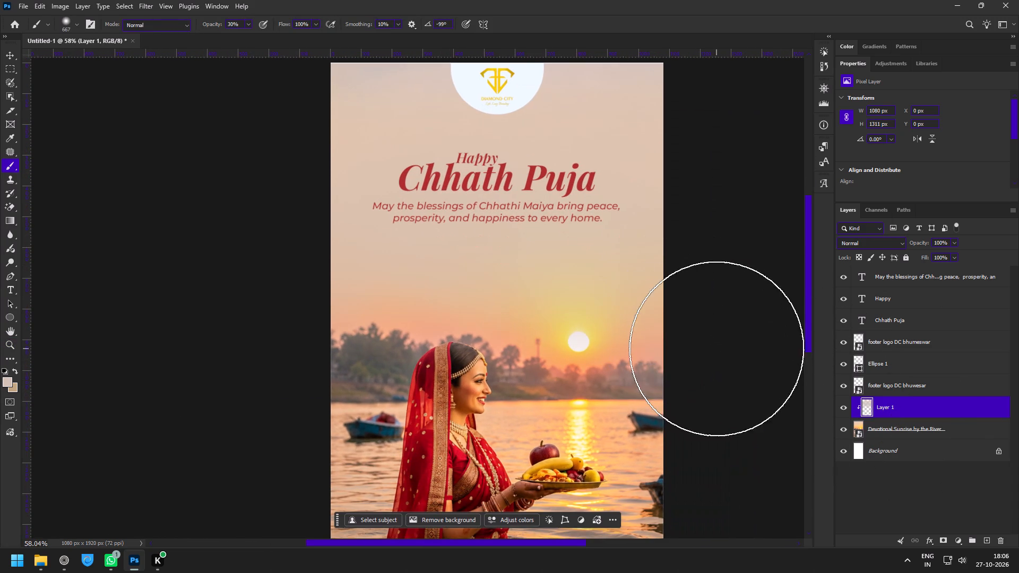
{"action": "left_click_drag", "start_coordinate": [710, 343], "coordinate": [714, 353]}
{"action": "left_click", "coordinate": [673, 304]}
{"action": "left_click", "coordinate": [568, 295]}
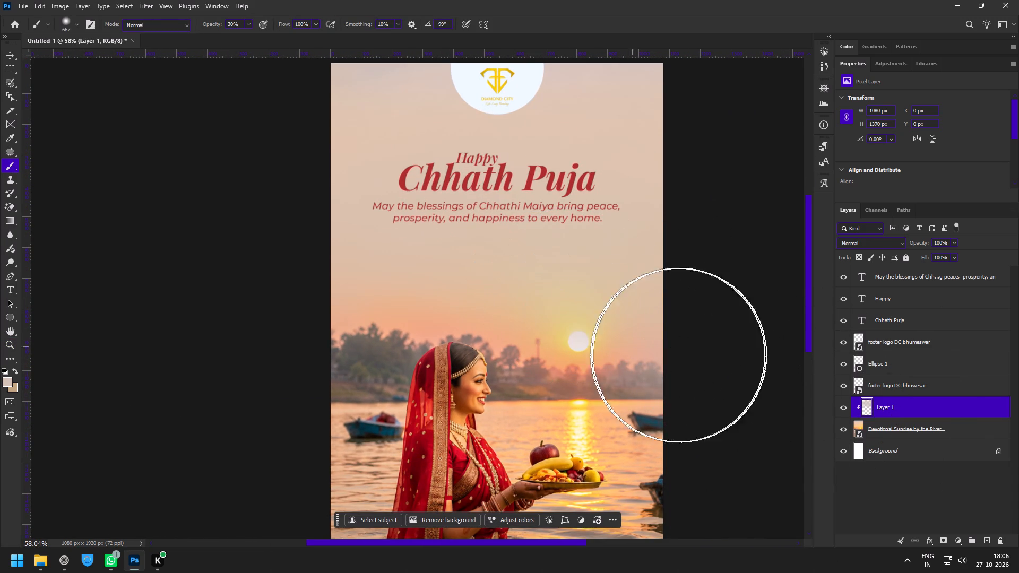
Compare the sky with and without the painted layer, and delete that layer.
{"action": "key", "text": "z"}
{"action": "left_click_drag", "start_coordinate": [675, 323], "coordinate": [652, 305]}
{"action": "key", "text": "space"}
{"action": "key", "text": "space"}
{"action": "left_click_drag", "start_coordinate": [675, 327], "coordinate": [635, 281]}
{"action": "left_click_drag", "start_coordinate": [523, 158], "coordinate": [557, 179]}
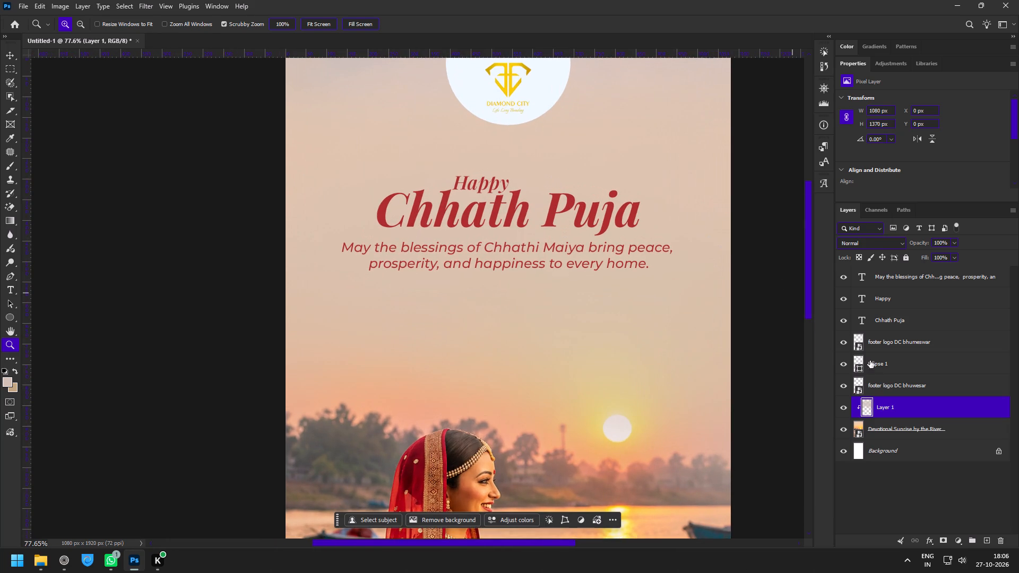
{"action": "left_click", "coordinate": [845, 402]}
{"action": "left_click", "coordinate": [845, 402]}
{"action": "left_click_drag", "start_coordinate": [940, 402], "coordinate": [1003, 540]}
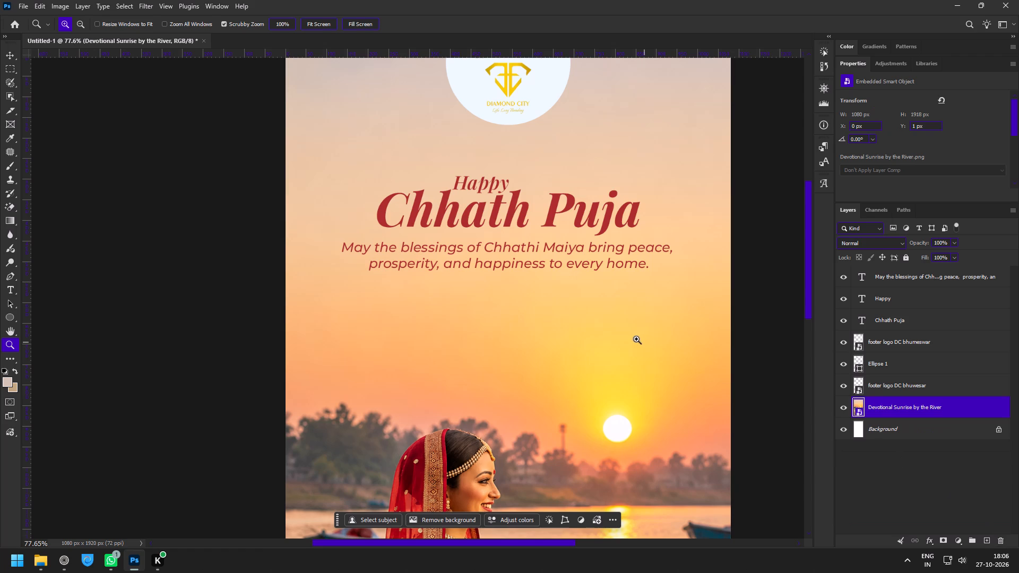
Add a Gradient Overlay to the Chhath Puja text and lighten the gradient's starting stop to a muted dark red.
{"action": "key", "text": "z"}
{"action": "left_click_drag", "start_coordinate": [589, 282], "coordinate": [552, 262]}
{"action": "key", "text": "space"}
{"action": "left_click_drag", "start_coordinate": [599, 309], "coordinate": [545, 230]}
{"action": "left_click_drag", "start_coordinate": [496, 133], "coordinate": [522, 178]}
{"action": "key", "text": "v"}
{"action": "left_click", "coordinate": [549, 195]}
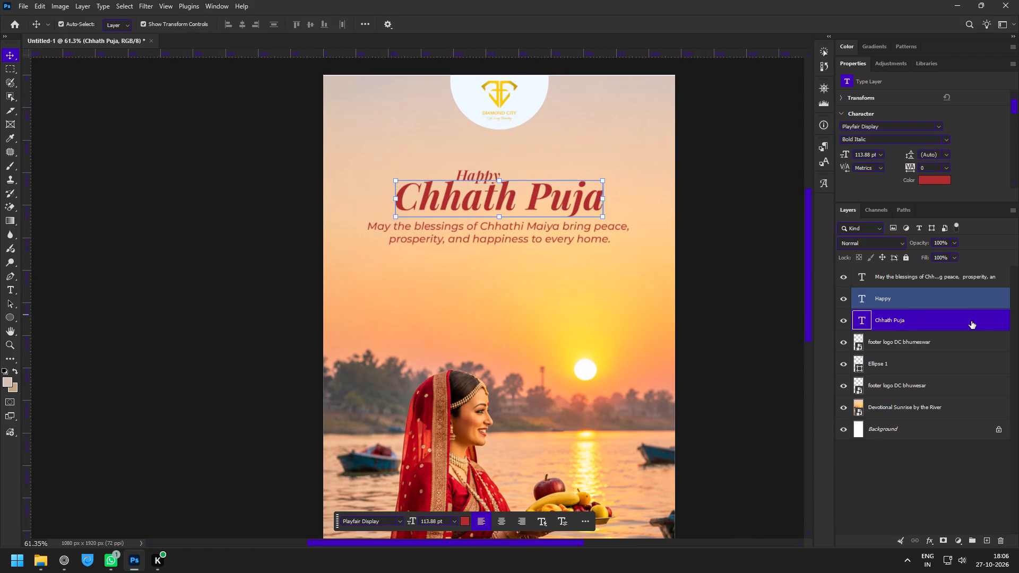
{"action": "double_click", "coordinate": [971, 321]}
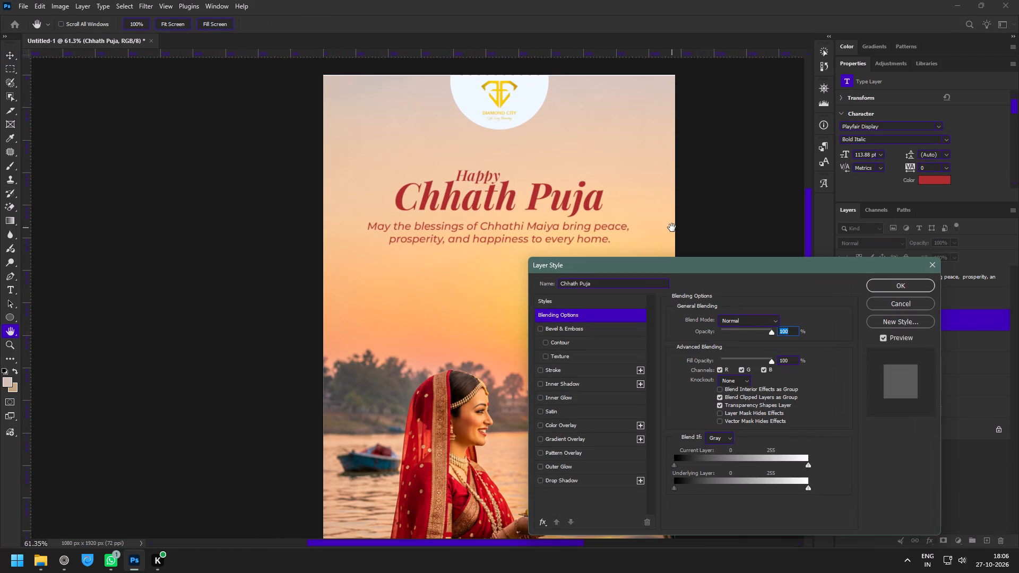
{"action": "left_click", "coordinate": [564, 441]}
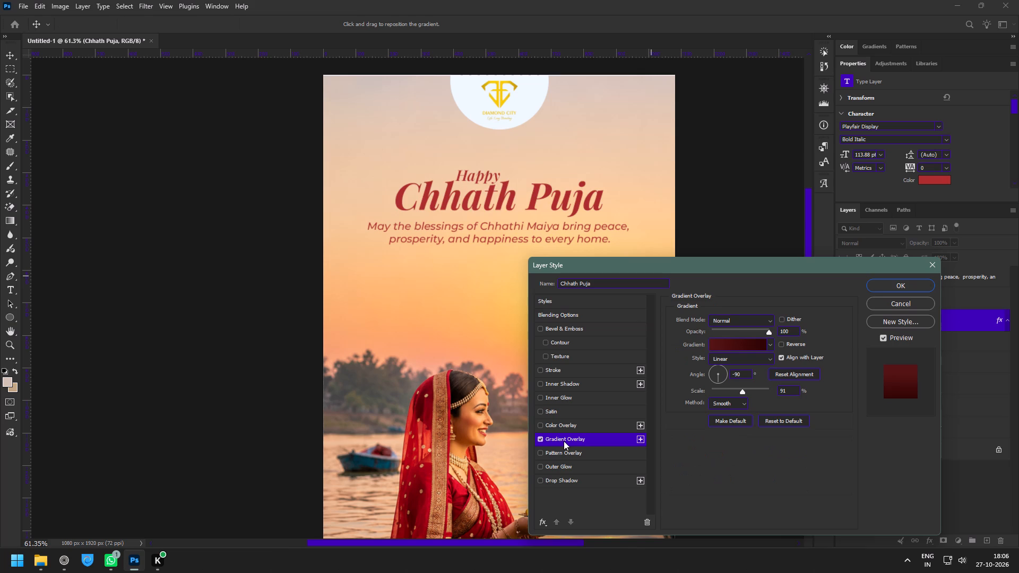
{"action": "left_click", "coordinate": [730, 344]}
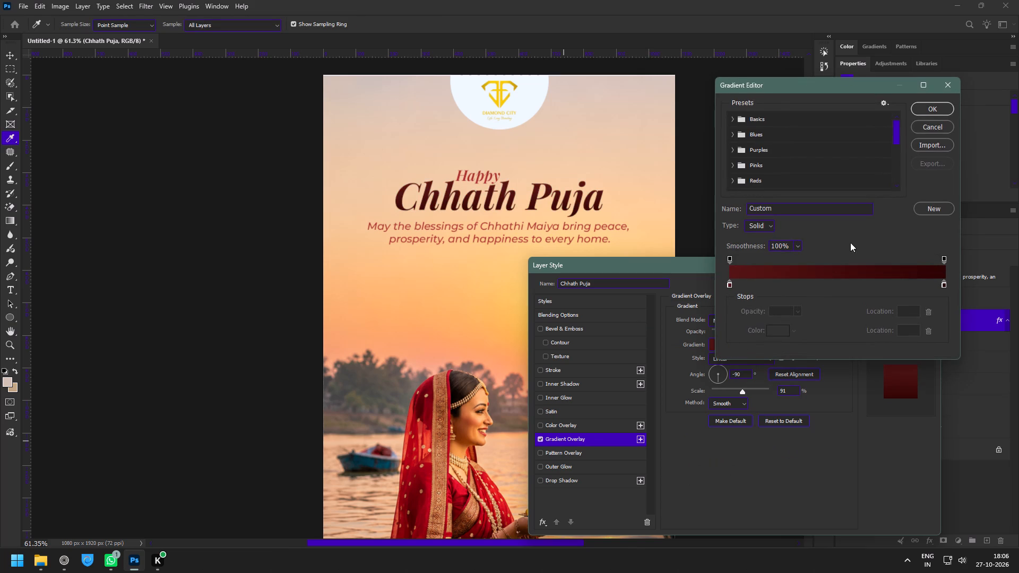
{"action": "double_click", "coordinate": [730, 284]}
{"action": "left_click_drag", "start_coordinate": [689, 373], "coordinate": [682, 358]}
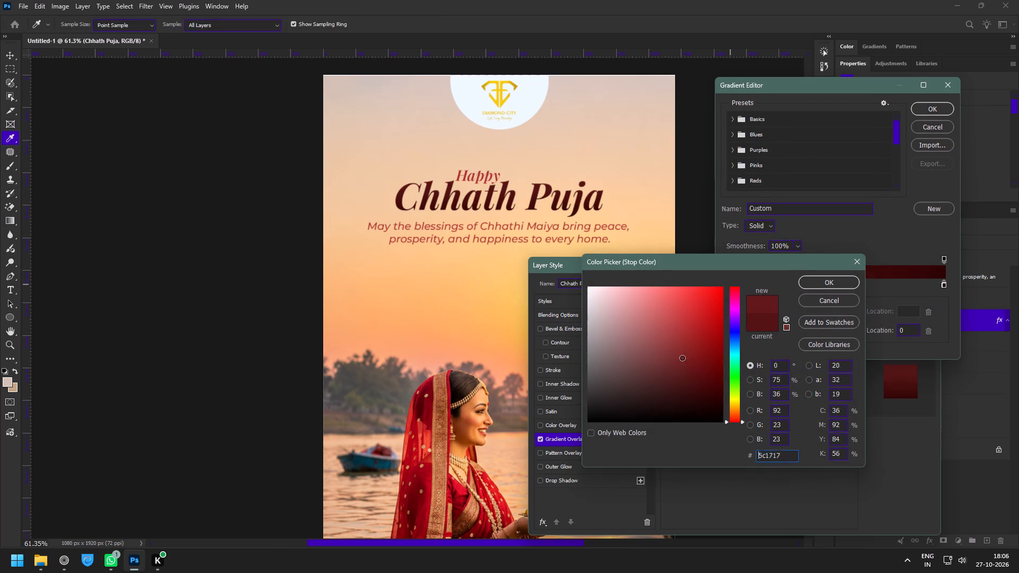
{"action": "left_click_drag", "start_coordinate": [682, 358], "coordinate": [680, 352]}
{"action": "left_click", "coordinate": [830, 279]}
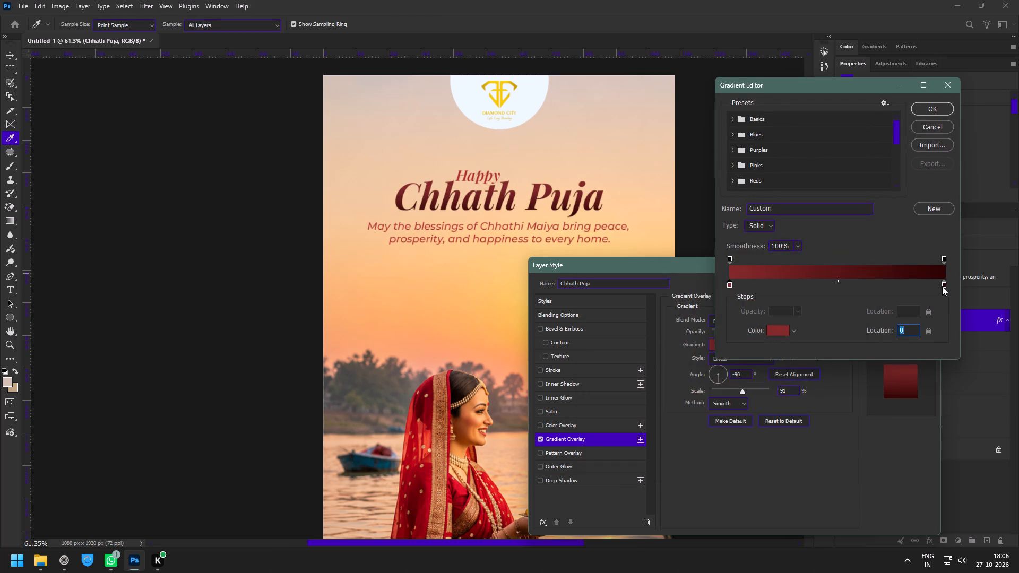
Change the heading gradient's end stop from near-black to a bright red and apply the layer style.
{"action": "double_click", "coordinate": [942, 286]}
{"action": "left_click_drag", "start_coordinate": [703, 374], "coordinate": [701, 356]}
{"action": "left_click_drag", "start_coordinate": [701, 360], "coordinate": [702, 344]}
{"action": "left_click_drag", "start_coordinate": [702, 344], "coordinate": [706, 317]}
{"action": "left_click_drag", "start_coordinate": [706, 322], "coordinate": [709, 328]}
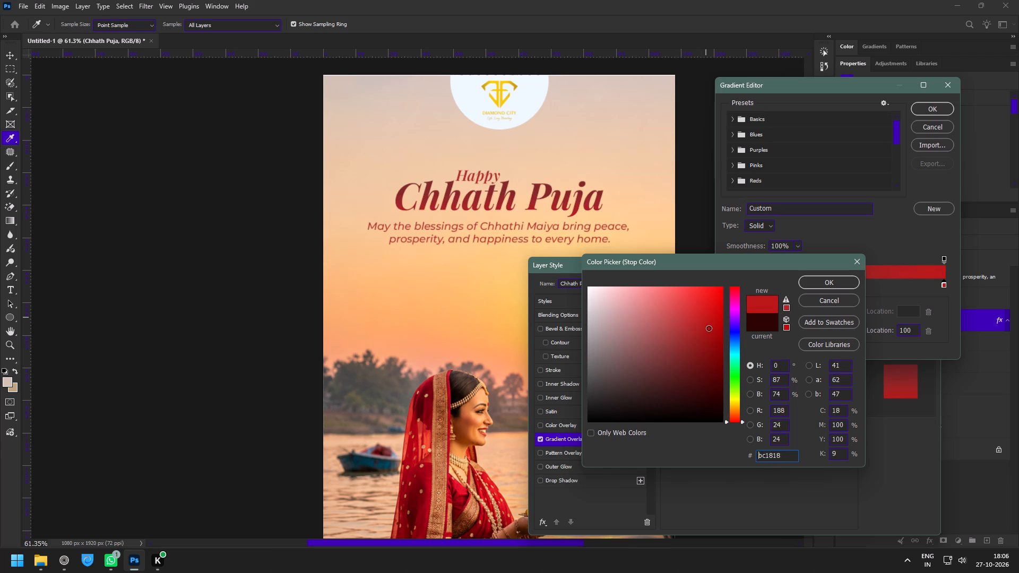
{"action": "left_click_drag", "start_coordinate": [709, 328], "coordinate": [709, 329]}
{"action": "left_click", "coordinate": [831, 275]}
{"action": "left_click", "coordinate": [938, 110]}
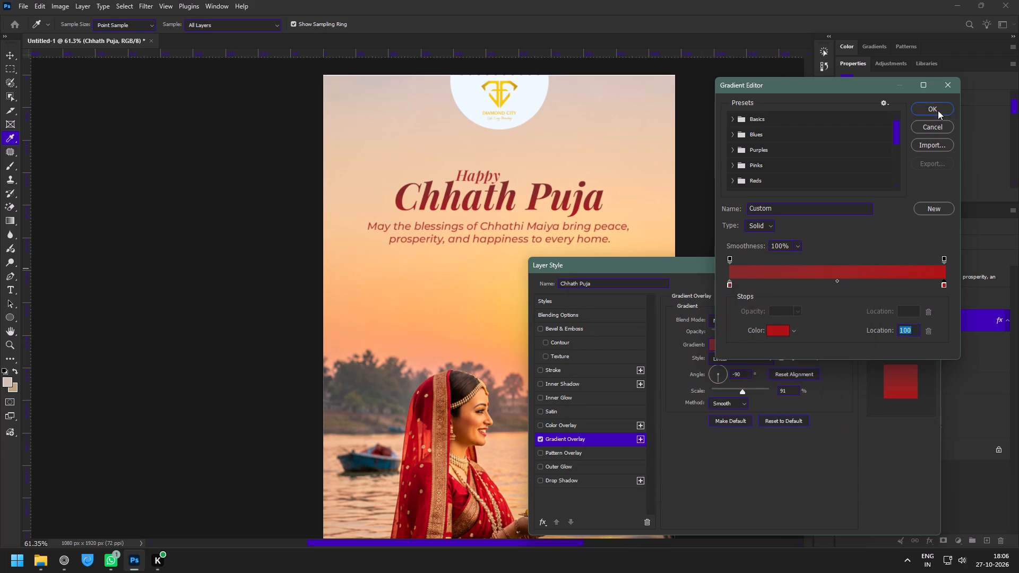
{"action": "left_click", "coordinate": [882, 280]}
Examine the gradient-coloured heading against the sky, both across the whole story and close up.
{"action": "key", "text": "z"}
{"action": "left_click_drag", "start_coordinate": [589, 297], "coordinate": [565, 281]}
{"action": "key", "text": "space"}
{"action": "key", "text": "space"}
{"action": "key", "text": "space"}
{"action": "key", "text": "space"}
{"action": "left_click_drag", "start_coordinate": [562, 303], "coordinate": [534, 220]}
{"action": "left_click_drag", "start_coordinate": [494, 197], "coordinate": [505, 211]}
{"action": "key", "text": "space"}
{"action": "left_click_drag", "start_coordinate": [497, 220], "coordinate": [478, 245]}
{"action": "left_click_drag", "start_coordinate": [471, 140], "coordinate": [486, 160]}
{"action": "left_click_drag", "start_coordinate": [497, 132], "coordinate": [523, 180]}
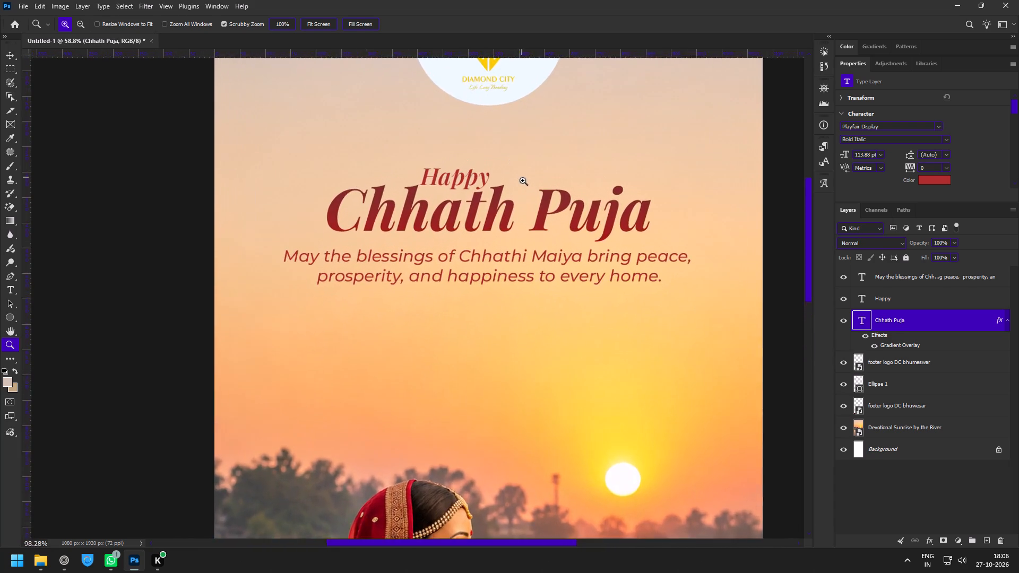
{"action": "left_click_drag", "start_coordinate": [523, 180], "coordinate": [533, 187]}
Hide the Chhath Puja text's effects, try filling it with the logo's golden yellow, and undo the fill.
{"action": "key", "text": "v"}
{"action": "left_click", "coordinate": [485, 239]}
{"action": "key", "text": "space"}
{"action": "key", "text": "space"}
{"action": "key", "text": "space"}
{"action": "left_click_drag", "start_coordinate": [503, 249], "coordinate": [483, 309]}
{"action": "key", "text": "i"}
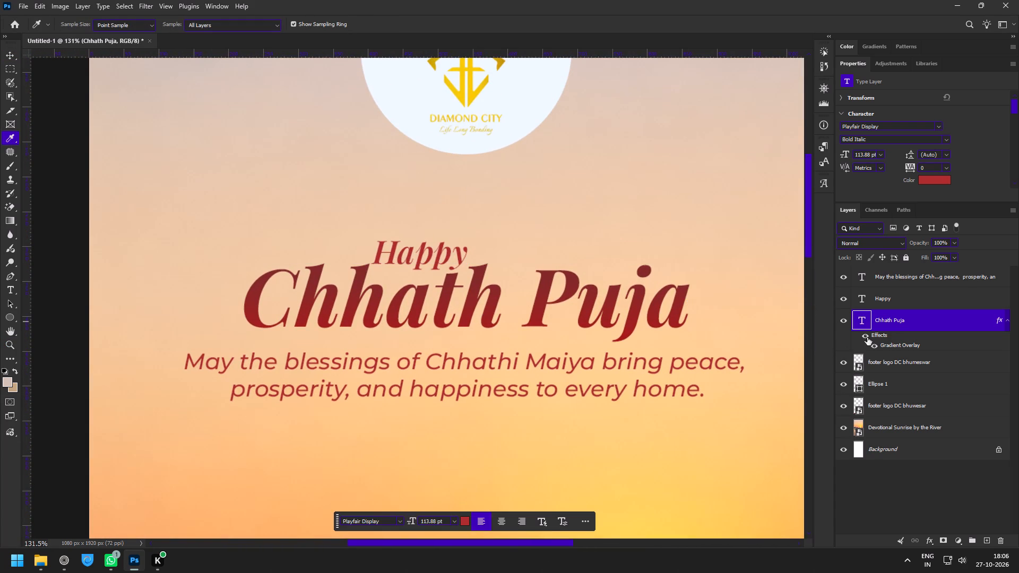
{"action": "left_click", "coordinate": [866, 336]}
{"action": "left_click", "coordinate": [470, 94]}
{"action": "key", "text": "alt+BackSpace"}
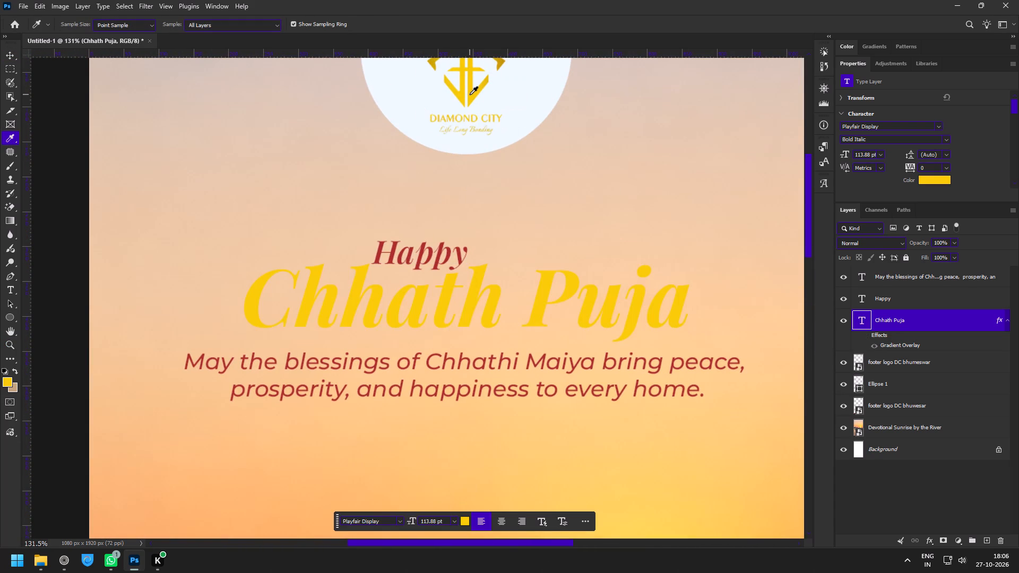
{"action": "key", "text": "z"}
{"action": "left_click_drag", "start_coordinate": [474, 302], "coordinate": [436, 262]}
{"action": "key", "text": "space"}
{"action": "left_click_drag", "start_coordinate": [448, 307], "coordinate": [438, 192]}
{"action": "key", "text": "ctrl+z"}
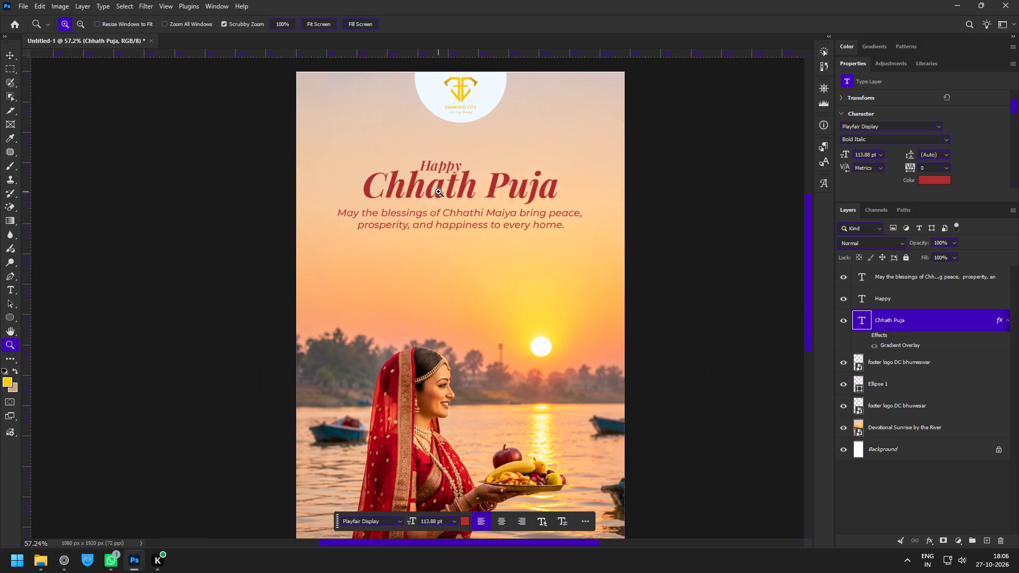
Show the Chhath Puja text's effects again and add a Drop Shadow with 11% opacity, 8% spread and 9 px size.
{"action": "key", "text": "z"}
{"action": "left_click_drag", "start_coordinate": [417, 187], "coordinate": [431, 202]}
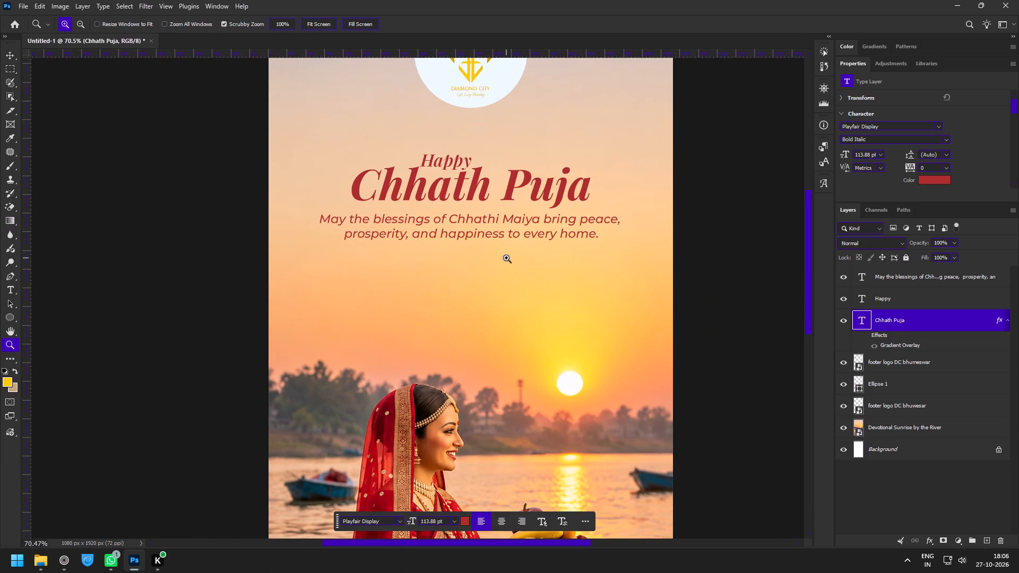
{"action": "key", "text": "v"}
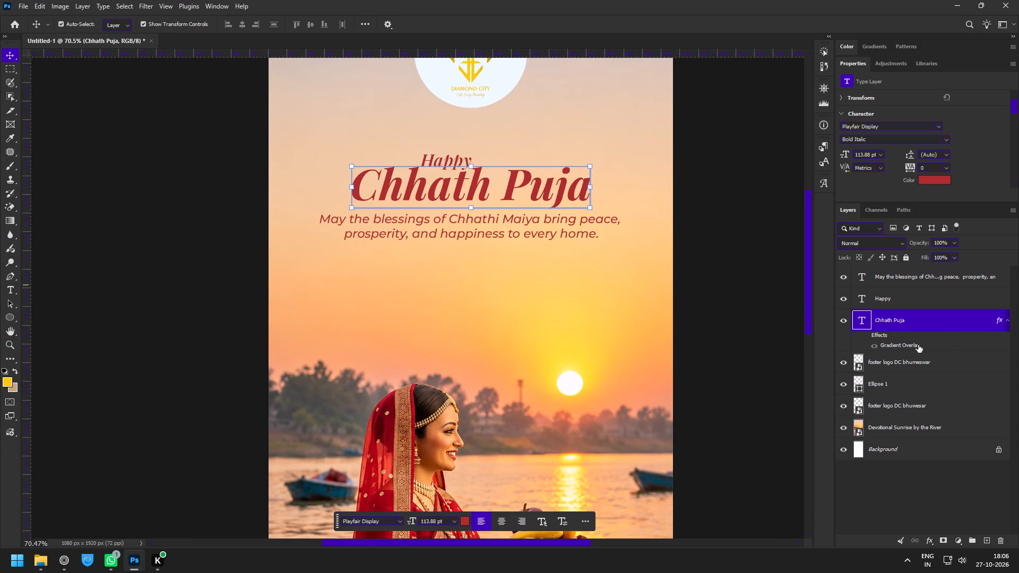
{"action": "left_click", "coordinate": [866, 335]}
{"action": "double_click", "coordinate": [896, 346]}
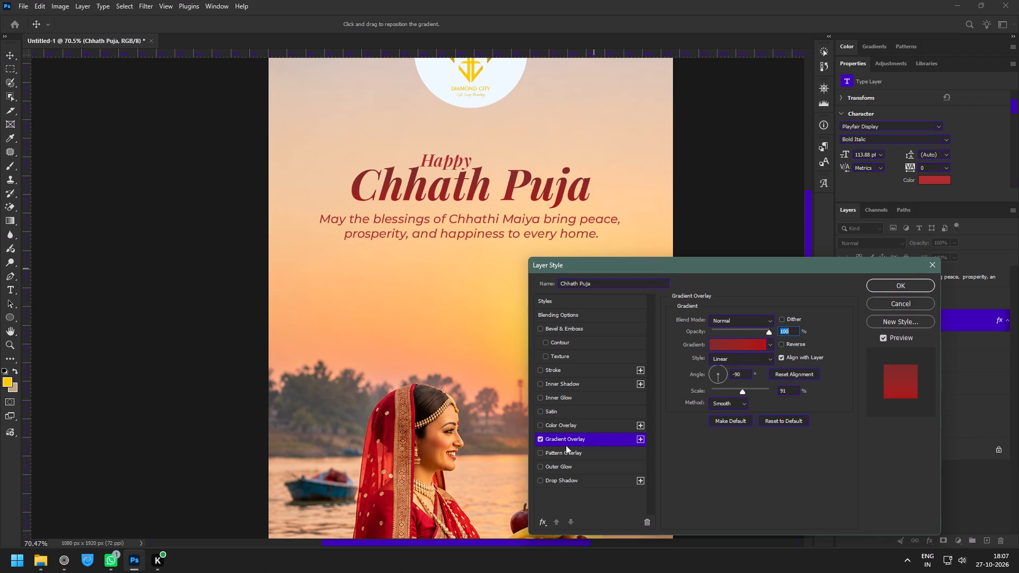
{"action": "left_click", "coordinate": [563, 479]}
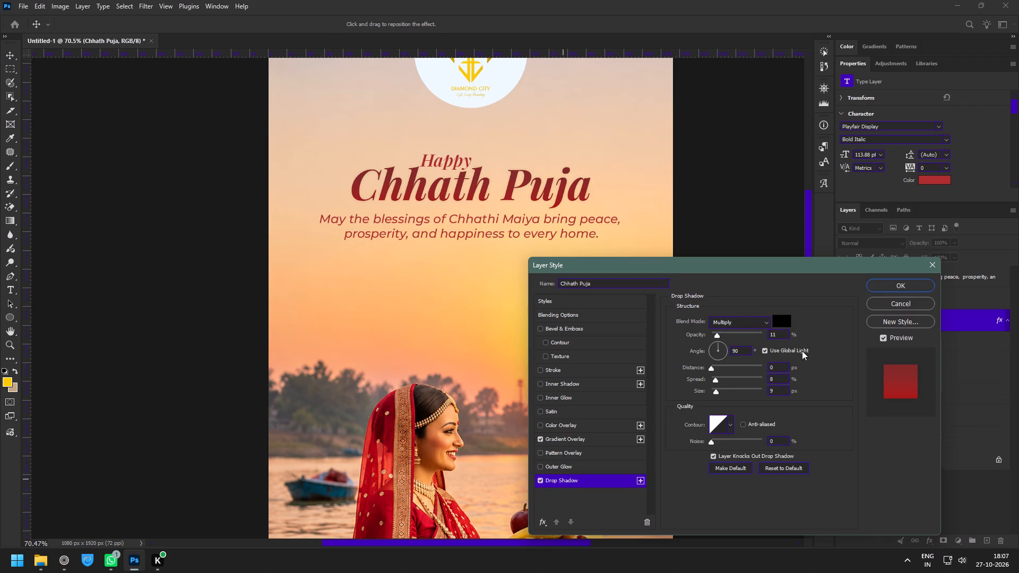
{"action": "left_click", "coordinate": [888, 286]}
Copy the heading's Gradient Overlay and Drop Shadow to the Happy text and the blessing text.
{"action": "left_click_drag", "start_coordinate": [877, 334], "coordinate": [890, 297], "text": "alt"}
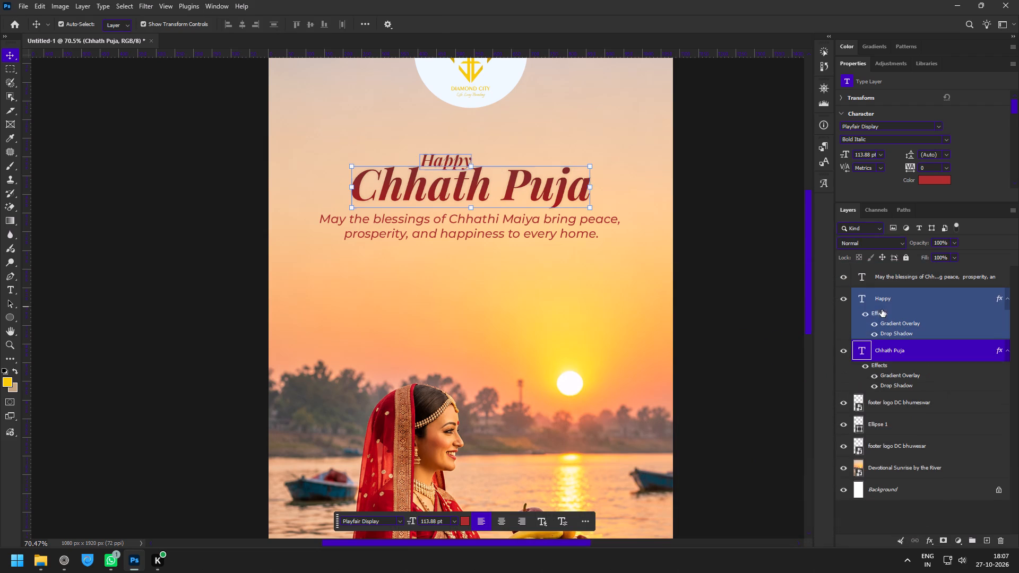
{"action": "left_click_drag", "start_coordinate": [878, 313], "coordinate": [891, 282], "text": "alt"}
Examine the styled heading and blessing text in the full story layout and close up.
{"action": "key", "text": "z"}
{"action": "left_click_drag", "start_coordinate": [420, 141], "coordinate": [434, 157]}
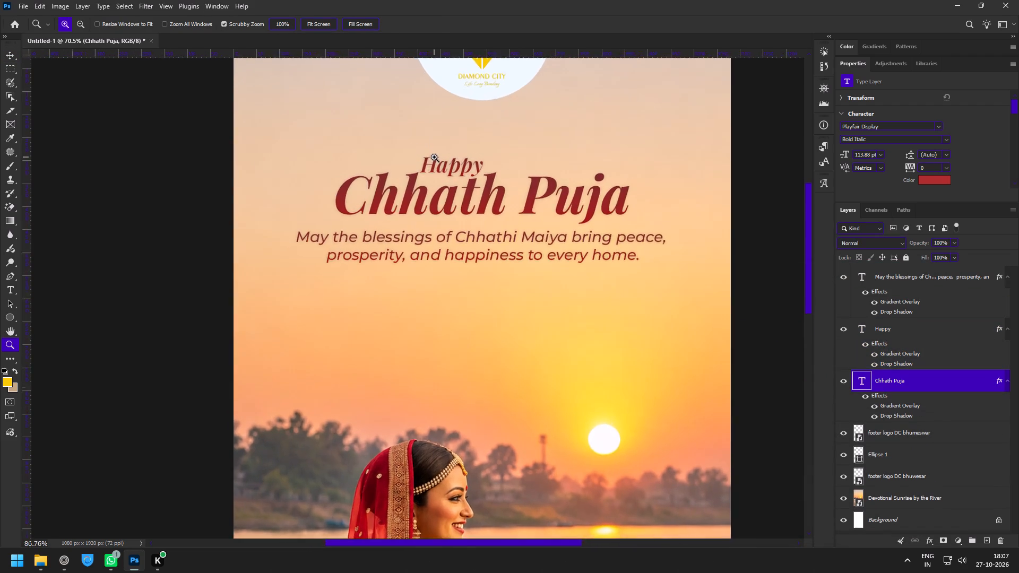
{"action": "left_click_drag", "start_coordinate": [434, 157], "coordinate": [407, 145]}
{"action": "key", "text": "space"}
{"action": "key", "text": "space"}
{"action": "left_click_drag", "start_coordinate": [437, 185], "coordinate": [397, 169]}
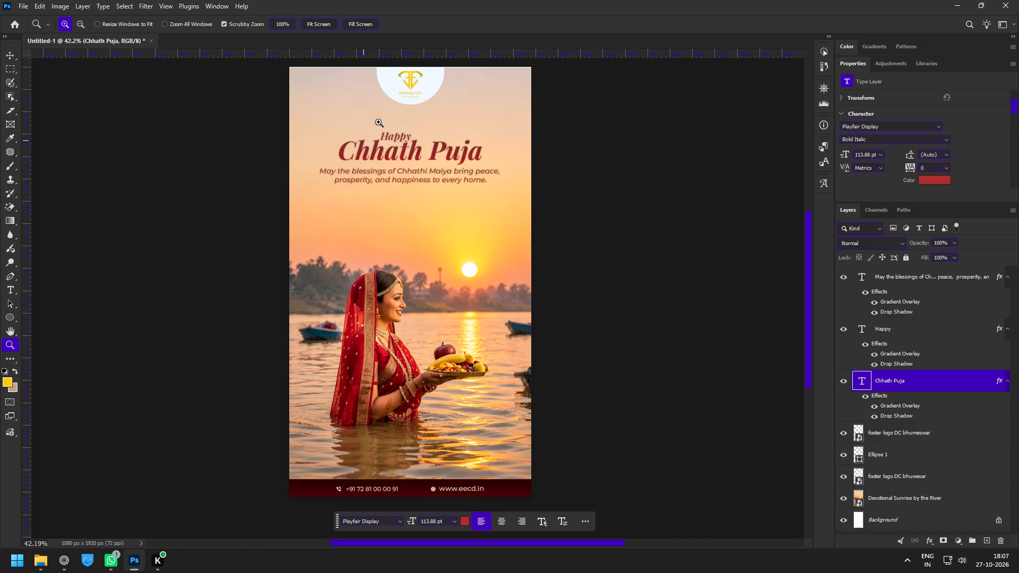
{"action": "left_click_drag", "start_coordinate": [384, 95], "coordinate": [416, 153]}
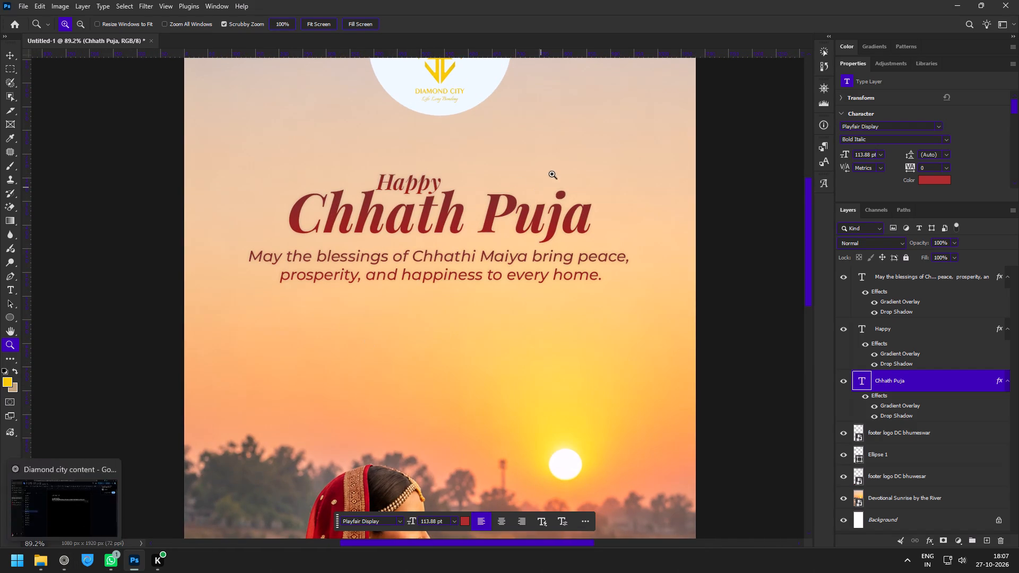
{"action": "left_click_drag", "start_coordinate": [381, 177], "coordinate": [401, 211]}
Filter the fonts to favourites and preview them on the letter C of the Chhath Puja heading.
{"action": "key", "text": "v"}
{"action": "double_click", "coordinate": [289, 230]}
{"action": "left_click_drag", "start_coordinate": [300, 248], "coordinate": [209, 238]}
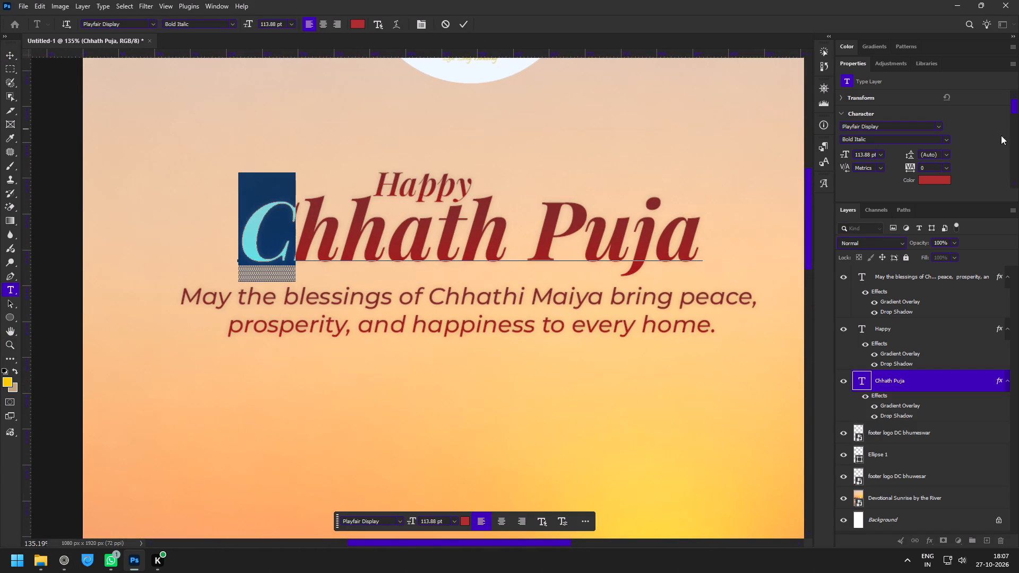
{"action": "left_click", "coordinate": [937, 126]}
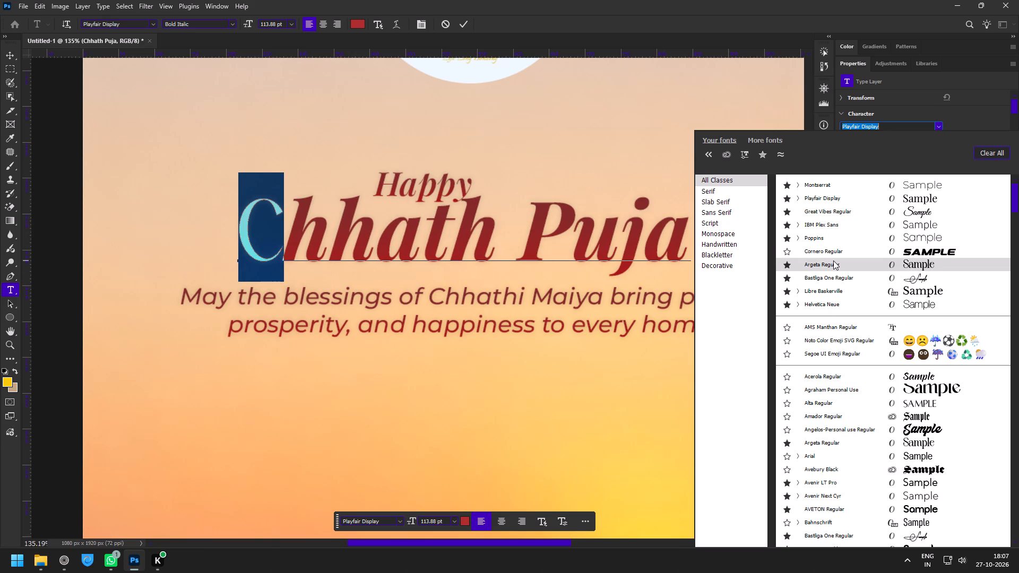
{"action": "scroll", "coordinate": [818, 291], "scroll_direction": "up", "scroll_amount": 7}
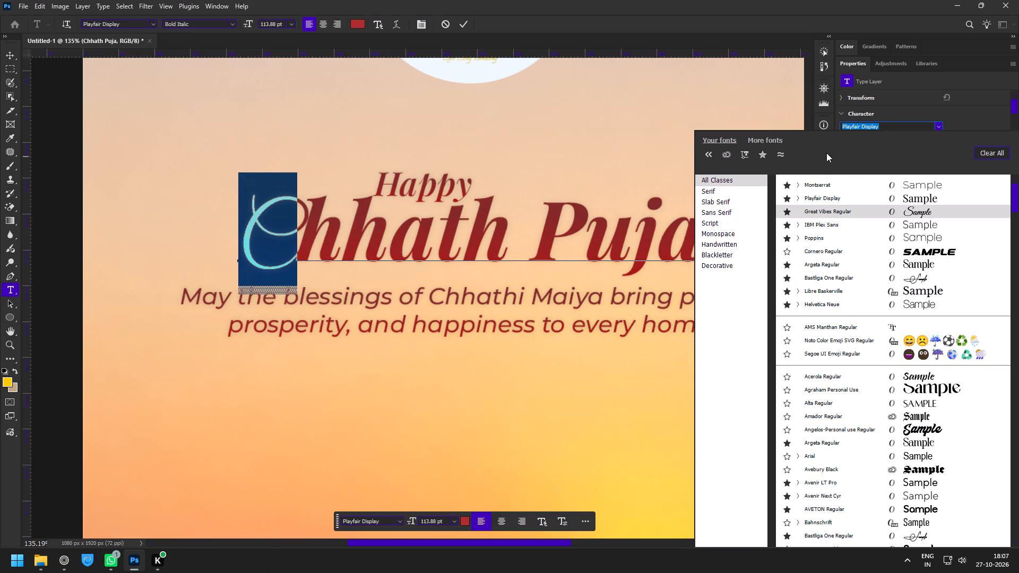
{"action": "left_click", "coordinate": [758, 154]}
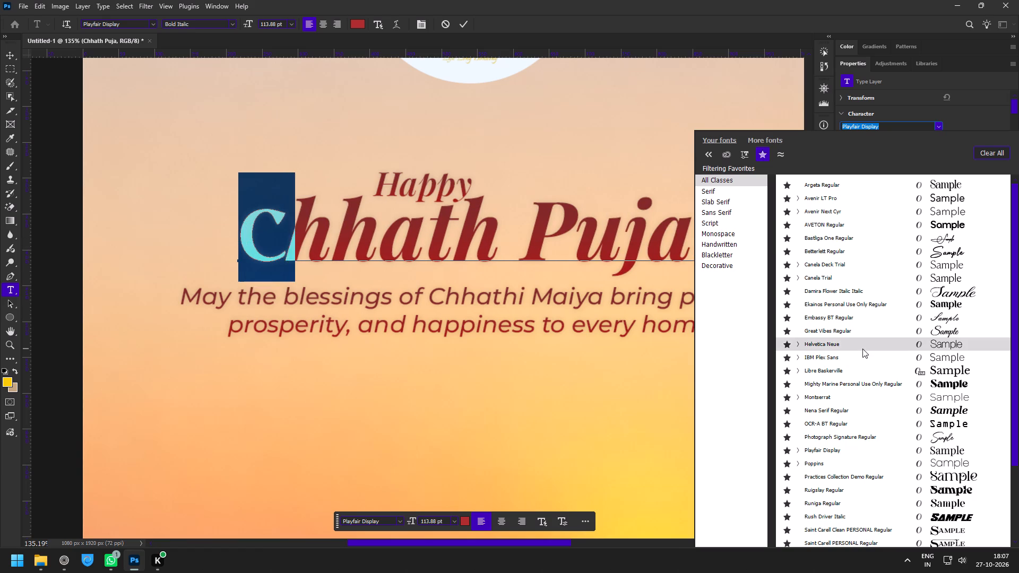
{"action": "scroll", "coordinate": [863, 425], "scroll_direction": "down", "scroll_amount": 4}
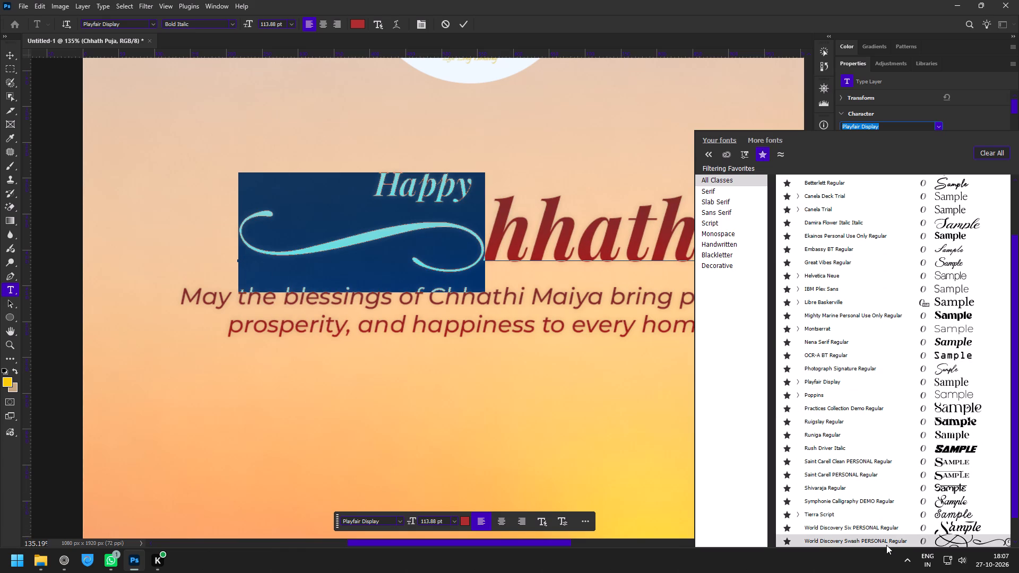
{"action": "scroll", "coordinate": [886, 548], "scroll_direction": "down", "scroll_amount": 9}
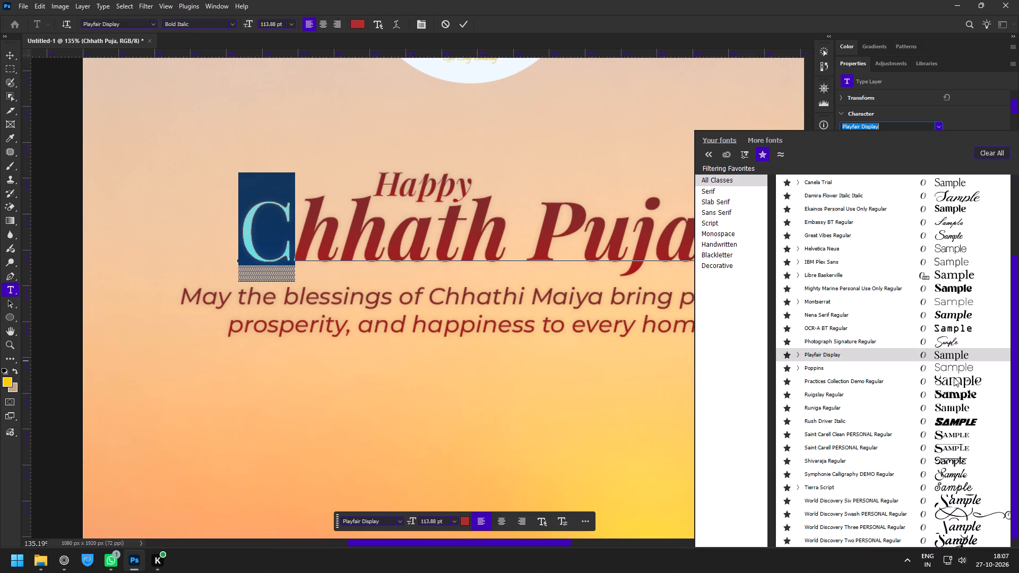
{"action": "left_click", "coordinate": [462, 27]}
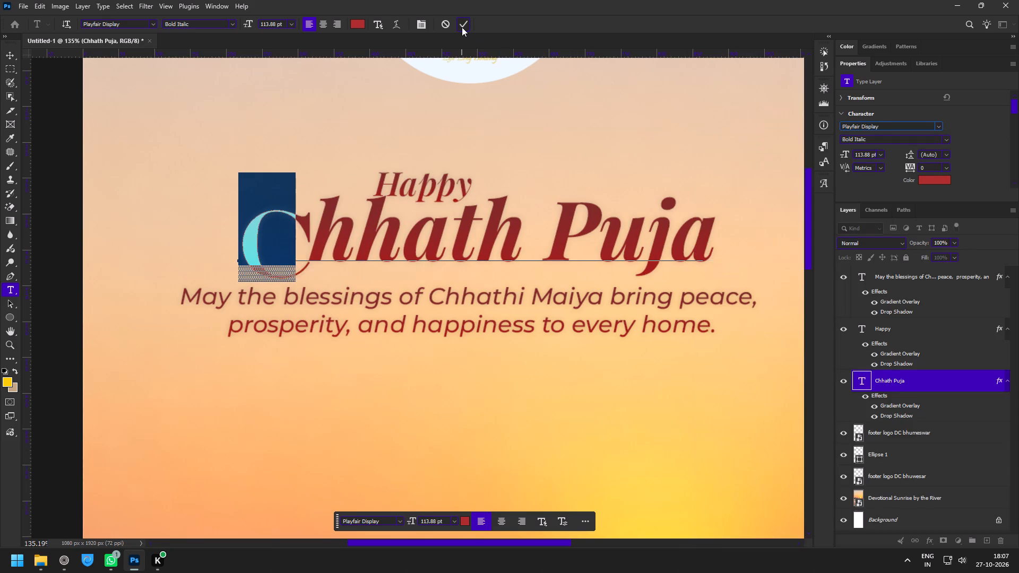
{"action": "left_click", "coordinate": [462, 27]}
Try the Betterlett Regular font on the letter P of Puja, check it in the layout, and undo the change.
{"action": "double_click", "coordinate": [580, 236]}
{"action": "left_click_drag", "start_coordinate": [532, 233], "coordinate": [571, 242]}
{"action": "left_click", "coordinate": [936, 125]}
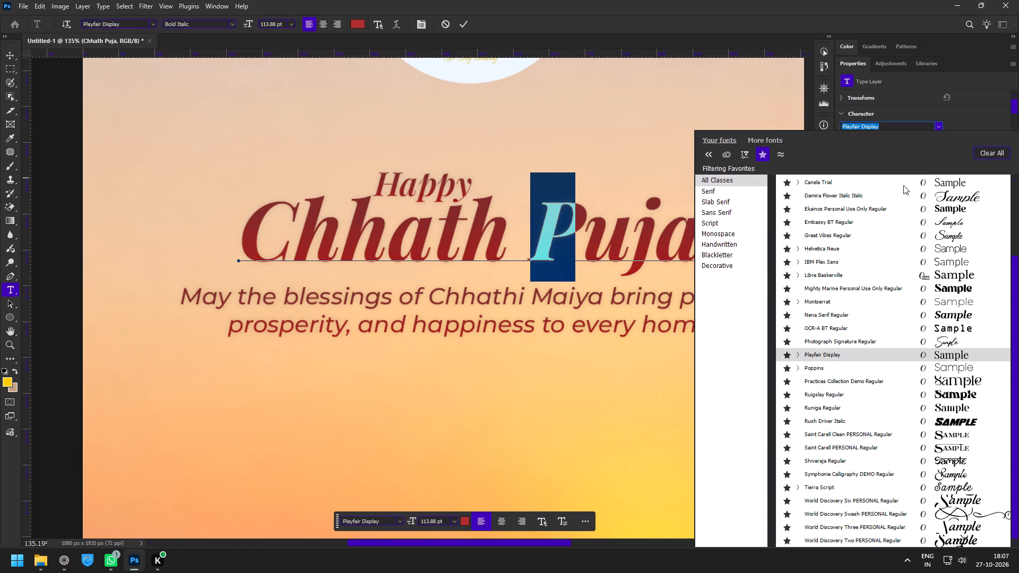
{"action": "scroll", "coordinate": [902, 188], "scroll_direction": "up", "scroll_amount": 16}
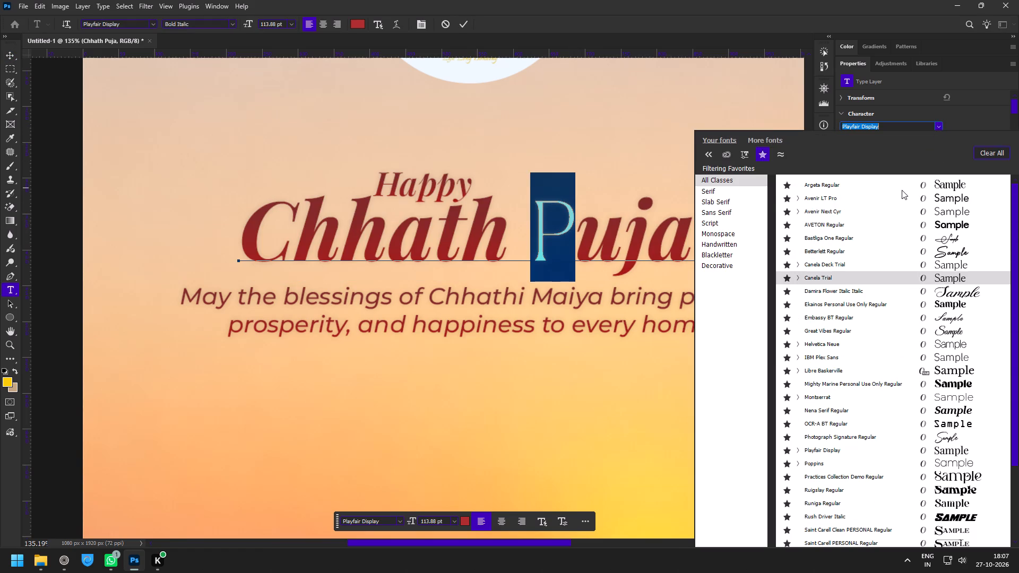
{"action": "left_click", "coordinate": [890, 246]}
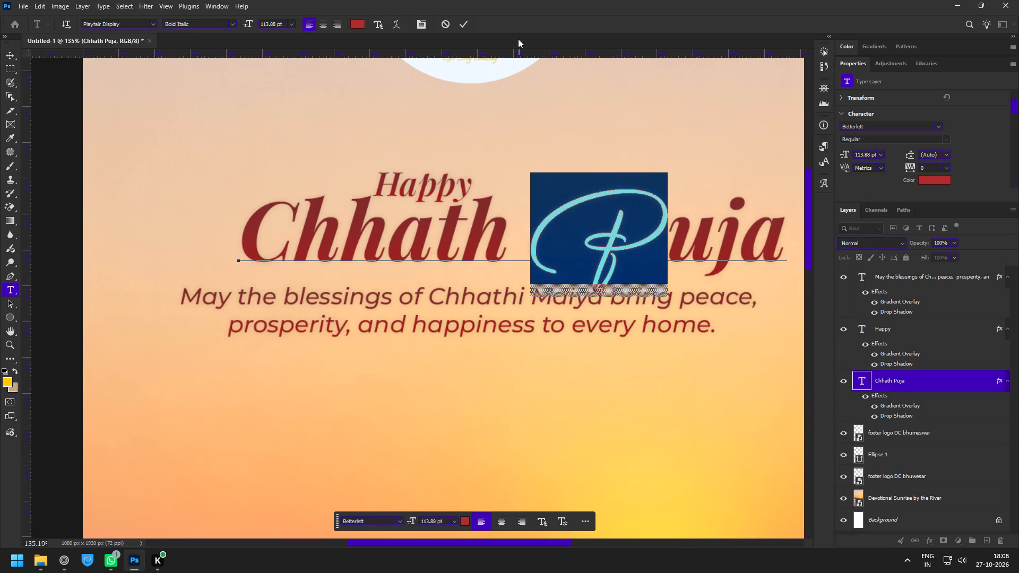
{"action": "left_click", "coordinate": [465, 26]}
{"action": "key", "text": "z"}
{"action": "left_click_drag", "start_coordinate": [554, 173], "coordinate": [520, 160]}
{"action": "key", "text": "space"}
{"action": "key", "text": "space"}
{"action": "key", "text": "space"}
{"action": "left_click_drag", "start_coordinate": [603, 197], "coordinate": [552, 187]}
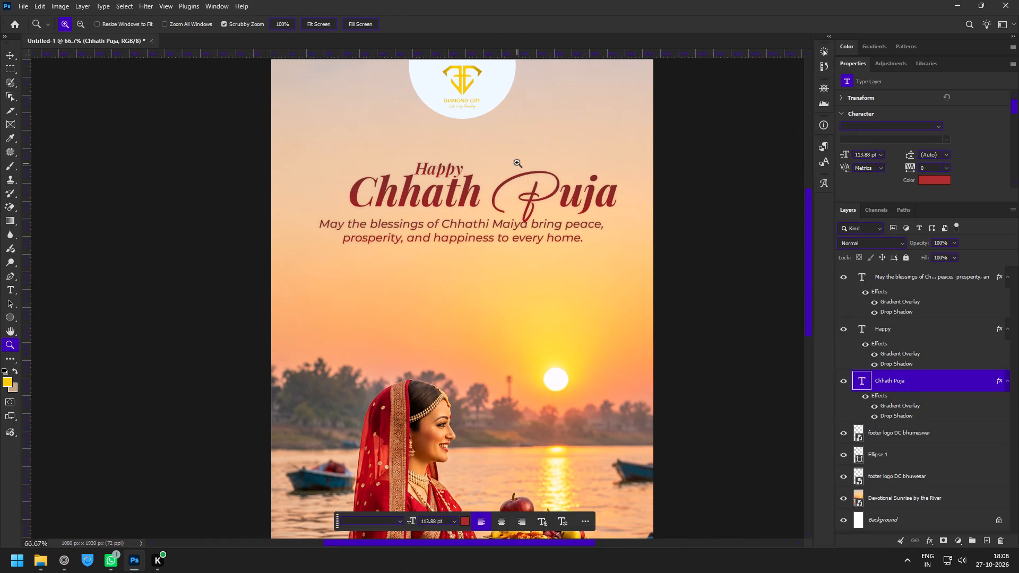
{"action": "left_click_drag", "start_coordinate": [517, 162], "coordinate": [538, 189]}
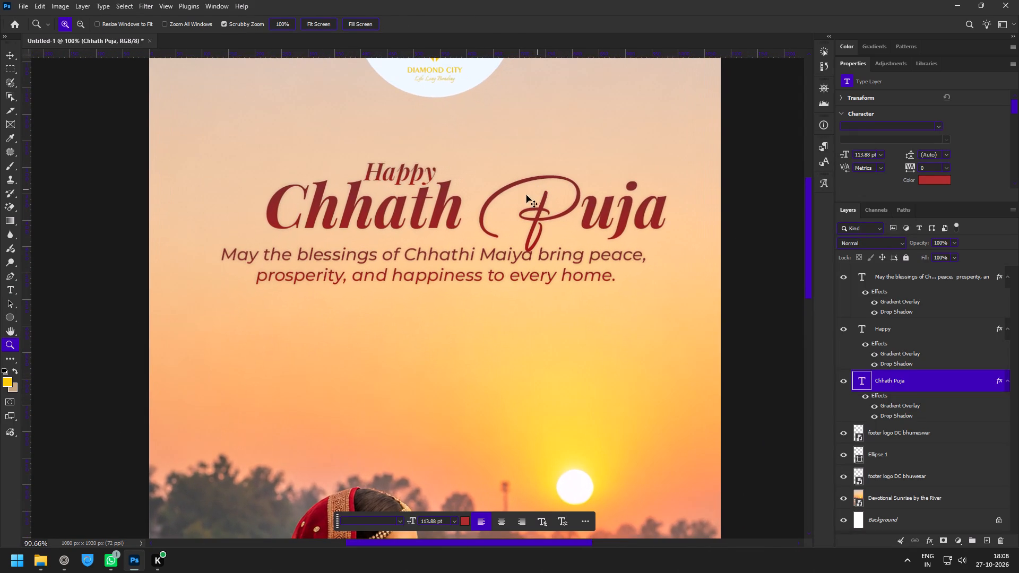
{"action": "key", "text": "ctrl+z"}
Set the letter H of the Happy text to the Photograph Signature Regular font.
{"action": "left_click_drag", "start_coordinate": [391, 131], "coordinate": [416, 155]}
{"action": "key", "text": "v"}
{"action": "left_click", "coordinate": [407, 191]}
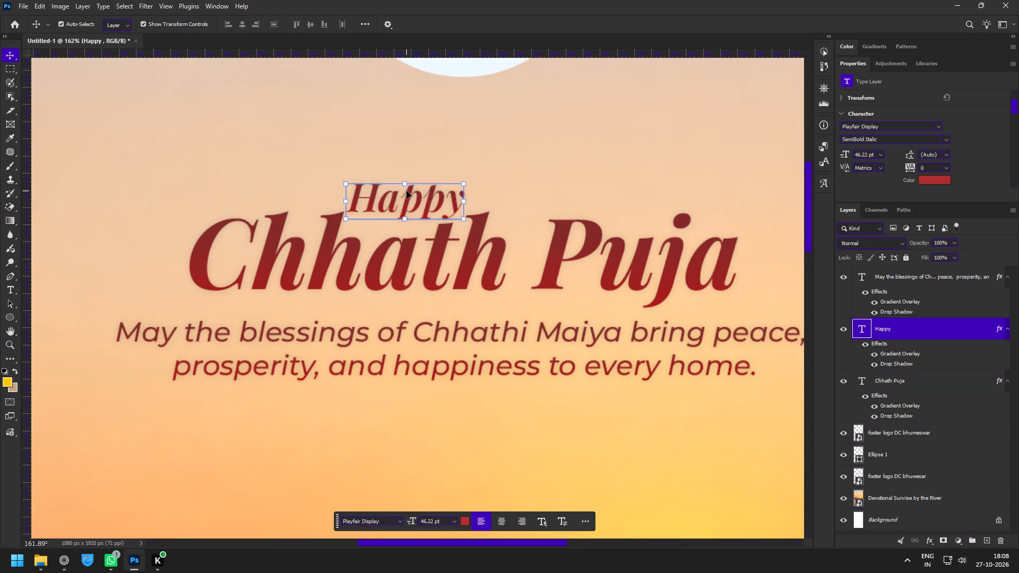
{"action": "double_click", "coordinate": [370, 190]}
{"action": "left_click_drag", "start_coordinate": [376, 199], "coordinate": [349, 199]}
{"action": "left_click", "coordinate": [940, 126]}
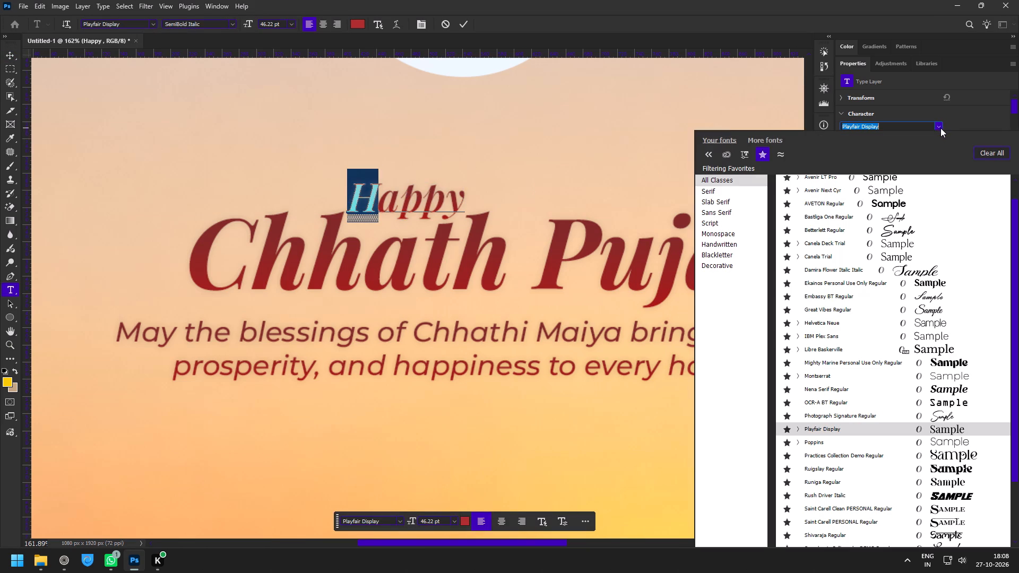
{"action": "scroll", "coordinate": [904, 191], "scroll_direction": "up", "scroll_amount": 14}
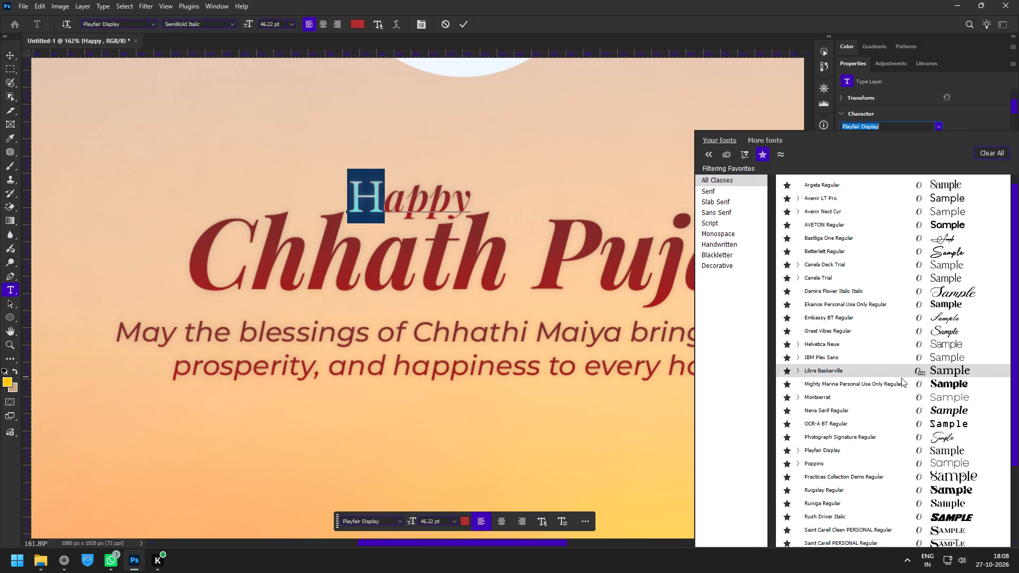
{"action": "left_click", "coordinate": [901, 438]}
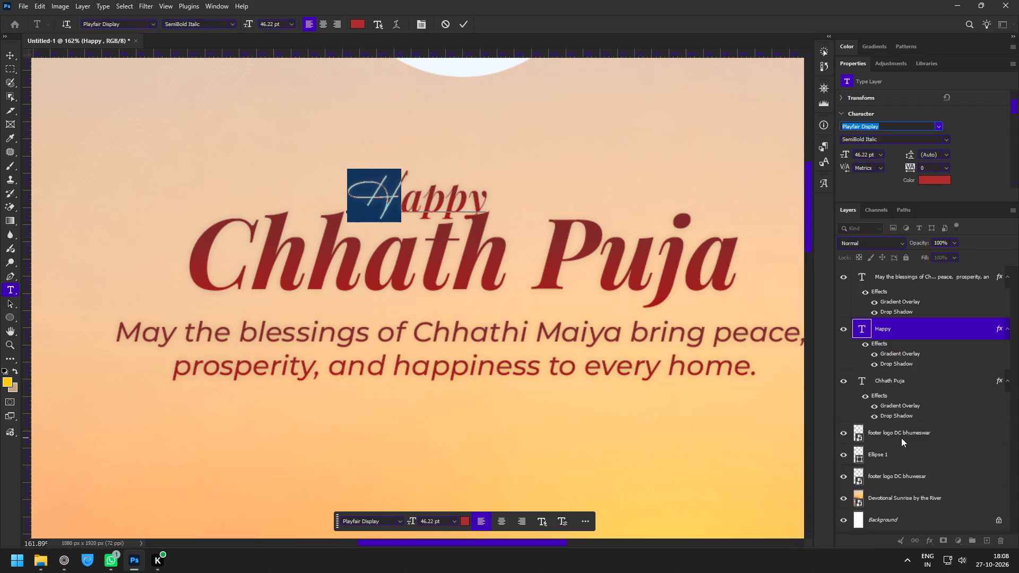
{"action": "left_click", "coordinate": [465, 23]}
Move the Happy text slightly left and up above the Chhath Puja heading.
{"action": "key", "text": "z"}
{"action": "left_click_drag", "start_coordinate": [359, 135], "coordinate": [375, 152]}
{"action": "key", "text": "v"}
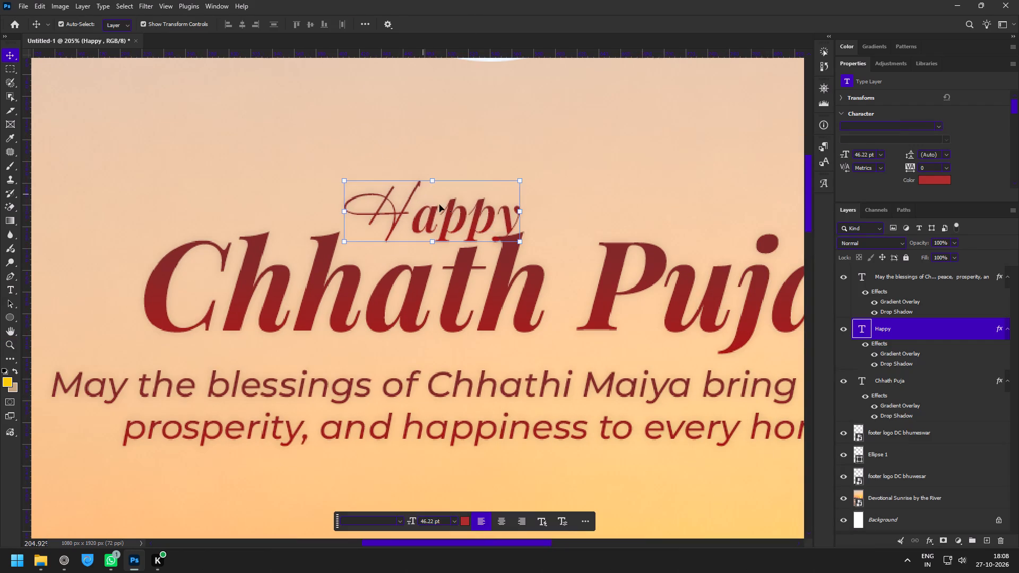
{"action": "left_click_drag", "start_coordinate": [448, 210], "coordinate": [432, 205]}
Replace the characters after the H in the Happy text with freshly entered "appy".
{"action": "double_click", "coordinate": [415, 215]}
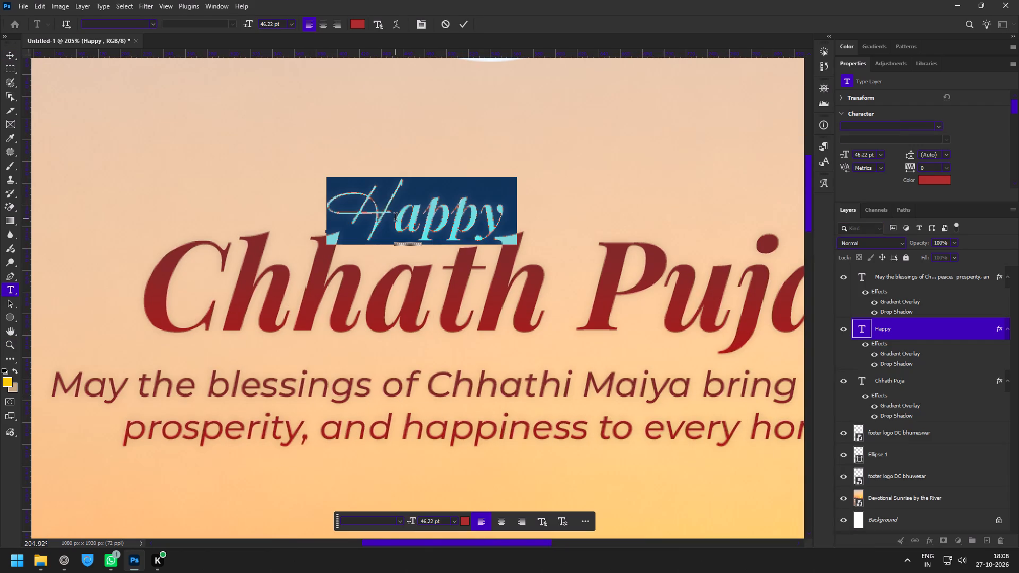
{"action": "left_click_drag", "start_coordinate": [393, 219], "coordinate": [629, 228]}
{"action": "key", "text": "BackSpace"}
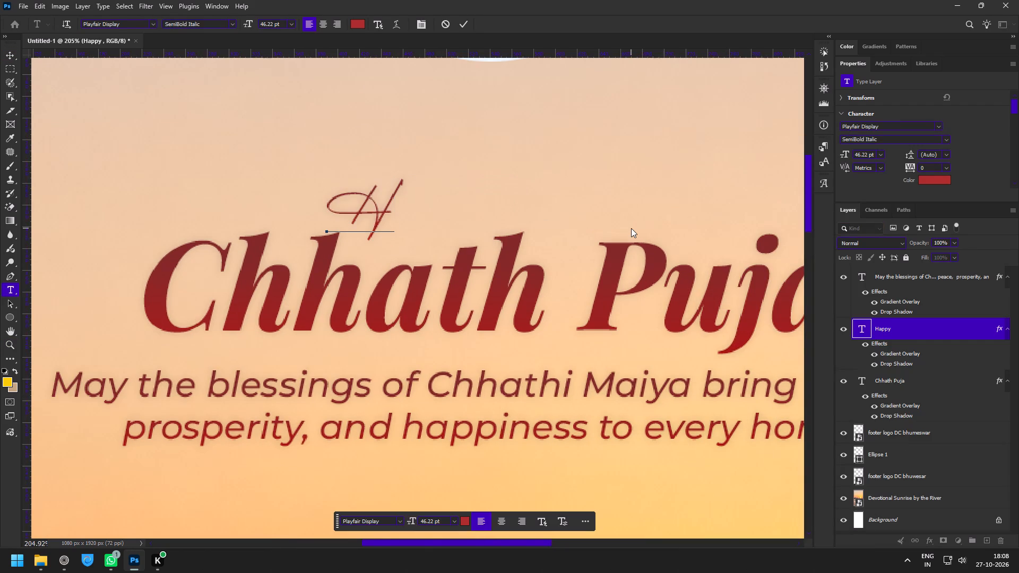
{"action": "type", "text": "appy"}
{"action": "key", "text": "ctrl+Return"}
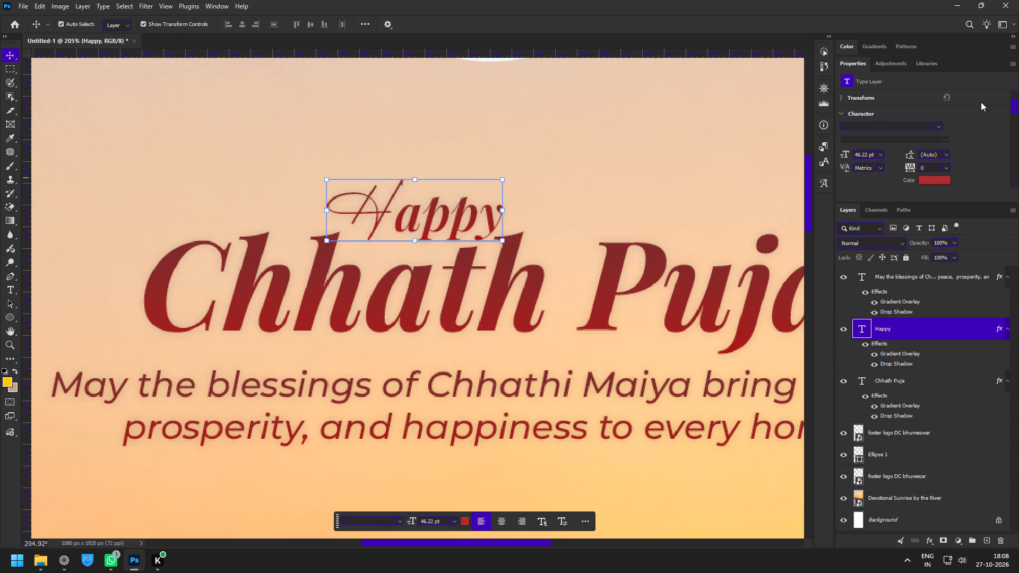
Set the whole Happy text to Photograph Signature Regular, scale it to about 125% and place it just above the Chhath Puja heading.
{"action": "left_click", "coordinate": [935, 129]}
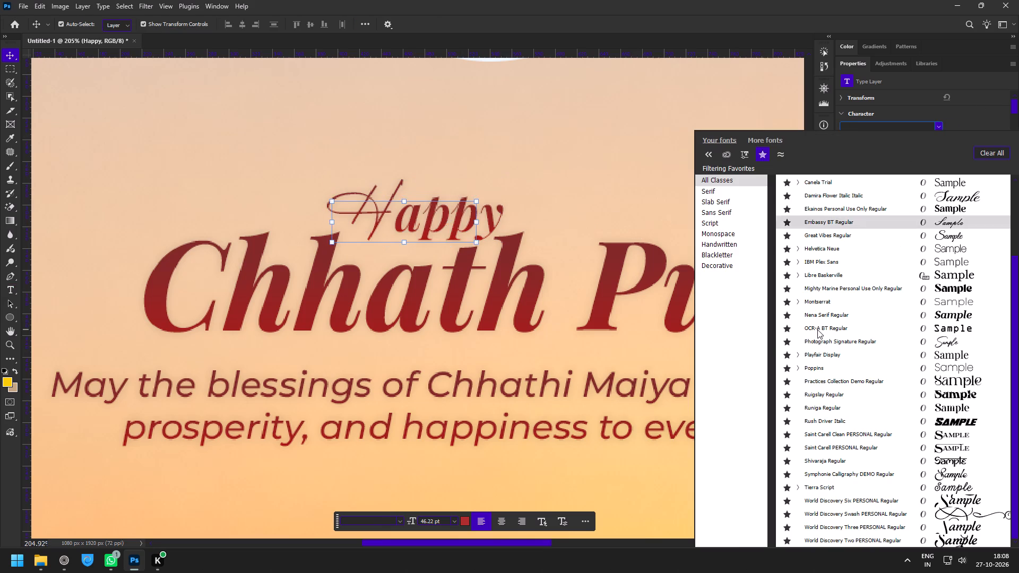
{"action": "left_click", "coordinate": [823, 344]}
{"action": "left_click_drag", "start_coordinate": [461, 213], "coordinate": [470, 214]}
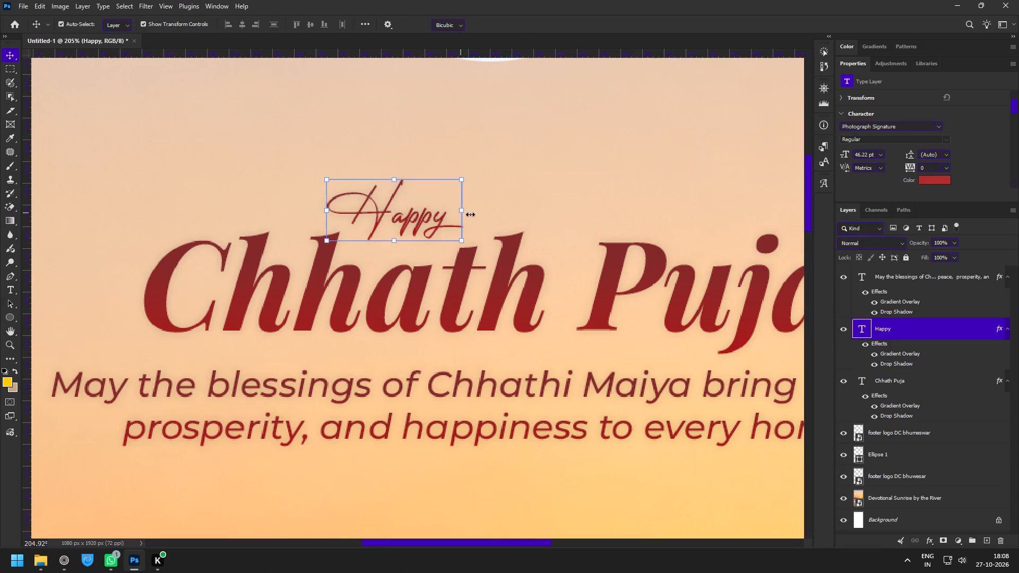
{"action": "left_click_drag", "start_coordinate": [470, 214], "coordinate": [495, 216]}
{"action": "left_click_drag", "start_coordinate": [456, 220], "coordinate": [451, 222]}
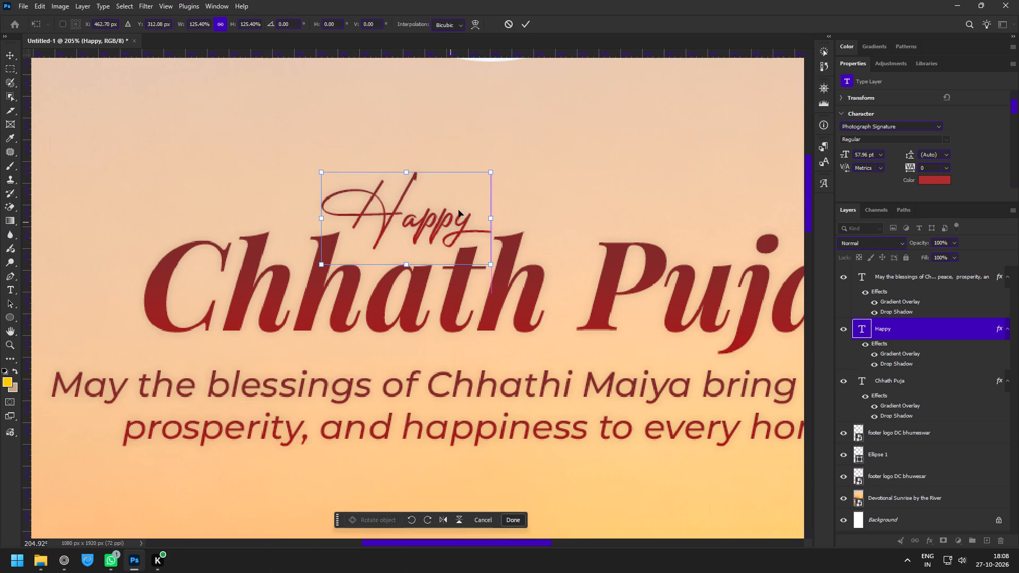
{"action": "left_click", "coordinate": [530, 21]}
Examine the script-style Happy text with the heading in the full story layout and close up.
{"action": "key", "text": "z"}
{"action": "left_click_drag", "start_coordinate": [586, 236], "coordinate": [521, 210]}
{"action": "key", "text": "space"}
{"action": "key", "text": "space"}
{"action": "key", "text": "space"}
{"action": "key", "text": "space"}
{"action": "left_click_drag", "start_coordinate": [674, 247], "coordinate": [575, 194]}
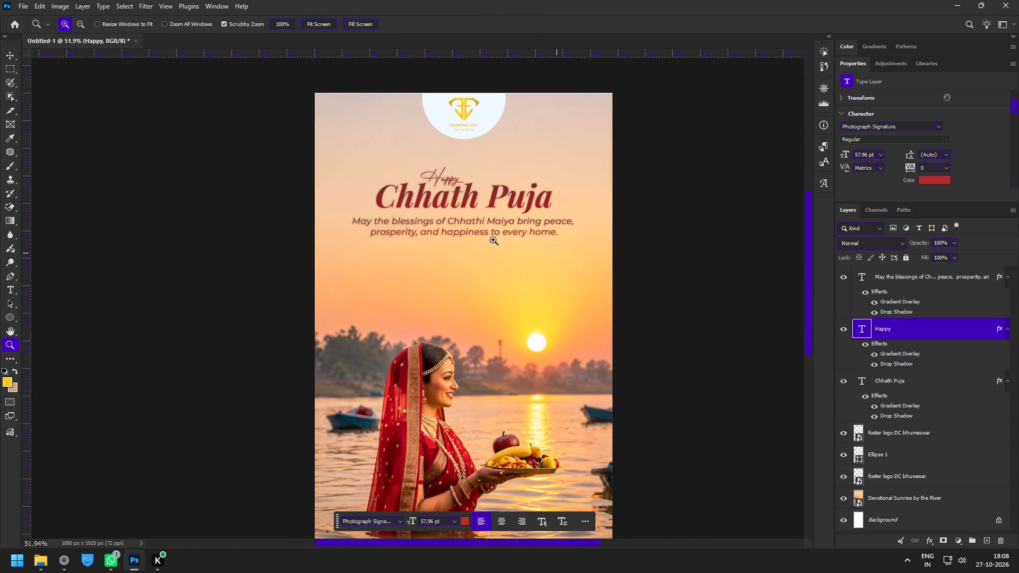
{"action": "left_click_drag", "start_coordinate": [428, 209], "coordinate": [446, 226]}
{"action": "left_click_drag", "start_coordinate": [450, 161], "coordinate": [472, 196]}
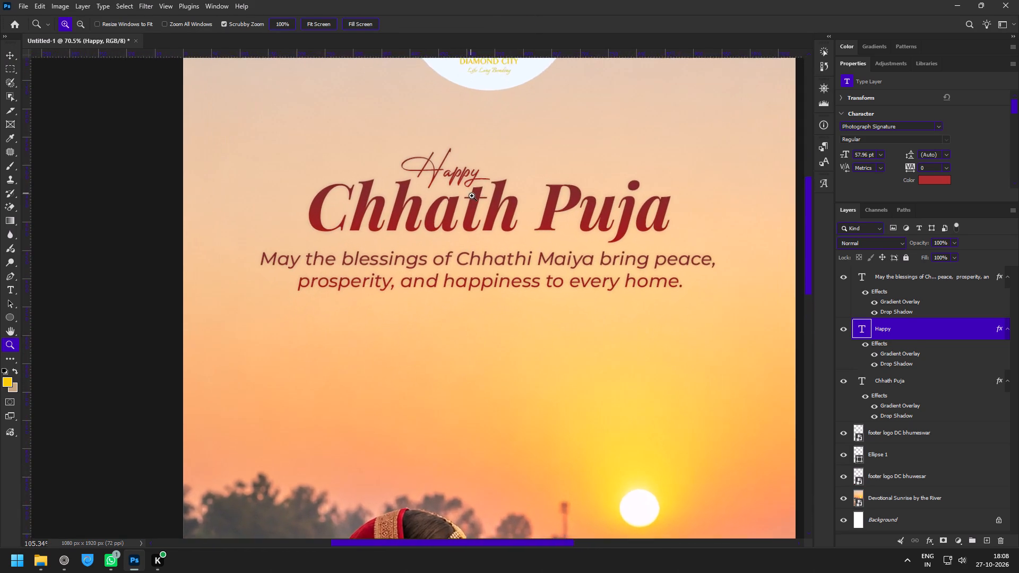
{"action": "left_click_drag", "start_coordinate": [472, 196], "coordinate": [475, 204]}
Set the letter j of Puja in the heading to the Great Vibes Regular font.
{"action": "key", "text": "v"}
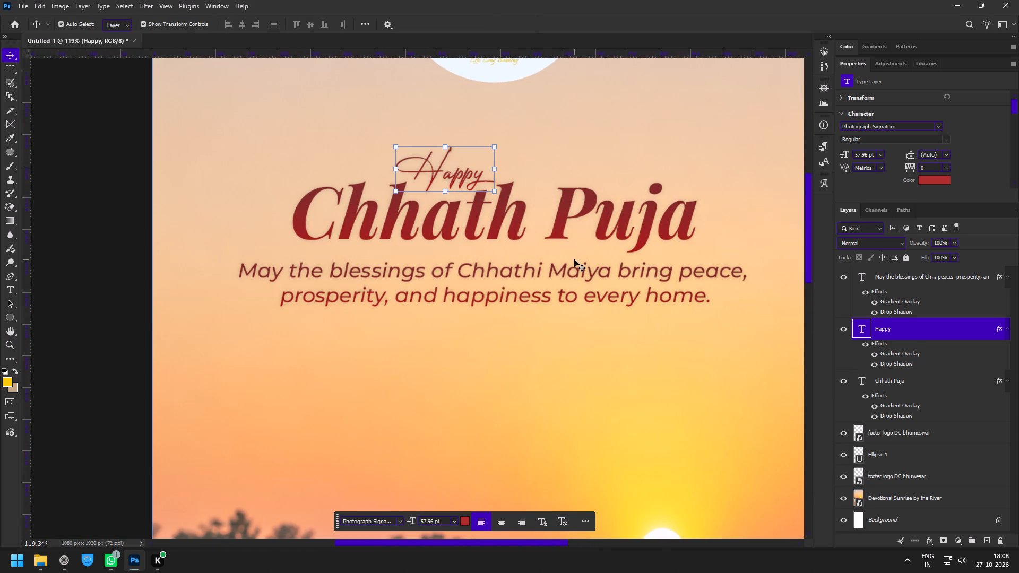
{"action": "left_click", "coordinate": [654, 231]}
{"action": "double_click", "coordinate": [640, 220]}
{"action": "left_click_drag", "start_coordinate": [636, 234], "coordinate": [651, 235]}
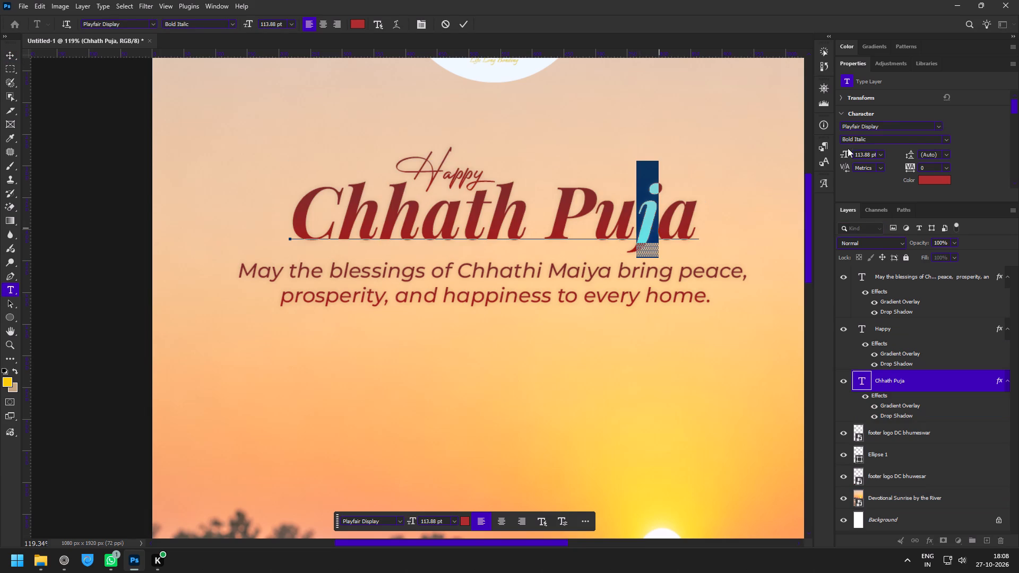
{"action": "left_click", "coordinate": [938, 123]}
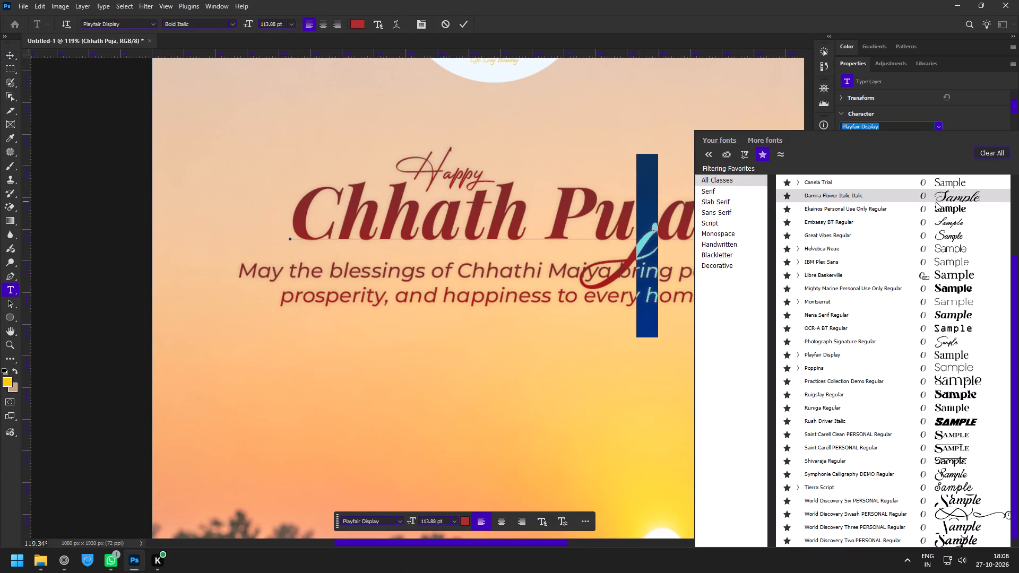
{"action": "left_click", "coordinate": [937, 237]}
{"action": "left_click", "coordinate": [459, 24]}
Examine the heading's restyled j alongside the Happy and blessing texts, close up and in the full story layout.
{"action": "key", "text": "z"}
{"action": "left_click_drag", "start_coordinate": [554, 225], "coordinate": [520, 212]}
{"action": "key", "text": "space"}
{"action": "key", "text": "space"}
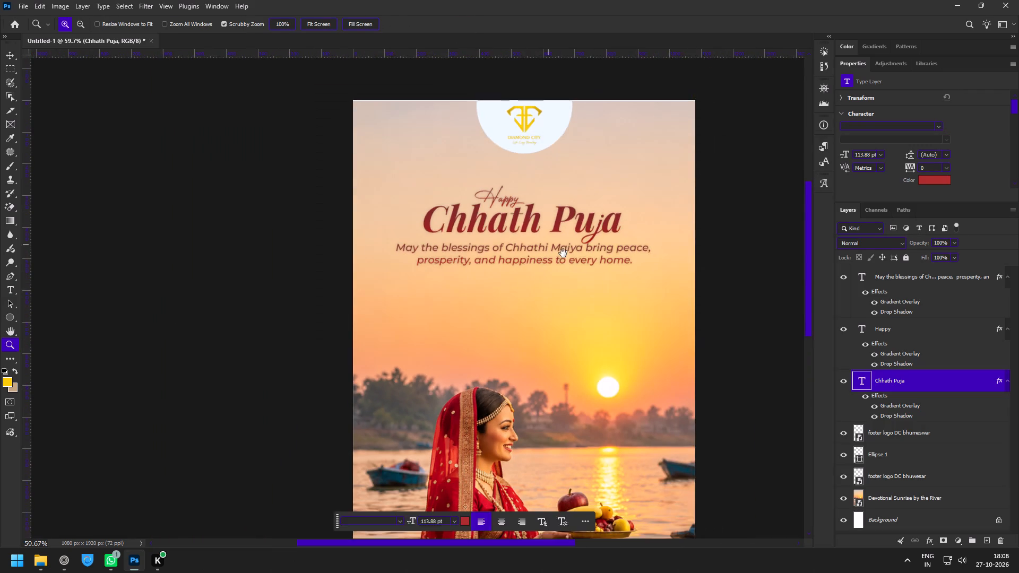
{"action": "left_click_drag", "start_coordinate": [560, 252], "coordinate": [528, 236]}
{"action": "left_click_drag", "start_coordinate": [538, 239], "coordinate": [565, 264]}
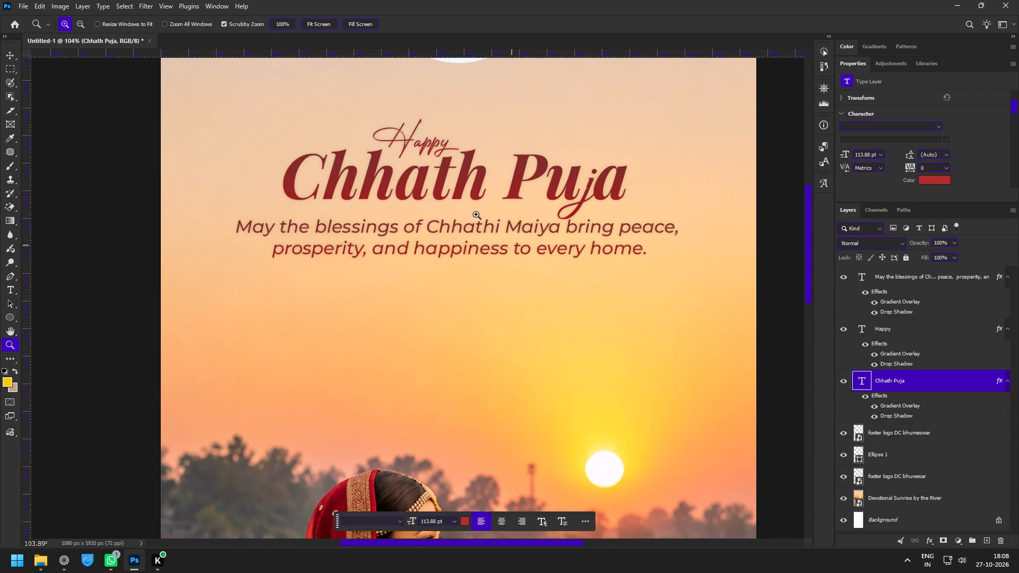
{"action": "left_click_drag", "start_coordinate": [461, 199], "coordinate": [474, 211]}
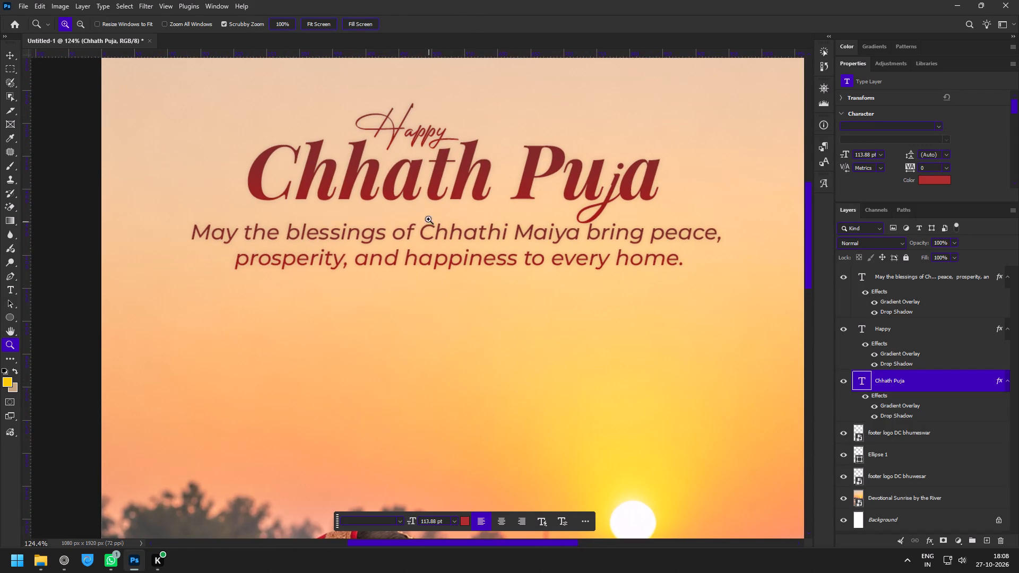
{"action": "key", "text": "z"}
{"action": "left_click_drag", "start_coordinate": [460, 257], "coordinate": [426, 241]}
{"action": "key", "text": "space"}
{"action": "left_click_drag", "start_coordinate": [457, 266], "coordinate": [445, 235]}
{"action": "left_click_drag", "start_coordinate": [342, 123], "coordinate": [350, 133]}
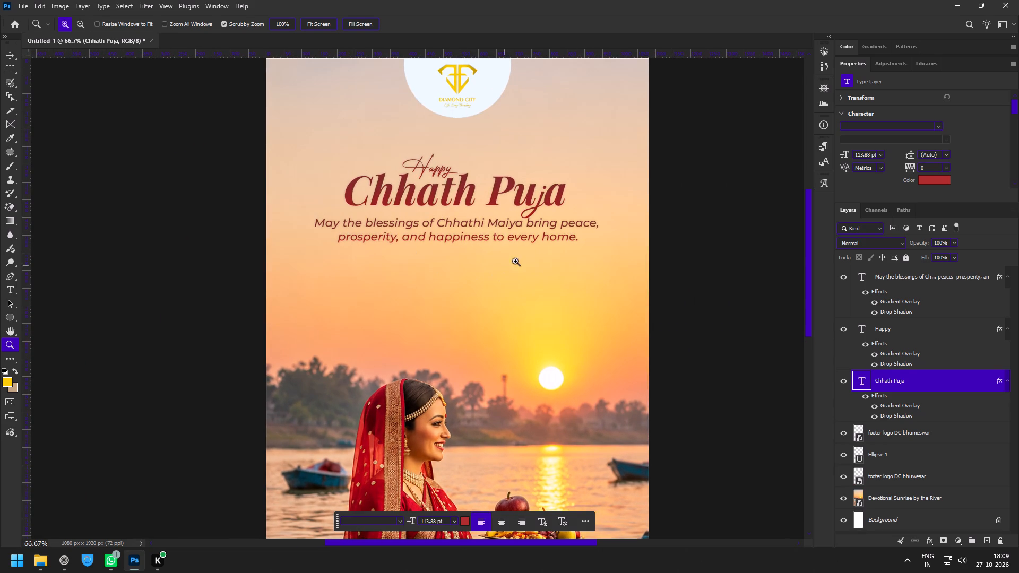
{"action": "left_click_drag", "start_coordinate": [493, 248], "coordinate": [460, 230]}
{"action": "key", "text": "space"}
{"action": "key", "text": "space"}
{"action": "key", "text": "space"}
{"action": "left_click_drag", "start_coordinate": [514, 267], "coordinate": [486, 213]}
{"action": "left_click_drag", "start_coordinate": [415, 247], "coordinate": [430, 254]}
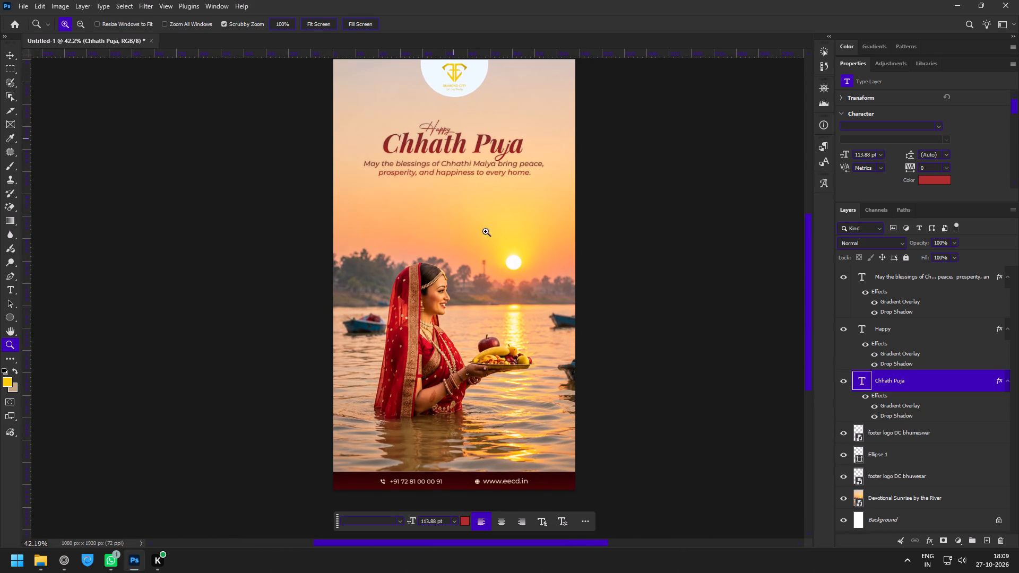
Stamp all visible layers into a new layer above the blessing text and convert it to a smart object.
{"action": "scroll", "coordinate": [850, 366], "scroll_direction": "up", "scroll_amount": 8}
{"action": "left_click", "coordinate": [884, 275]}
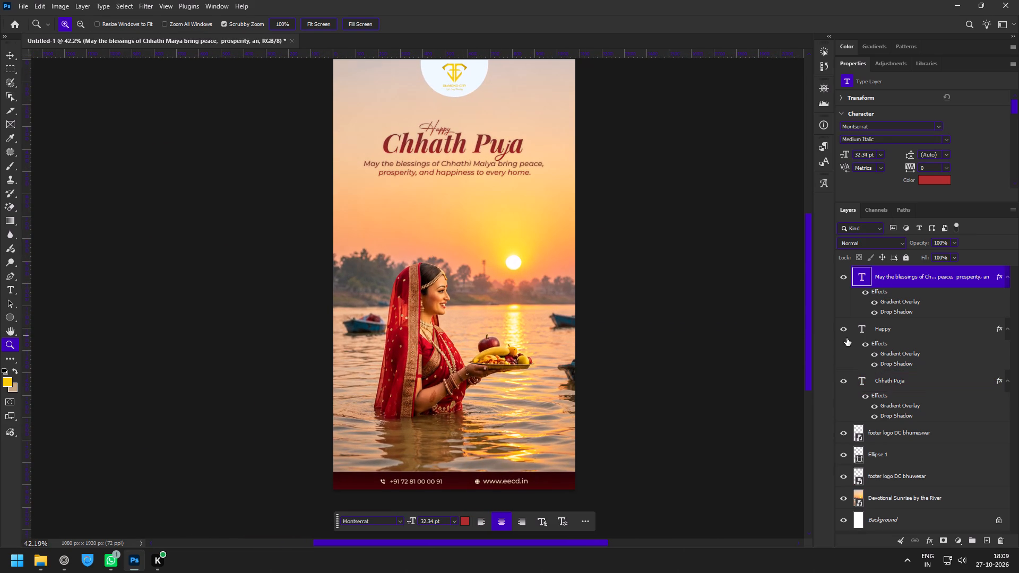
{"action": "key", "text": "ctrl+alt+shift+e"}
{"action": "key", "text": "F8"}
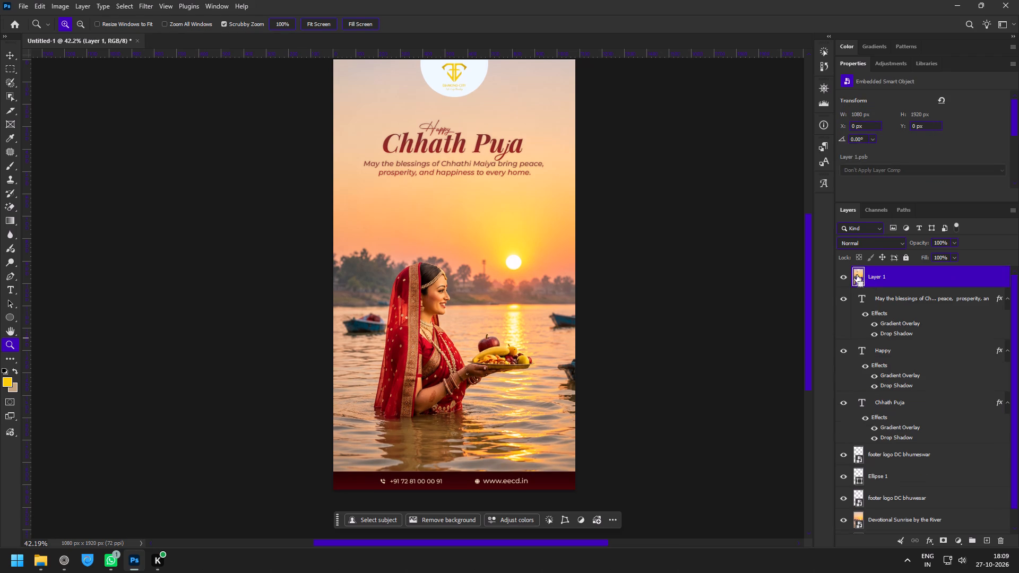
Select the full-canvas content of the merged layer and copy it.
{"action": "left_click", "coordinate": [857, 275], "text": "ctrl"}
{"action": "key", "text": "ctrl+c"}
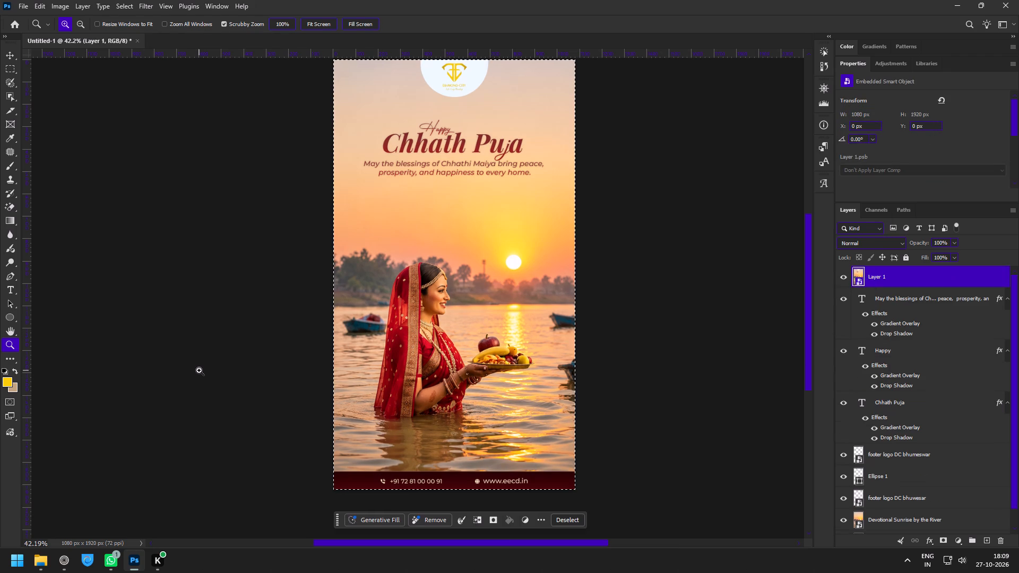
Switch to the browser with the Diamond City content document.
{"action": "left_click", "coordinate": [67, 565]}
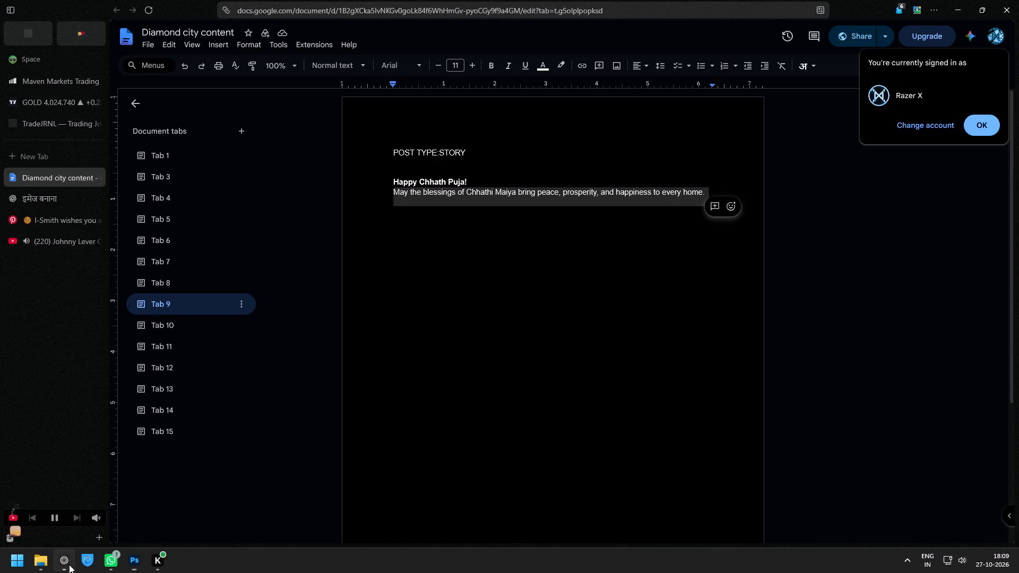
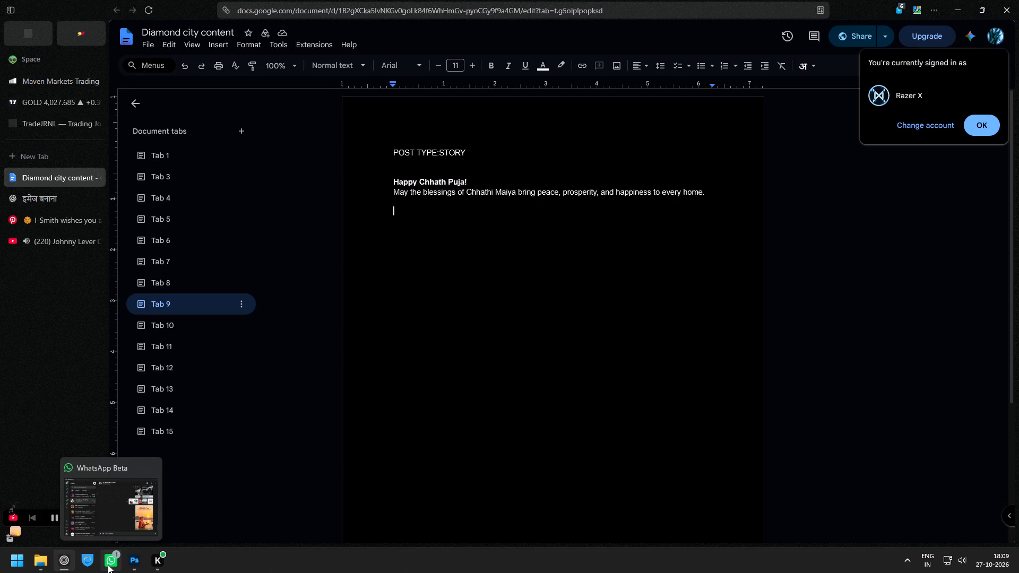
Return to Photoshop, clear the full-canvas selection and delete the merged smart object layer above the blessing text.
{"action": "left_click", "coordinate": [136, 565]}
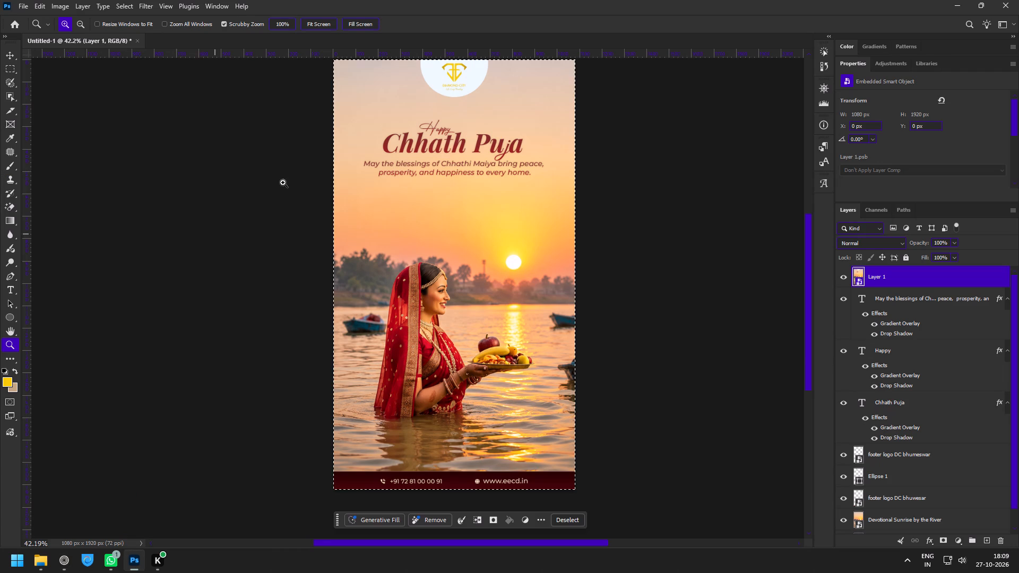
{"action": "key", "text": "ctrl+d"}
{"action": "key", "text": "z"}
{"action": "left_click_drag", "start_coordinate": [452, 91], "coordinate": [469, 131]}
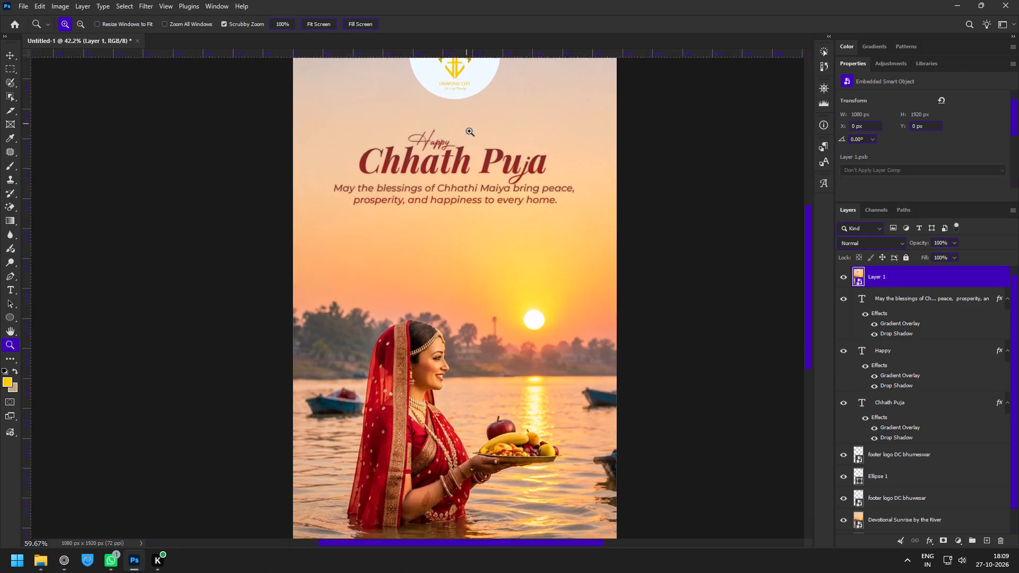
{"action": "left_click_drag", "start_coordinate": [469, 131], "coordinate": [489, 164]}
{"action": "key", "text": "v"}
{"action": "left_click", "coordinate": [415, 169]}
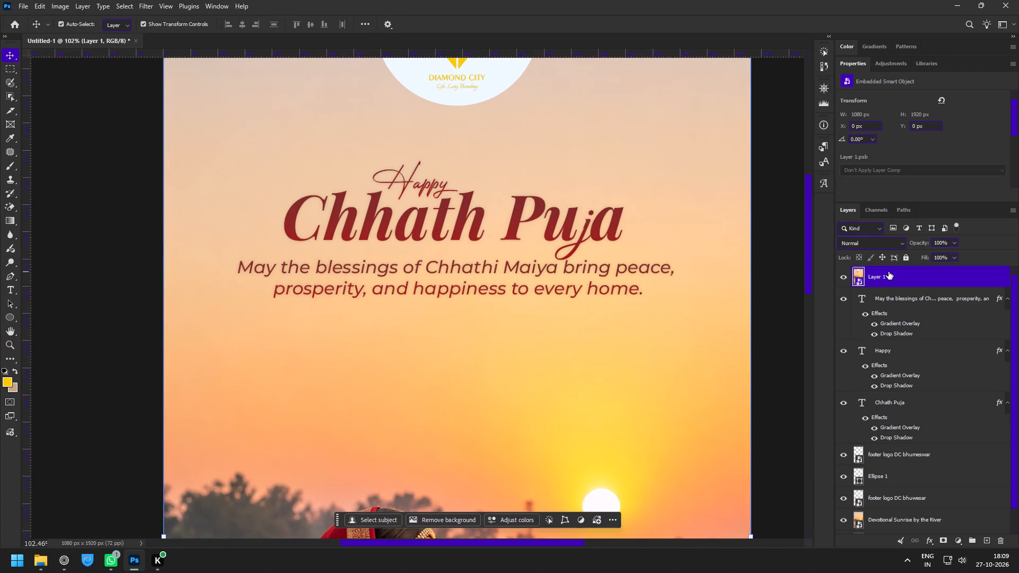
{"action": "left_click", "coordinate": [888, 272]}
{"action": "key", "text": "Delete"}
Scale the Happy, Chhath Puja and blessing texts together to about 108% and move them about 20 px lower.
{"action": "left_click", "coordinate": [410, 177]}
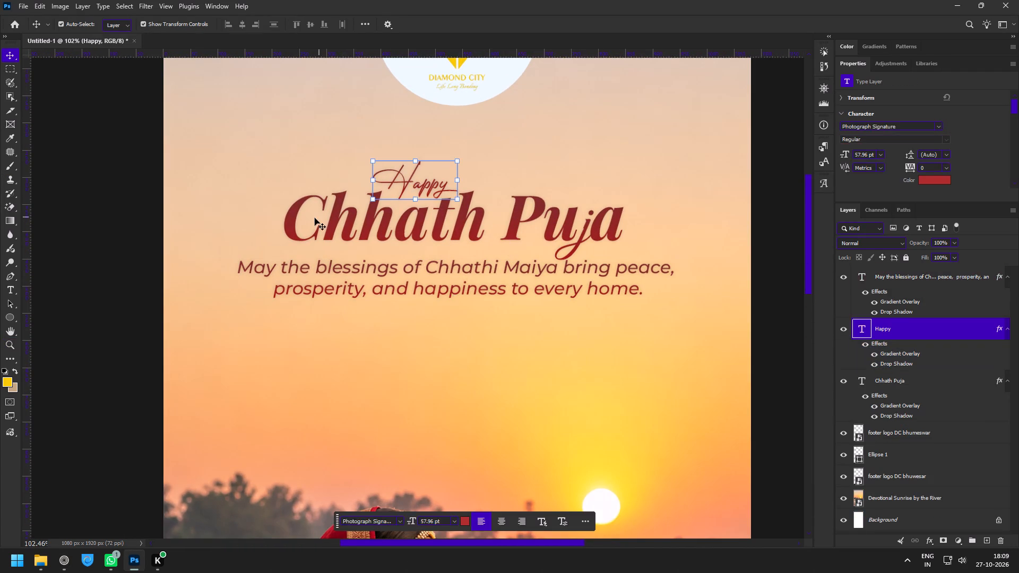
{"action": "left_click", "coordinate": [315, 218], "text": "shift"}
{"action": "left_click", "coordinate": [312, 279], "text": "shift"}
{"action": "left_click_drag", "start_coordinate": [452, 296], "coordinate": [453, 304]}
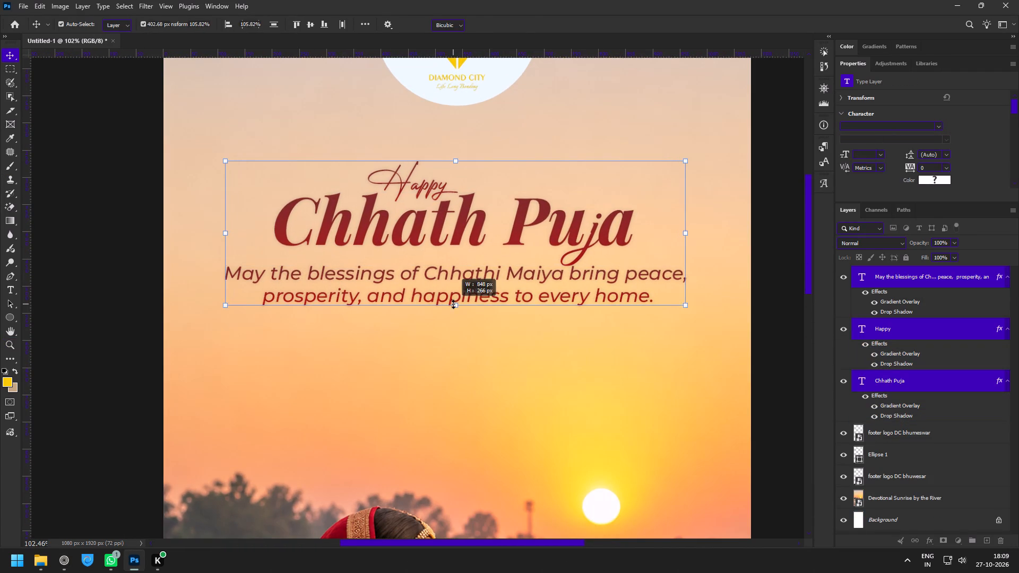
{"action": "left_click_drag", "start_coordinate": [453, 304], "coordinate": [453, 307]}
{"action": "left_click_drag", "start_coordinate": [499, 281], "coordinate": [488, 295]}
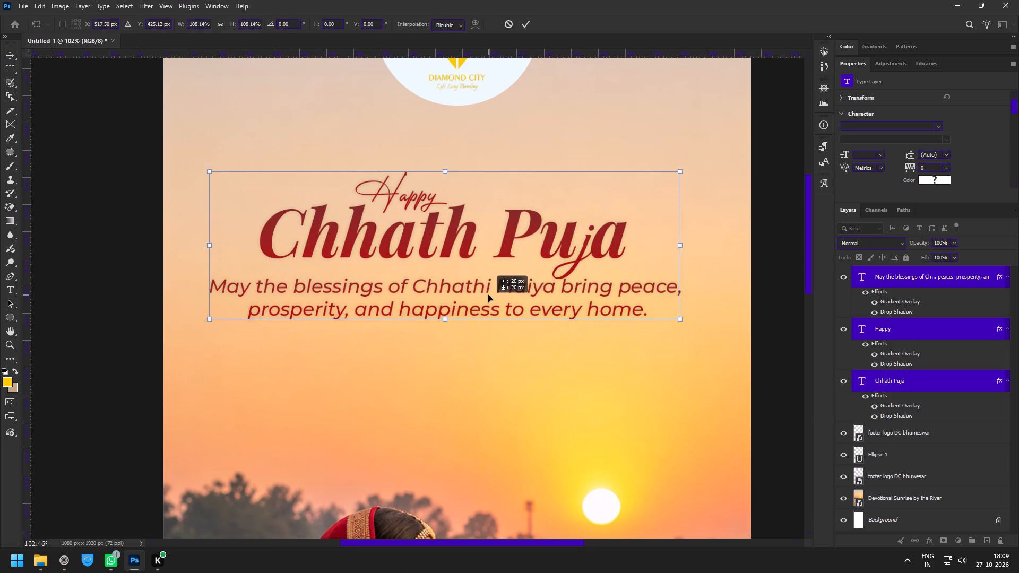
{"action": "left_click_drag", "start_coordinate": [488, 295], "coordinate": [497, 295]}
{"action": "left_click", "coordinate": [529, 21]}
Move the white circle and the Diamond City logo together slightly, placing the circle at X 393 px, Y -127 px.
{"action": "key", "text": "z"}
{"action": "left_click_drag", "start_coordinate": [537, 162], "coordinate": [500, 151]}
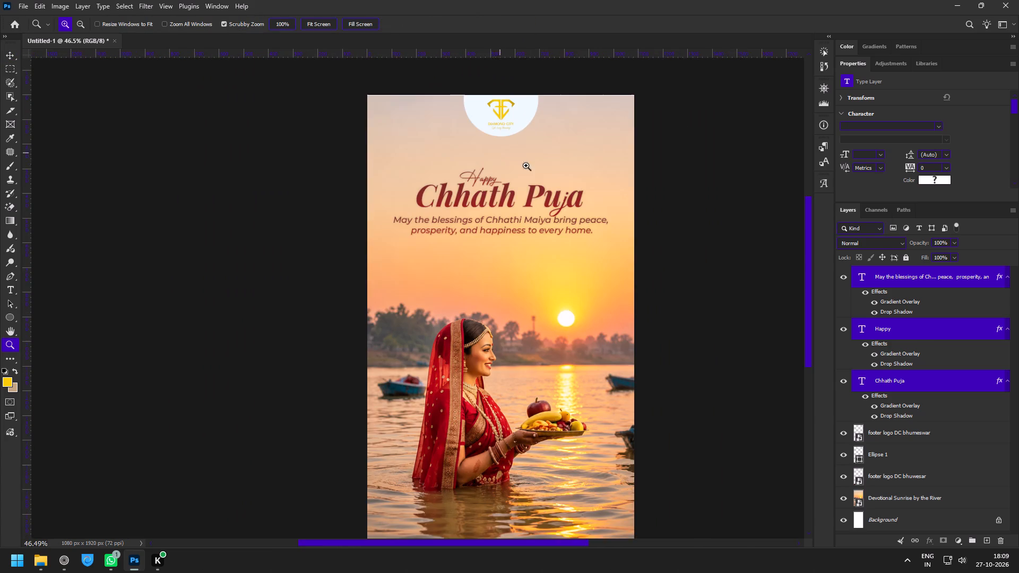
{"action": "key", "text": "space"}
{"action": "left_click_drag", "start_coordinate": [528, 169], "coordinate": [508, 168]}
{"action": "left_click_drag", "start_coordinate": [500, 85], "coordinate": [529, 147]}
{"action": "key", "text": "v"}
{"action": "left_click", "coordinate": [526, 121]}
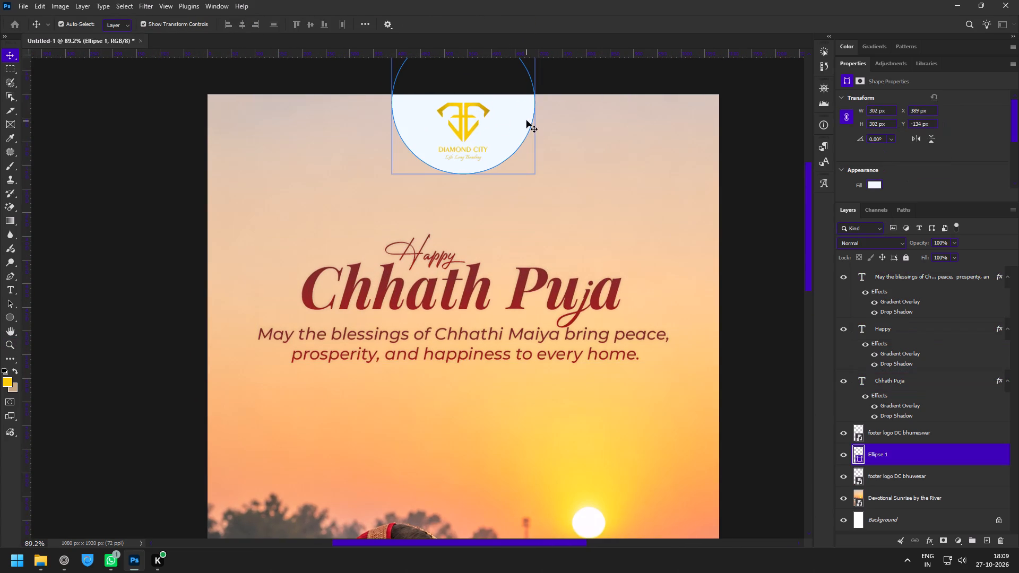
{"action": "left_click", "coordinate": [464, 131], "text": "shift"}
{"action": "left_click_drag", "start_coordinate": [465, 133], "coordinate": [471, 133]}
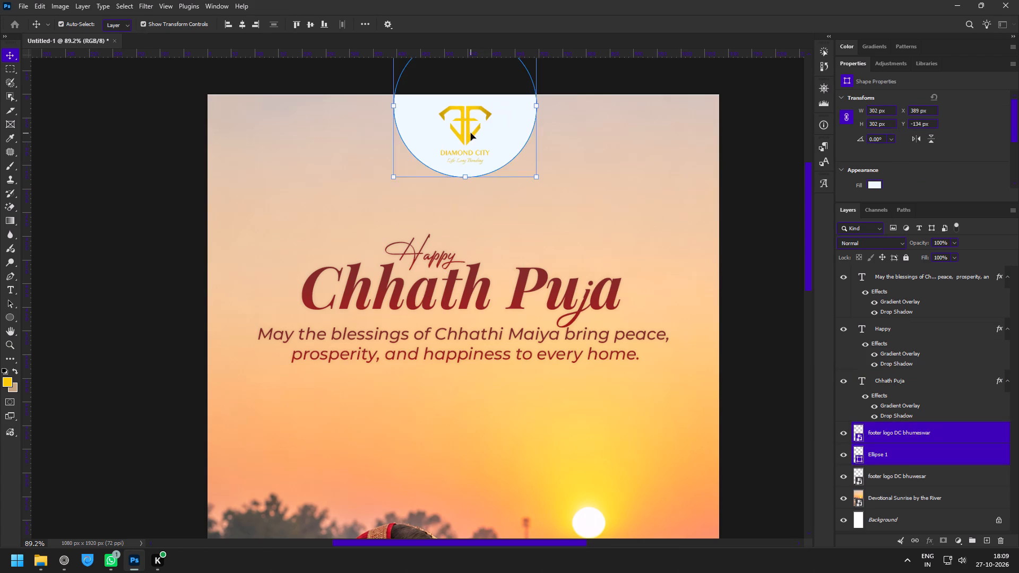
Examine the logo circle and the enlarged texts in the full story layout.
{"action": "key", "text": "z"}
{"action": "left_click_drag", "start_coordinate": [500, 236], "coordinate": [468, 220]}
{"action": "key", "text": "space"}
{"action": "key", "text": "space"}
{"action": "key", "text": "space"}
{"action": "left_click_drag", "start_coordinate": [474, 260], "coordinate": [492, 178]}
{"action": "left_click_drag", "start_coordinate": [503, 212], "coordinate": [478, 201]}
{"action": "left_click_drag", "start_coordinate": [522, 118], "coordinate": [532, 128]}
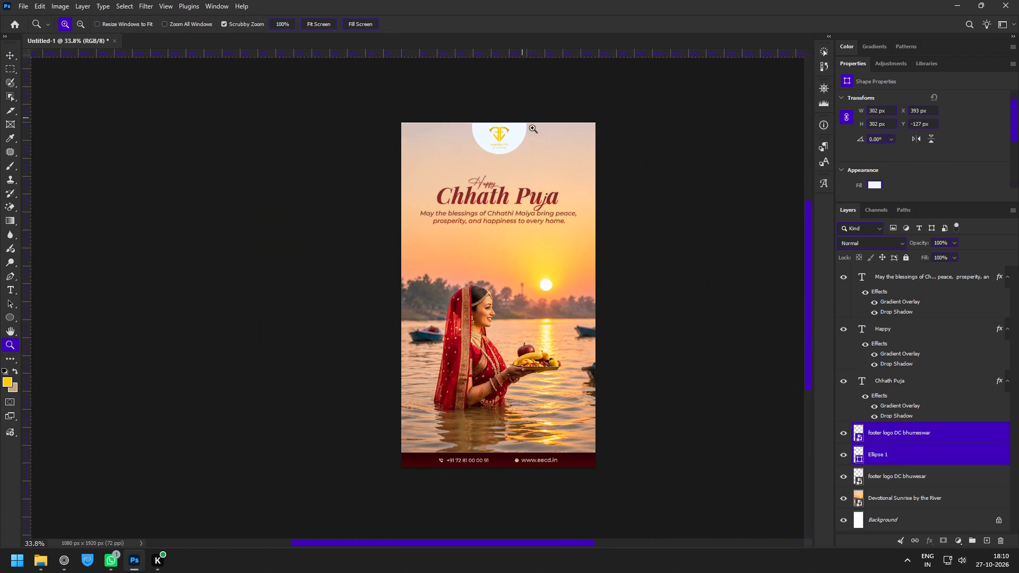
Recolour the circle behind the Diamond City logo with dark red 982221 sampled from the Chhath Puja heading.
{"action": "left_click_drag", "start_coordinate": [532, 128], "coordinate": [570, 198]}
{"action": "key", "text": "v"}
{"action": "left_click", "coordinate": [758, 155]}
{"action": "left_click", "coordinate": [524, 146]}
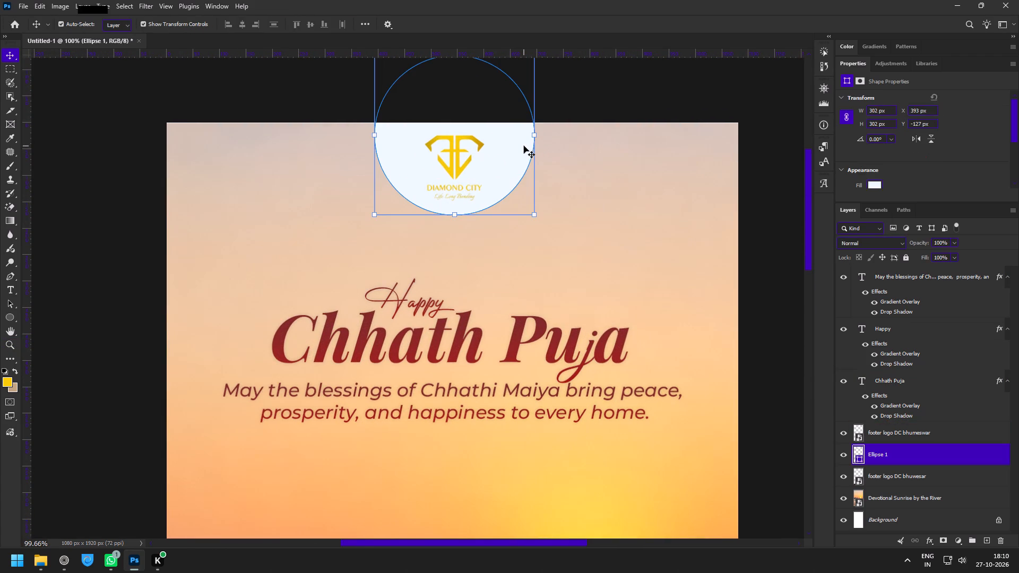
{"action": "left_click", "coordinate": [860, 452]}
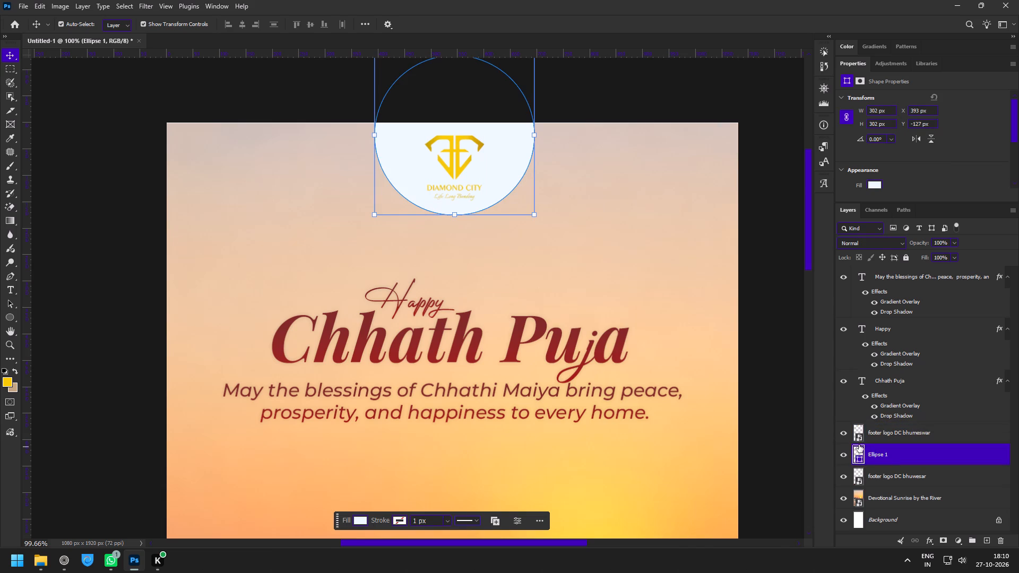
{"action": "double_click", "coordinate": [857, 446]}
{"action": "left_click", "coordinate": [513, 344]}
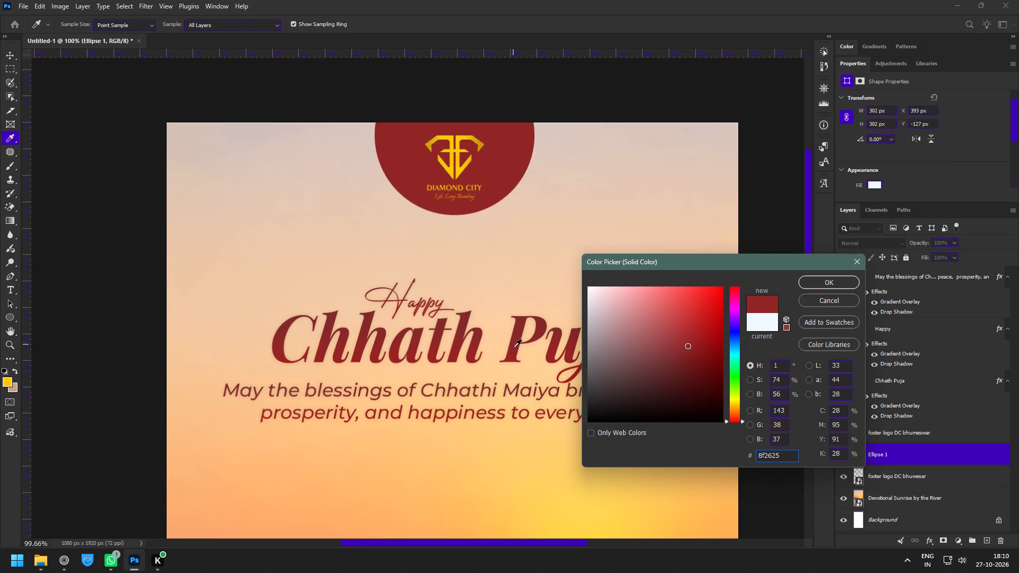
{"action": "left_click_drag", "start_coordinate": [513, 349], "coordinate": [513, 353]}
{"action": "left_click", "coordinate": [513, 353]}
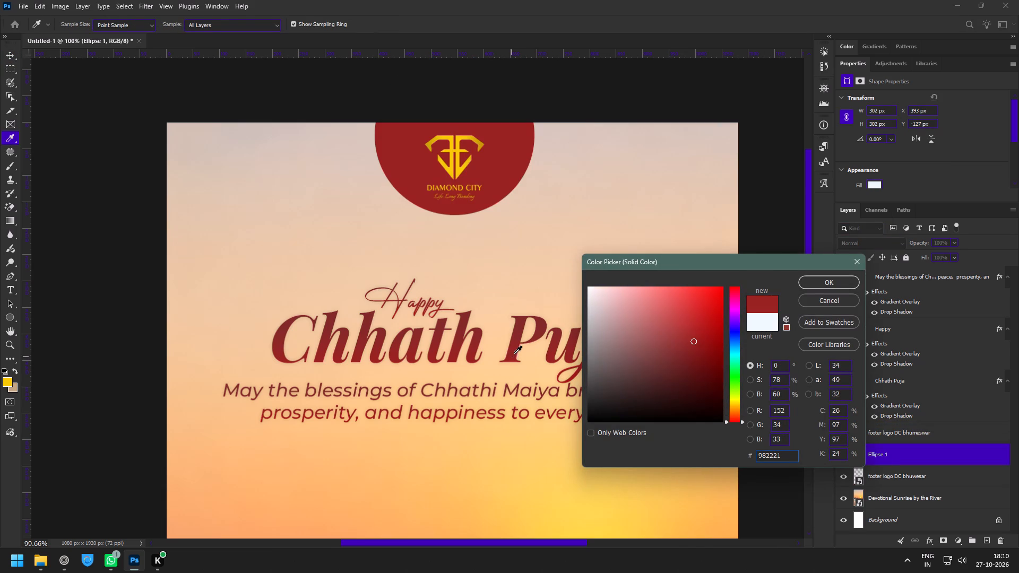
{"action": "left_click", "coordinate": [818, 282]}
Examine the dark red logo circle against the heading and sky, in the full story and close up.
{"action": "key", "text": "z"}
{"action": "left_click_drag", "start_coordinate": [563, 310], "coordinate": [522, 276]}
{"action": "key", "text": "space"}
{"action": "key", "text": "space"}
{"action": "key", "text": "space"}
{"action": "left_click_drag", "start_coordinate": [540, 315], "coordinate": [525, 164]}
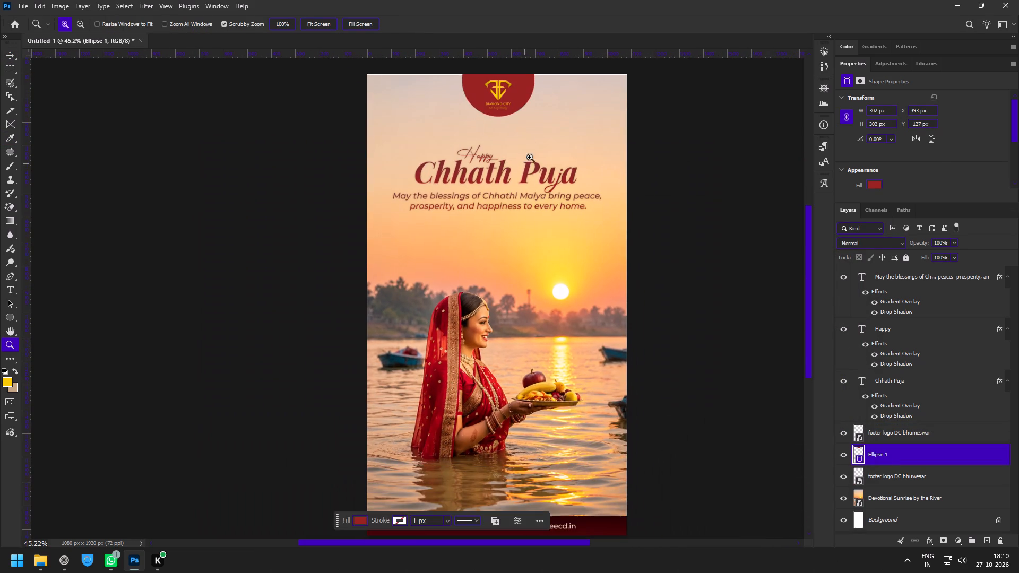
{"action": "left_click_drag", "start_coordinate": [516, 93], "coordinate": [531, 126]}
{"action": "key", "text": "space"}
{"action": "left_click_drag", "start_coordinate": [532, 124], "coordinate": [528, 214]}
{"action": "left_click_drag", "start_coordinate": [520, 171], "coordinate": [533, 205]}
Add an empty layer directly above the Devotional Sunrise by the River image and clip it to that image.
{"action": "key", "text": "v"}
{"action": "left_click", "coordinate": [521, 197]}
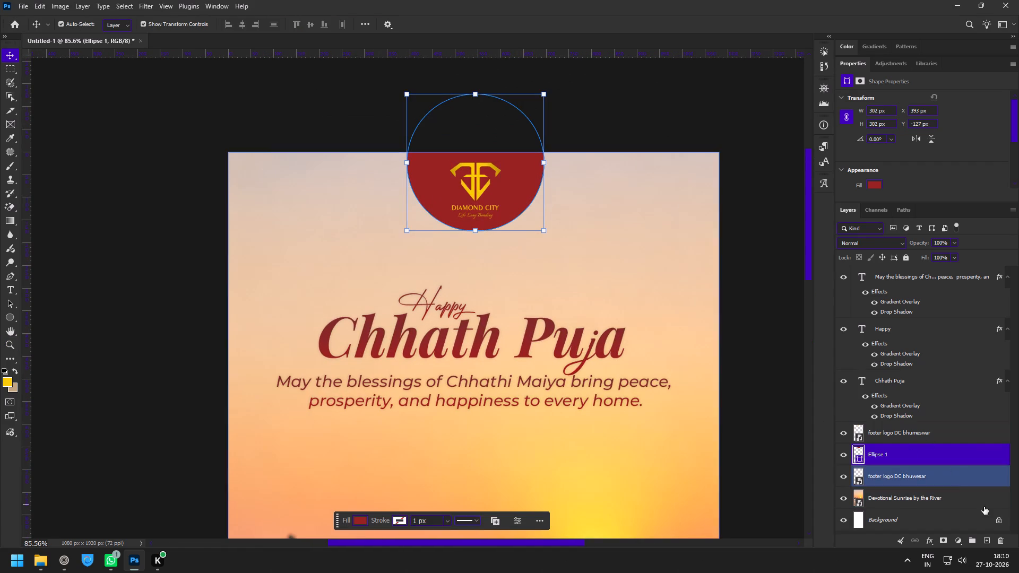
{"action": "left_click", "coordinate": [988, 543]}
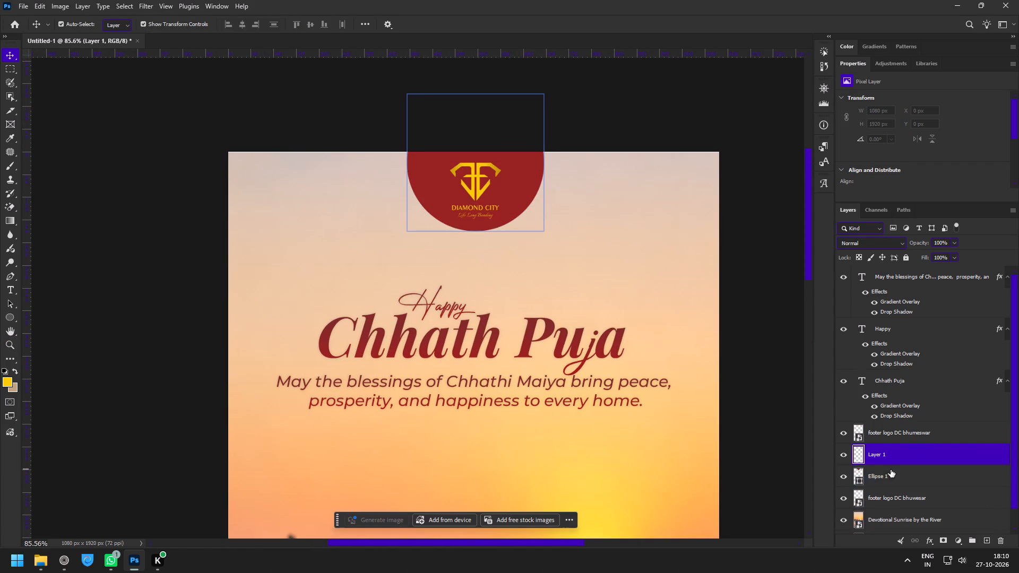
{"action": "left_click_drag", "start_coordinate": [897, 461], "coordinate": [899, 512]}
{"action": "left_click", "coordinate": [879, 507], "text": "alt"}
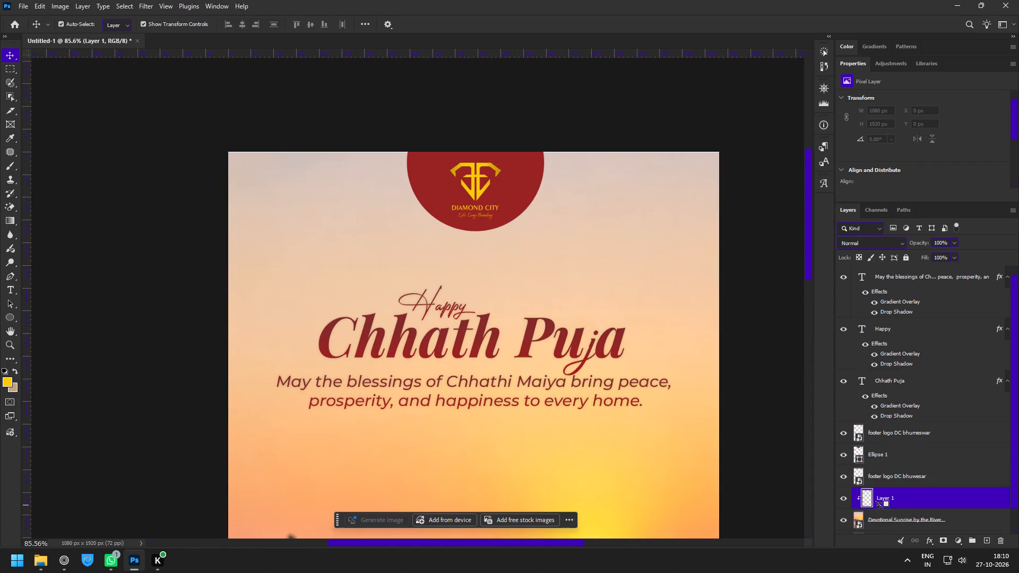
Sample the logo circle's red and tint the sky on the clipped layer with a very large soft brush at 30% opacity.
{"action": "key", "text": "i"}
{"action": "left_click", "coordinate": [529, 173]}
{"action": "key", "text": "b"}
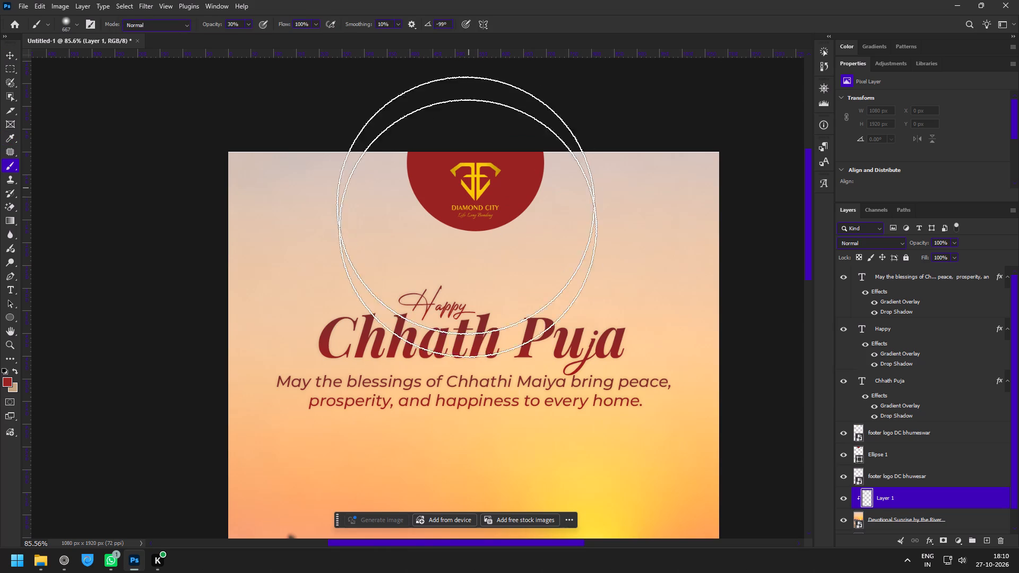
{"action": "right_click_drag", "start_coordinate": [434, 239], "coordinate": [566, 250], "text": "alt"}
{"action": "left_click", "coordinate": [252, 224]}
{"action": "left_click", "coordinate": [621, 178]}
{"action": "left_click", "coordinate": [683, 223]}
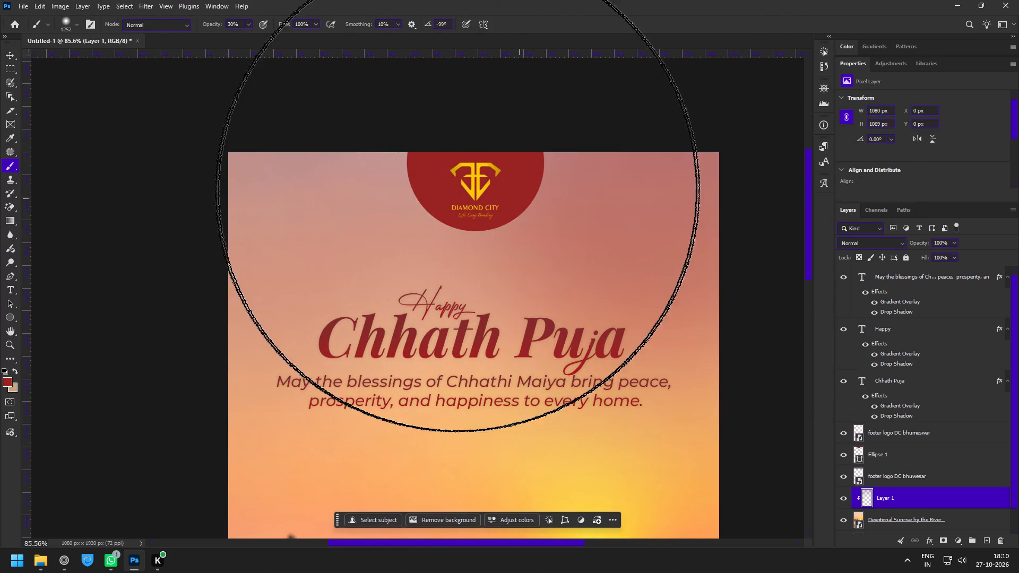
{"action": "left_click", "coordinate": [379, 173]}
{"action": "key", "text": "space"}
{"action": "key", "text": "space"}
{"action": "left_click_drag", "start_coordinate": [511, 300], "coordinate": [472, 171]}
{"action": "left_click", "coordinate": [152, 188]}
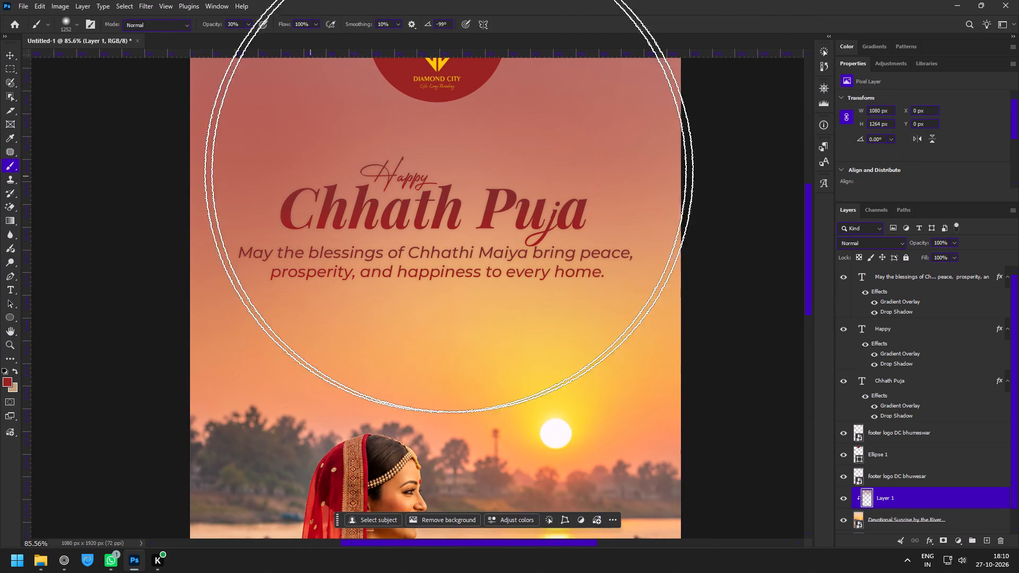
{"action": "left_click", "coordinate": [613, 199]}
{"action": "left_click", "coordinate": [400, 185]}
{"action": "key", "text": "z"}
{"action": "left_click_drag", "start_coordinate": [430, 186], "coordinate": [434, 189]}
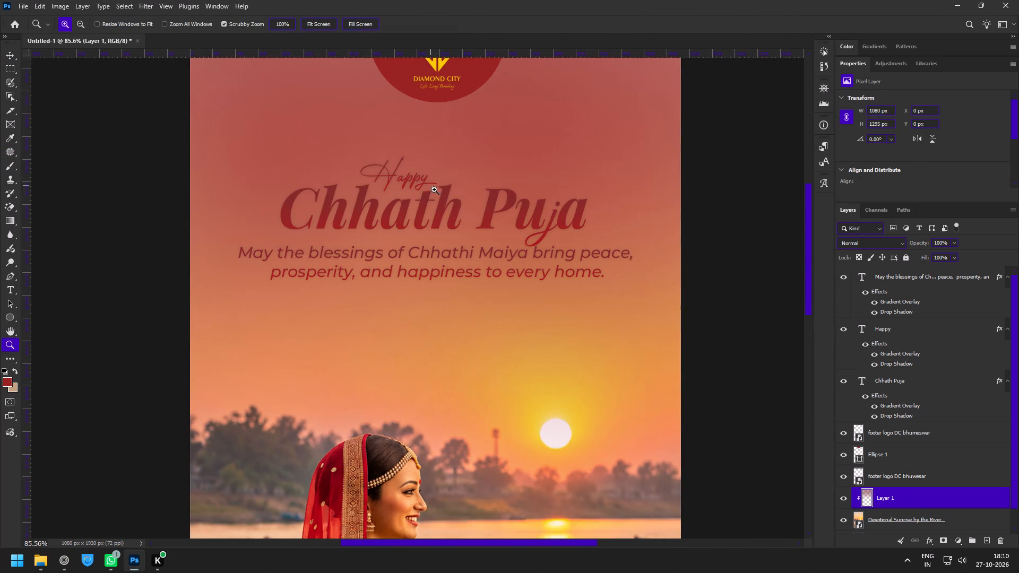
{"action": "left_click_drag", "start_coordinate": [434, 189], "coordinate": [443, 204]}
{"action": "left_click_drag", "start_coordinate": [477, 247], "coordinate": [433, 225]}
{"action": "left_click_drag", "start_coordinate": [392, 196], "coordinate": [399, 207]}
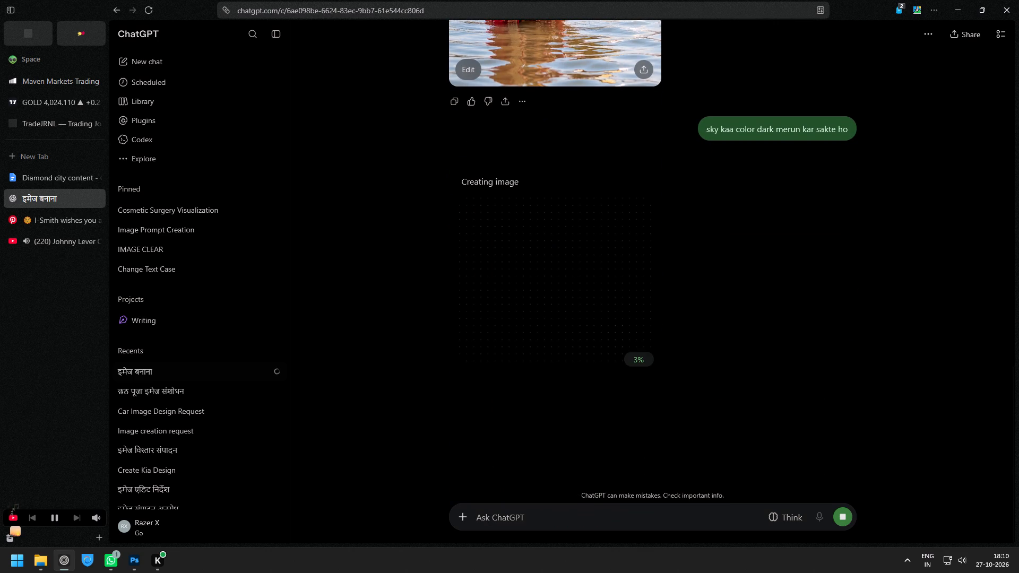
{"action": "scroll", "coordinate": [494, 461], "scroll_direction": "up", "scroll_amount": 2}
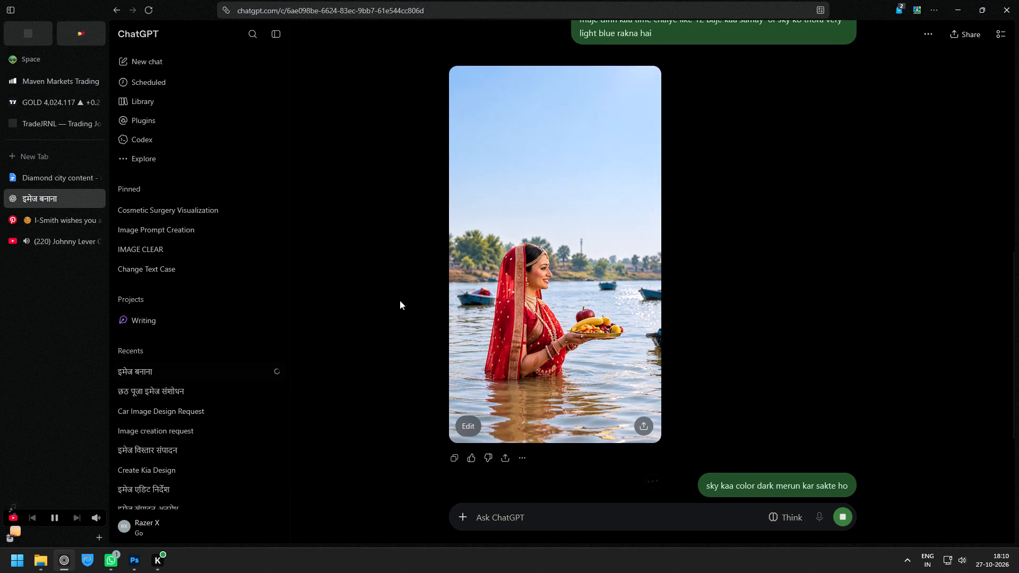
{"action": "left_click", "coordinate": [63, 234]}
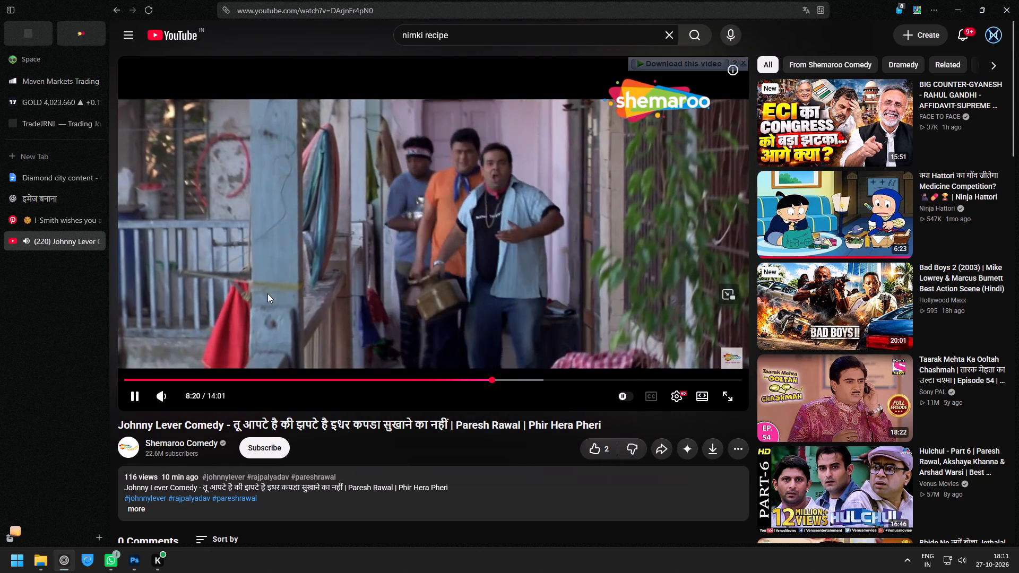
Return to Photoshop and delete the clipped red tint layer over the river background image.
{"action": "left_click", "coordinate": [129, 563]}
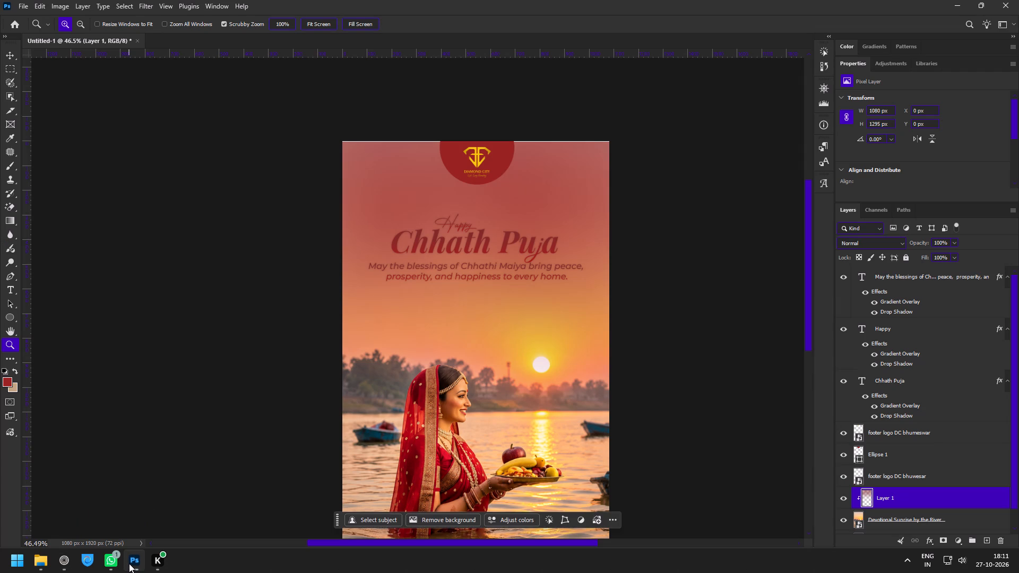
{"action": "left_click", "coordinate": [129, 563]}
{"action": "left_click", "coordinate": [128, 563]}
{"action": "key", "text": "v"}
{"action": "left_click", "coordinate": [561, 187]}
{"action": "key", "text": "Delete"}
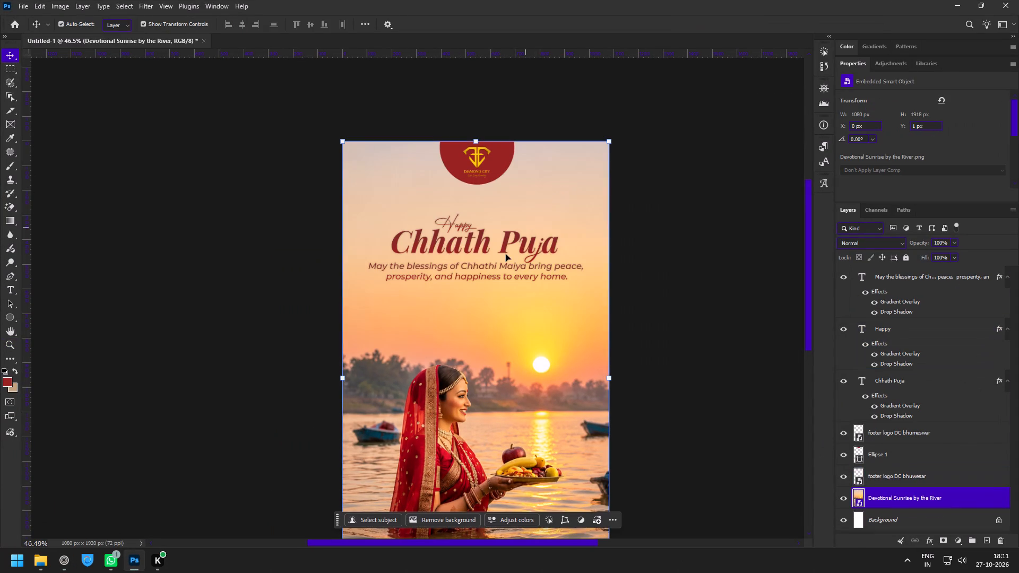
Enlarge the red logo circle to about 441 px and move it up so a centred half-circle hangs from the top edge.
{"action": "key", "text": "z"}
{"action": "left_click_drag", "start_coordinate": [448, 229], "coordinate": [453, 259]}
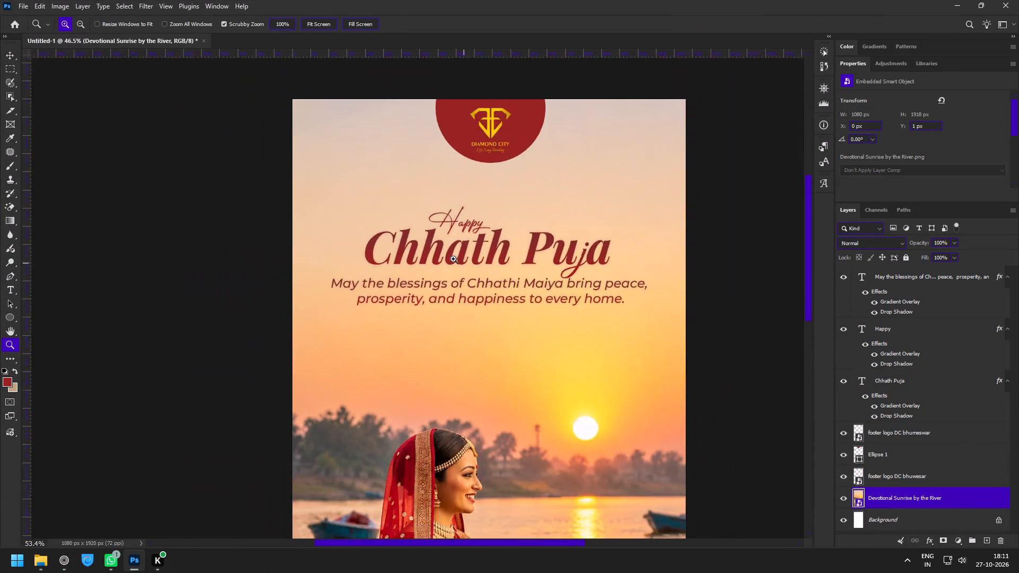
{"action": "left_click_drag", "start_coordinate": [453, 259], "coordinate": [451, 257]}
{"action": "key", "text": "space"}
{"action": "key", "text": "space"}
{"action": "key", "text": "space"}
{"action": "key", "text": "space"}
{"action": "key", "text": "space"}
{"action": "left_click_drag", "start_coordinate": [479, 278], "coordinate": [476, 216]}
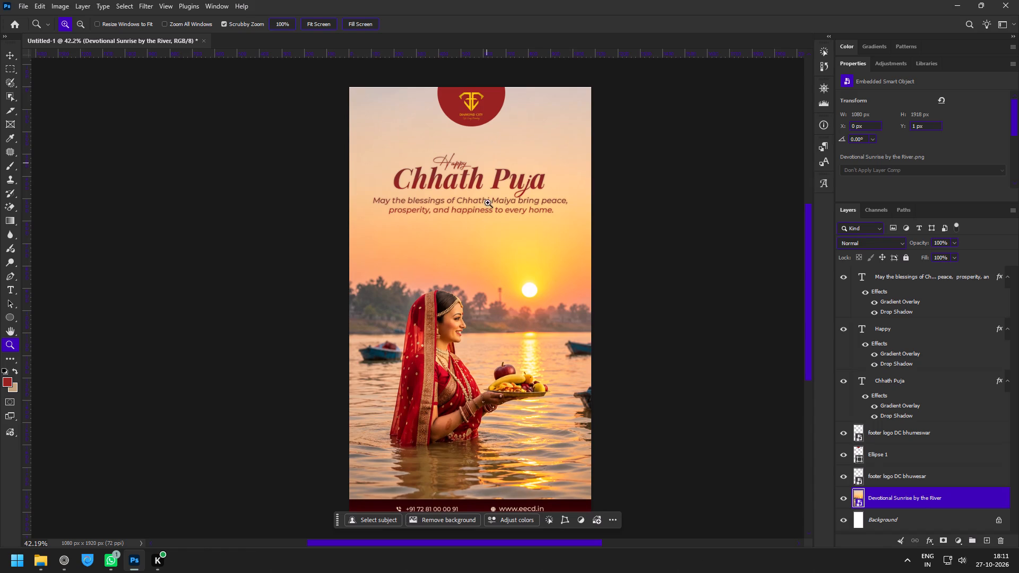
{"action": "left_click_drag", "start_coordinate": [500, 120], "coordinate": [518, 143]}
{"action": "left_click_drag", "start_coordinate": [457, 75], "coordinate": [490, 149]}
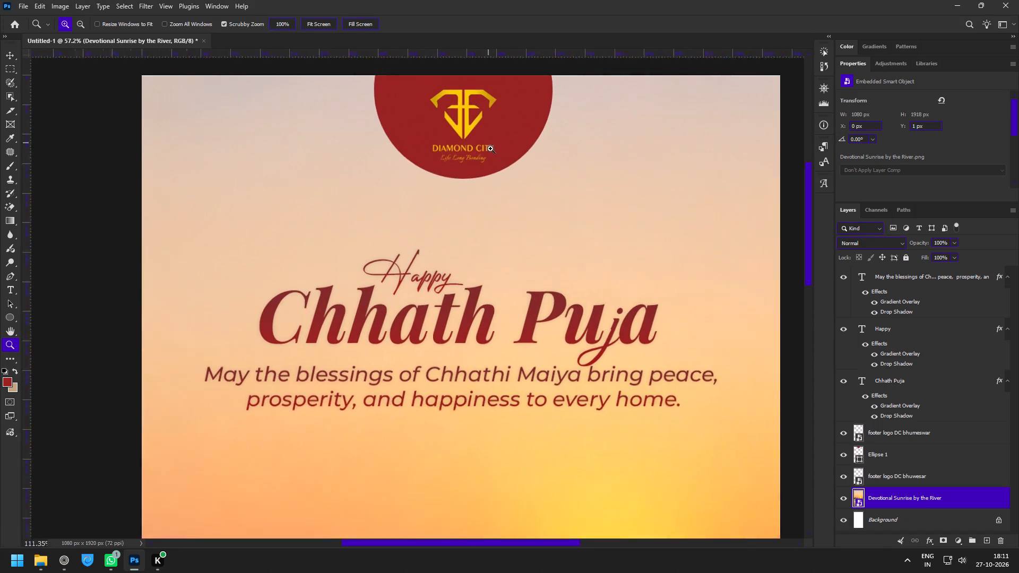
{"action": "left_click_drag", "start_coordinate": [490, 149], "coordinate": [491, 150]}
{"action": "key", "text": "v"}
{"action": "left_click", "coordinate": [534, 137]}
{"action": "left_click_drag", "start_coordinate": [465, 188], "coordinate": [468, 257]}
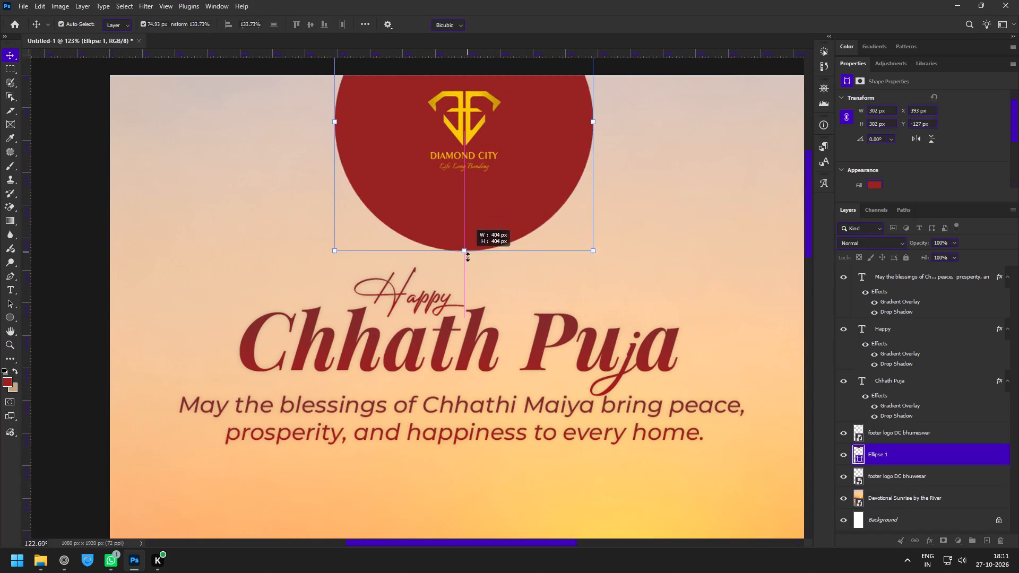
{"action": "left_click_drag", "start_coordinate": [468, 257], "coordinate": [466, 279]}
{"action": "left_click_drag", "start_coordinate": [533, 259], "coordinate": [539, 193]}
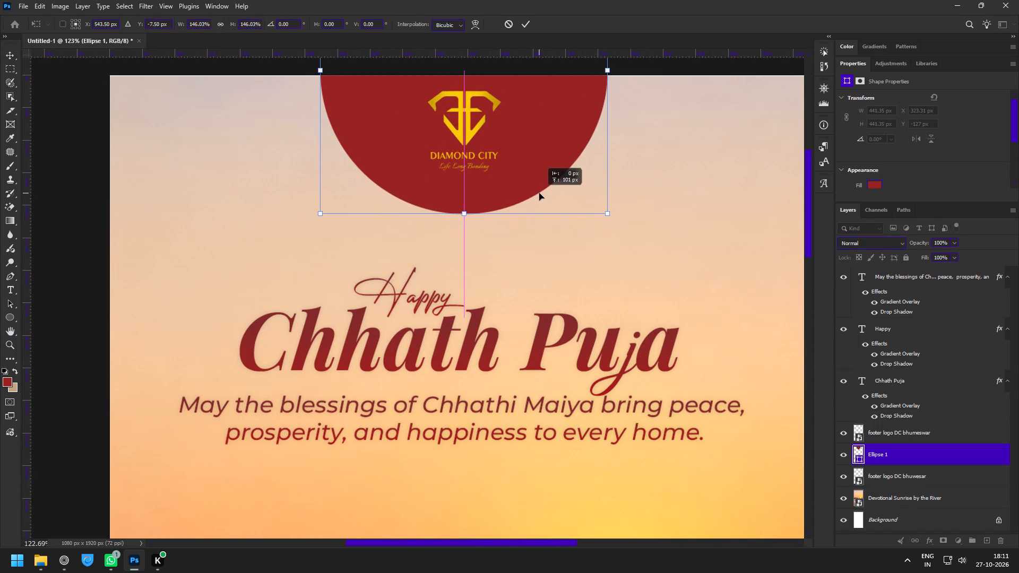
{"action": "left_click_drag", "start_coordinate": [539, 193], "coordinate": [541, 190]}
{"action": "left_click", "coordinate": [528, 192]}
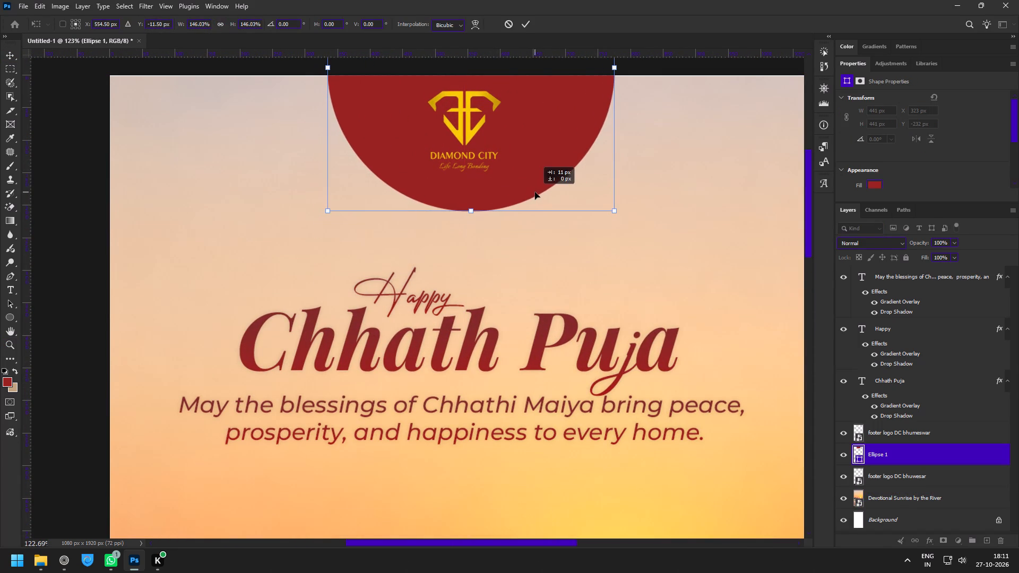
{"action": "left_click", "coordinate": [529, 25]}
Scale the Diamond City logo to about 145 x 159 px and position it centred inside the enlarged red half-circle.
{"action": "key", "text": "z"}
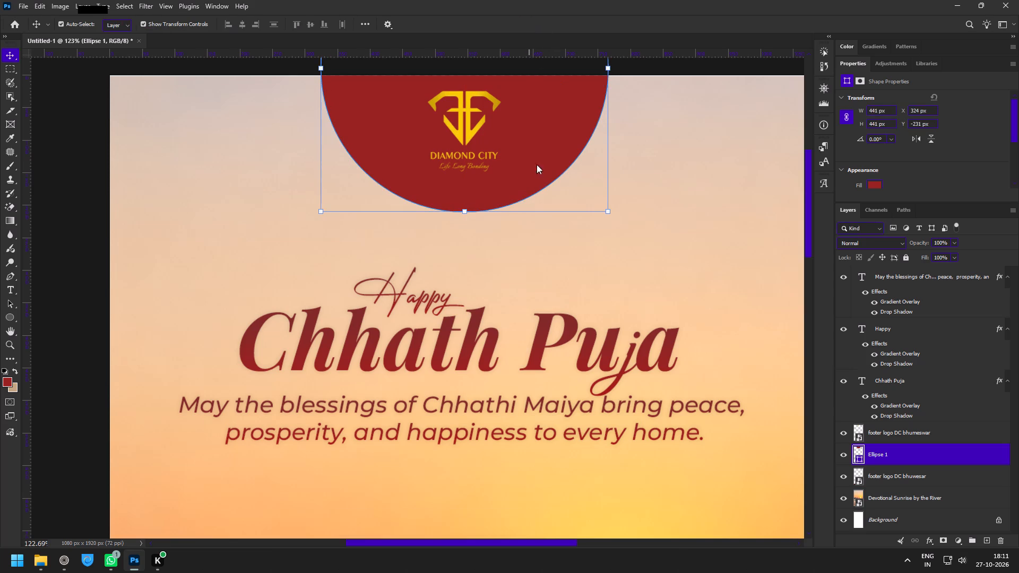
{"action": "left_click_drag", "start_coordinate": [539, 171], "coordinate": [495, 161]}
{"action": "left_click_drag", "start_coordinate": [537, 199], "coordinate": [514, 190]}
{"action": "left_click_drag", "start_coordinate": [496, 121], "coordinate": [525, 166]}
{"action": "key", "text": "v"}
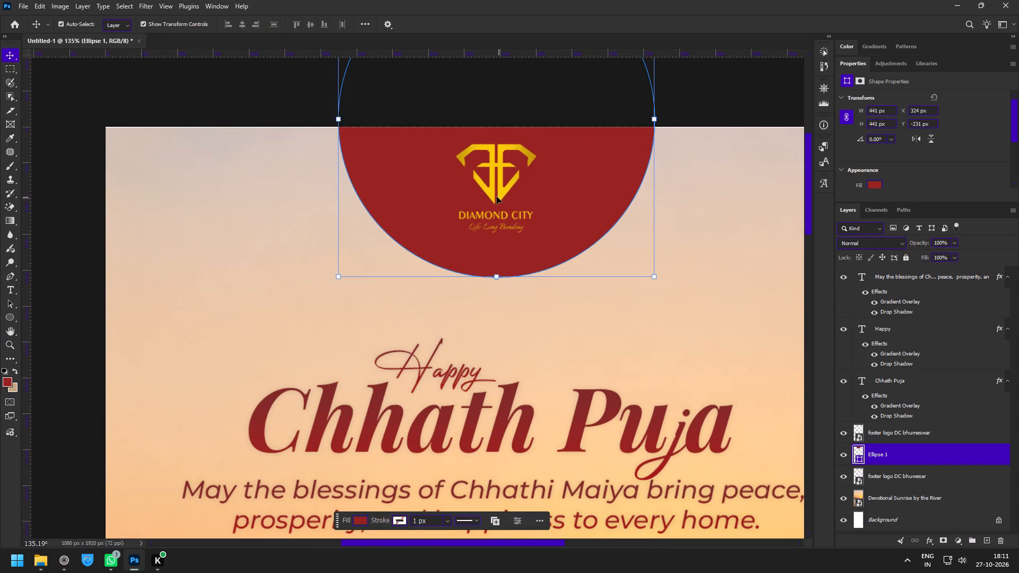
{"action": "left_click", "coordinate": [497, 197]}
{"action": "left_click", "coordinate": [503, 189]}
{"action": "left_click_drag", "start_coordinate": [497, 233], "coordinate": [498, 251]}
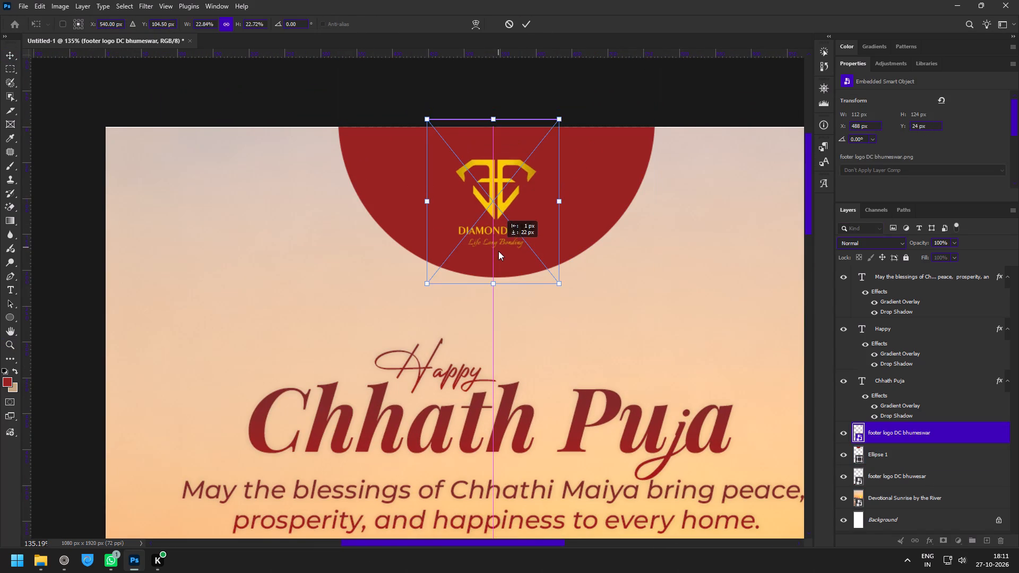
{"action": "left_click_drag", "start_coordinate": [498, 251], "coordinate": [498, 258]}
{"action": "left_click_drag", "start_coordinate": [560, 209], "coordinate": [580, 214]}
{"action": "left_click_drag", "start_coordinate": [533, 232], "coordinate": [534, 221]}
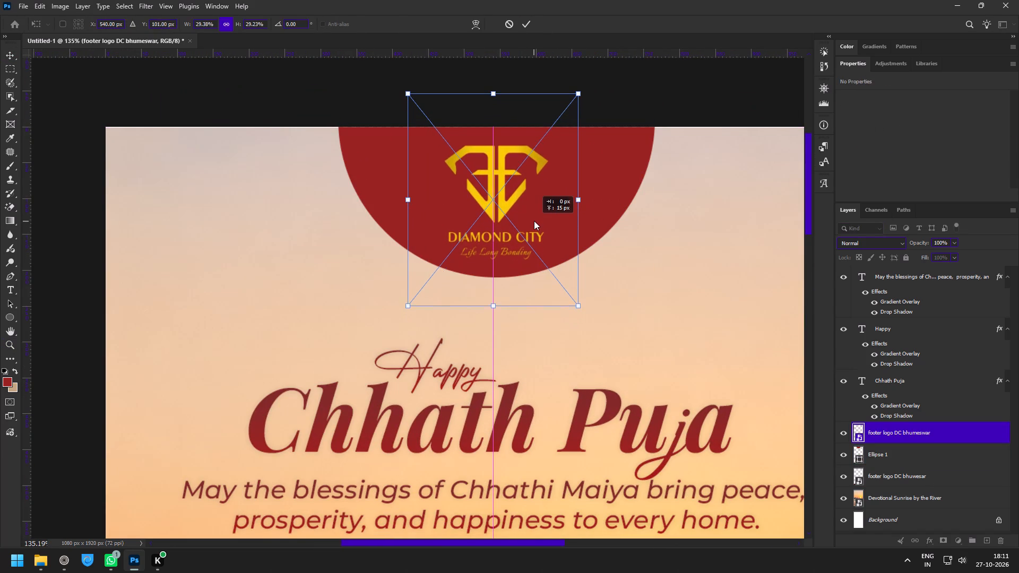
{"action": "left_click_drag", "start_coordinate": [534, 221], "coordinate": [534, 223]}
{"action": "left_click", "coordinate": [530, 26]}
Check the enlarged logo and red half-circle in the full story layout.
{"action": "key", "text": "z"}
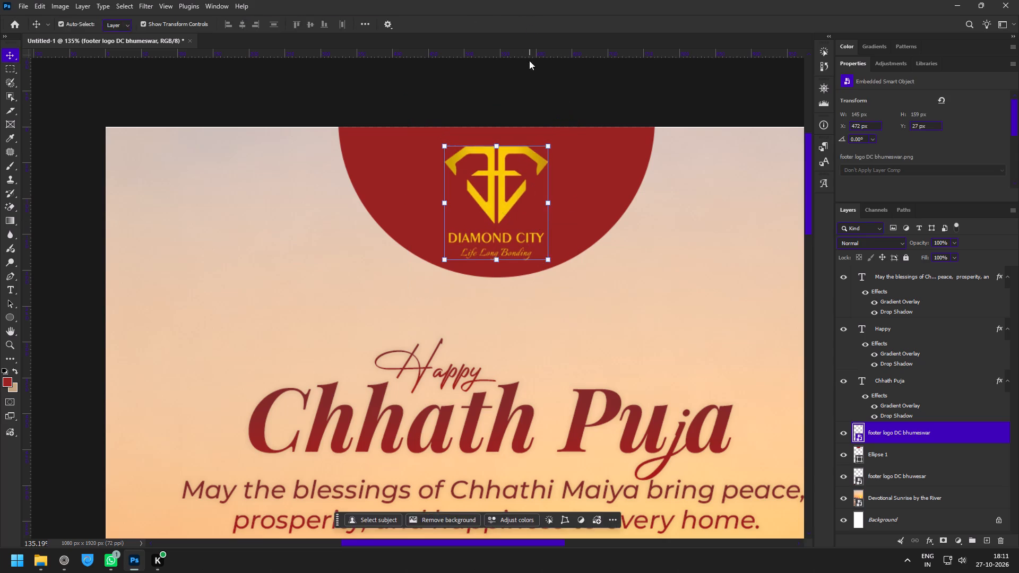
{"action": "left_click_drag", "start_coordinate": [563, 207], "coordinate": [522, 187]}
{"action": "key", "text": "space"}
{"action": "key", "text": "space"}
{"action": "key", "text": "space"}
{"action": "left_click_drag", "start_coordinate": [560, 272], "coordinate": [538, 164]}
{"action": "left_click_drag", "start_coordinate": [539, 209], "coordinate": [497, 189]}
{"action": "key", "text": "space"}
{"action": "key", "text": "space"}
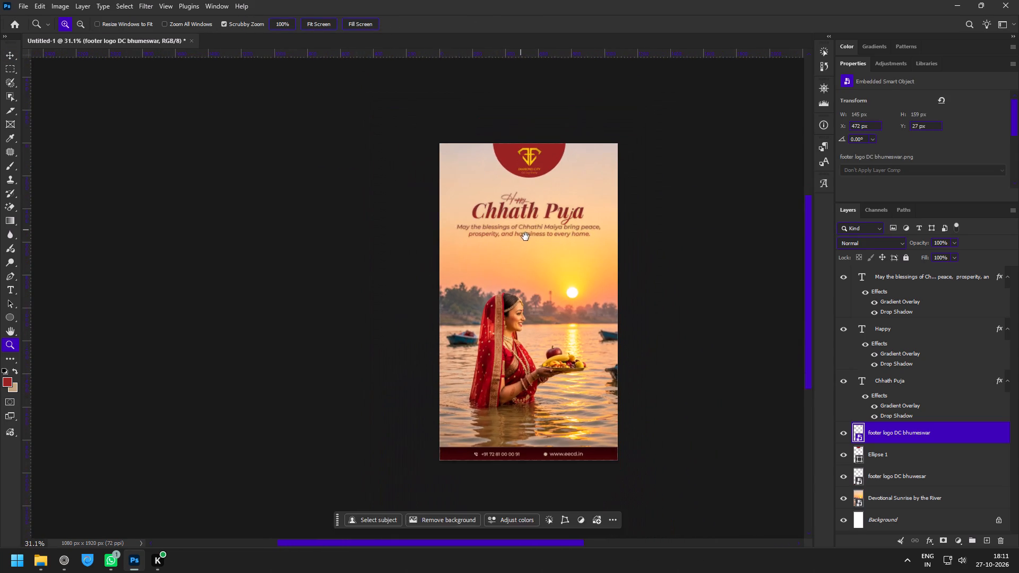
{"action": "left_click_drag", "start_coordinate": [526, 234], "coordinate": [520, 211]}
Add a layer mask to the red logo circle and make a first fading stroke with a very large soft brush at 30% opacity.
{"action": "left_click_drag", "start_coordinate": [528, 166], "coordinate": [541, 184]}
{"action": "left_click_drag", "start_coordinate": [557, 92], "coordinate": [580, 169]}
{"action": "key", "text": "v"}
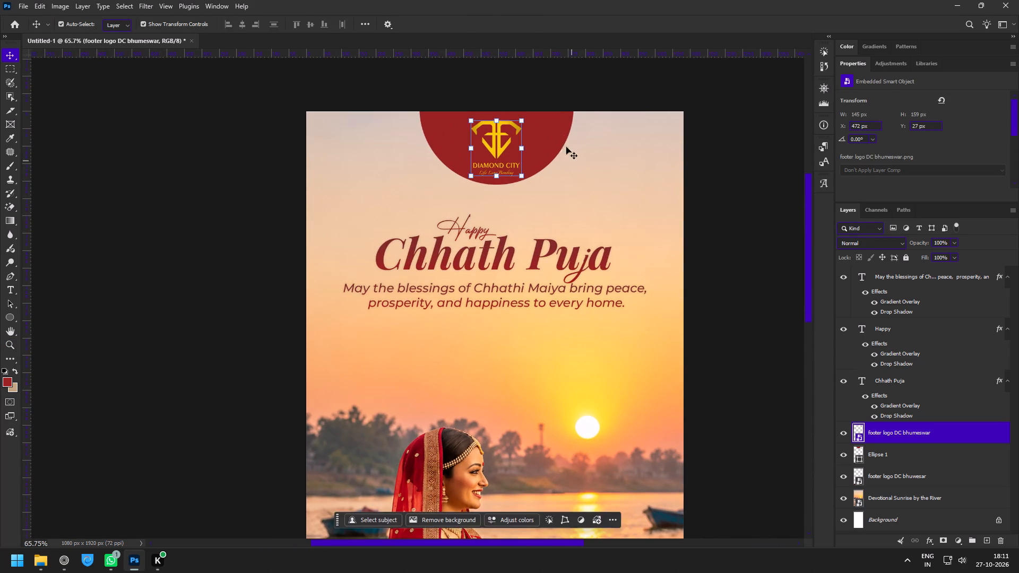
{"action": "left_click", "coordinate": [562, 128]}
{"action": "left_click", "coordinate": [942, 541]}
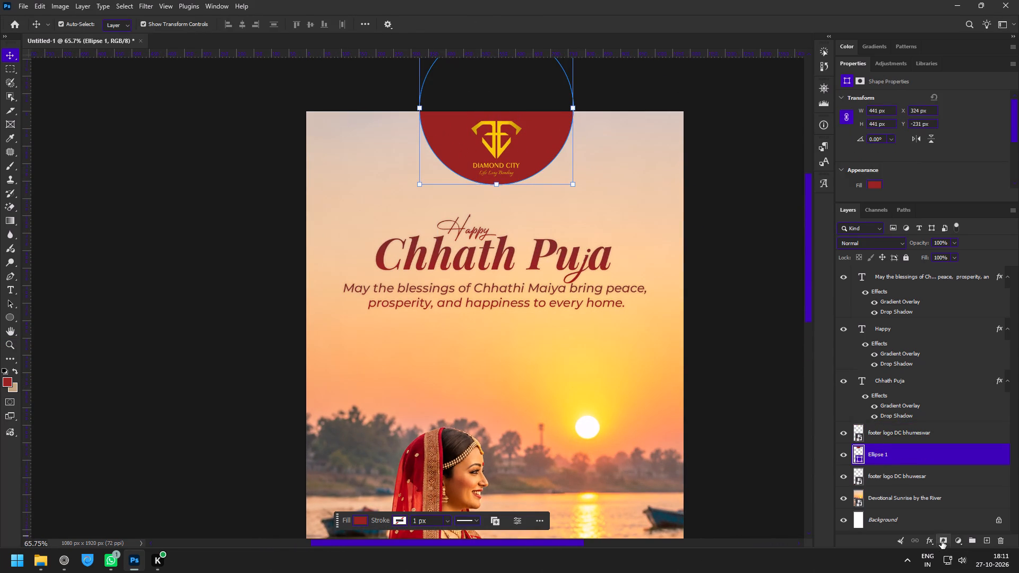
{"action": "key", "text": "b"}
{"action": "left_click_drag", "start_coordinate": [560, 279], "coordinate": [257, 279]}
Reduce the brush to about 600 px and repeatedly paint the circle's mask in black at 30% opacity, fading its lower part and sides.
{"action": "right_click_drag", "start_coordinate": [554, 326], "coordinate": [487, 299], "text": "alt"}
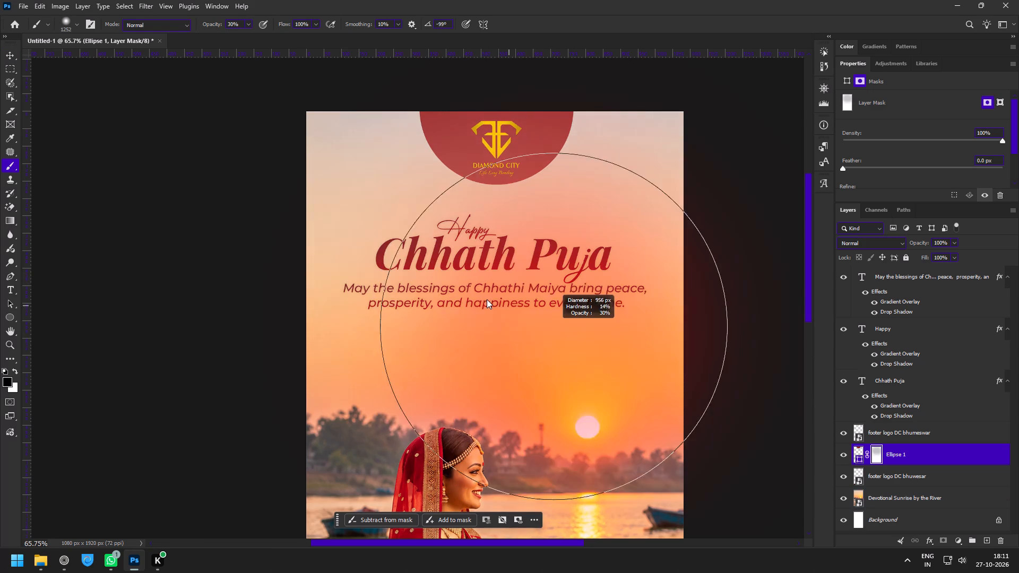
{"action": "right_click_drag", "start_coordinate": [487, 299], "coordinate": [456, 293], "text": "alt"}
{"action": "left_click_drag", "start_coordinate": [305, 162], "coordinate": [345, 188]}
{"action": "left_click_drag", "start_coordinate": [364, 152], "coordinate": [407, 227]}
{"action": "left_click_drag", "start_coordinate": [350, 145], "coordinate": [431, 238]}
{"action": "left_click_drag", "start_coordinate": [411, 211], "coordinate": [587, 221]}
{"action": "left_click_drag", "start_coordinate": [577, 229], "coordinate": [554, 237]}
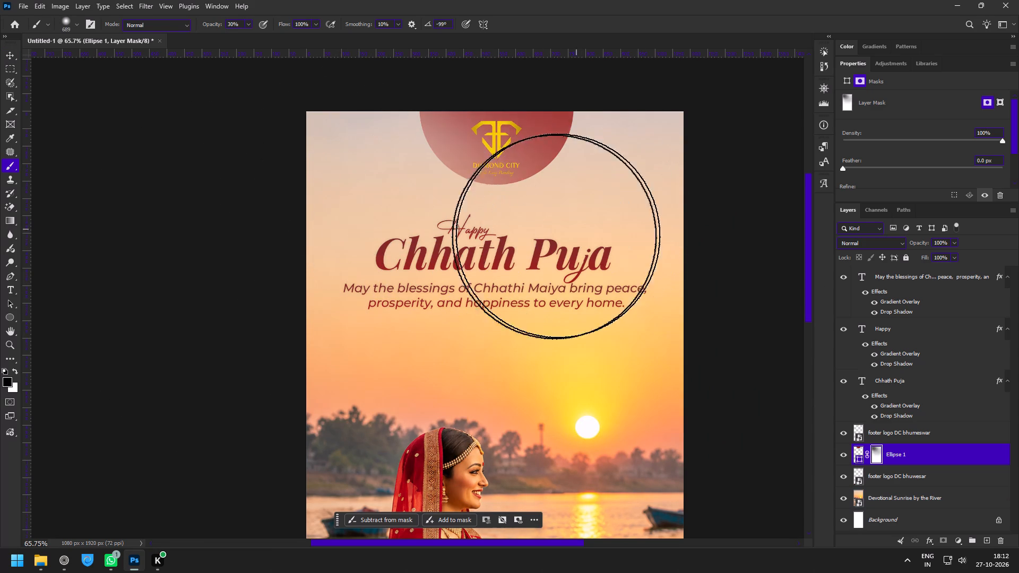
{"action": "left_click_drag", "start_coordinate": [554, 237], "coordinate": [329, 259]}
{"action": "left_click_drag", "start_coordinate": [495, 248], "coordinate": [667, 241]}
{"action": "left_click_drag", "start_coordinate": [608, 243], "coordinate": [320, 288]}
{"action": "left_click_drag", "start_coordinate": [614, 218], "coordinate": [660, 176]}
{"action": "left_click_drag", "start_coordinate": [643, 150], "coordinate": [628, 165]}
{"action": "left_click", "coordinate": [628, 135]}
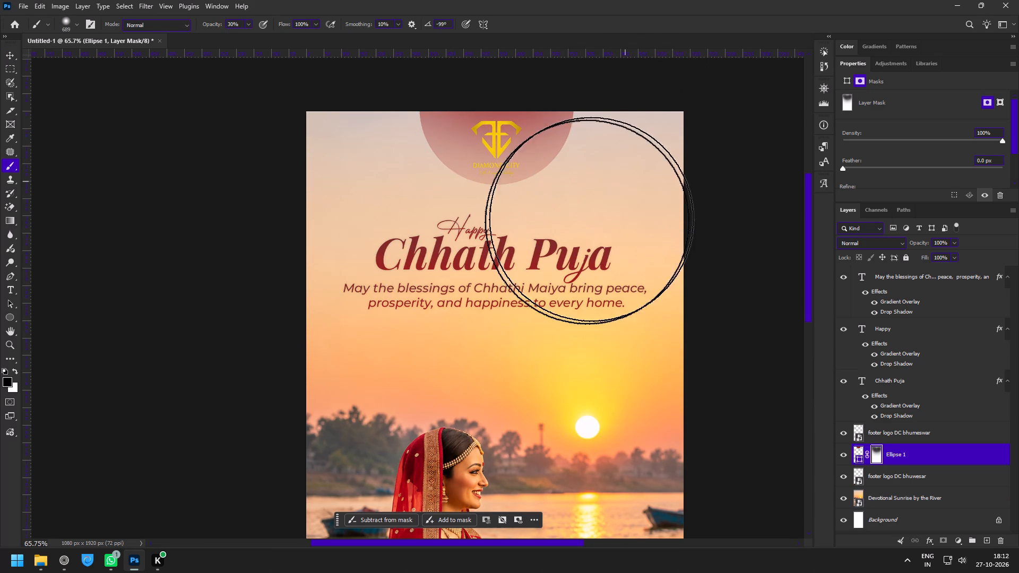
{"action": "left_click", "coordinate": [348, 162]}
Check the faded logo circle in the full story layout.
{"action": "key", "text": "z"}
{"action": "left_click_drag", "start_coordinate": [582, 328], "coordinate": [552, 305]}
{"action": "key", "text": "space"}
{"action": "key", "text": "space"}
{"action": "left_click_drag", "start_coordinate": [564, 335], "coordinate": [549, 238]}
{"action": "left_click_drag", "start_coordinate": [551, 242], "coordinate": [555, 245]}
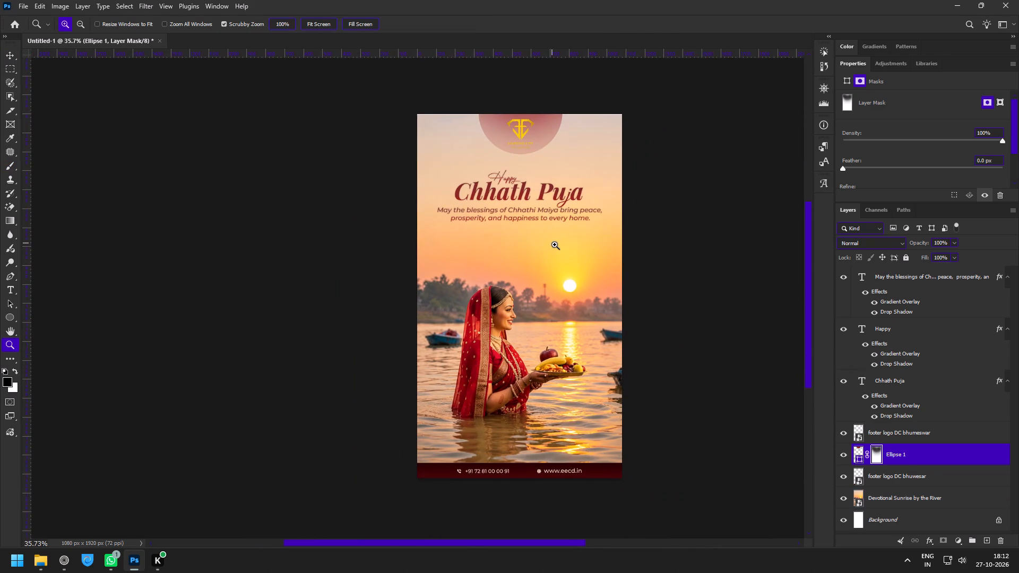
{"action": "left_click_drag", "start_coordinate": [555, 245], "coordinate": [560, 254]}
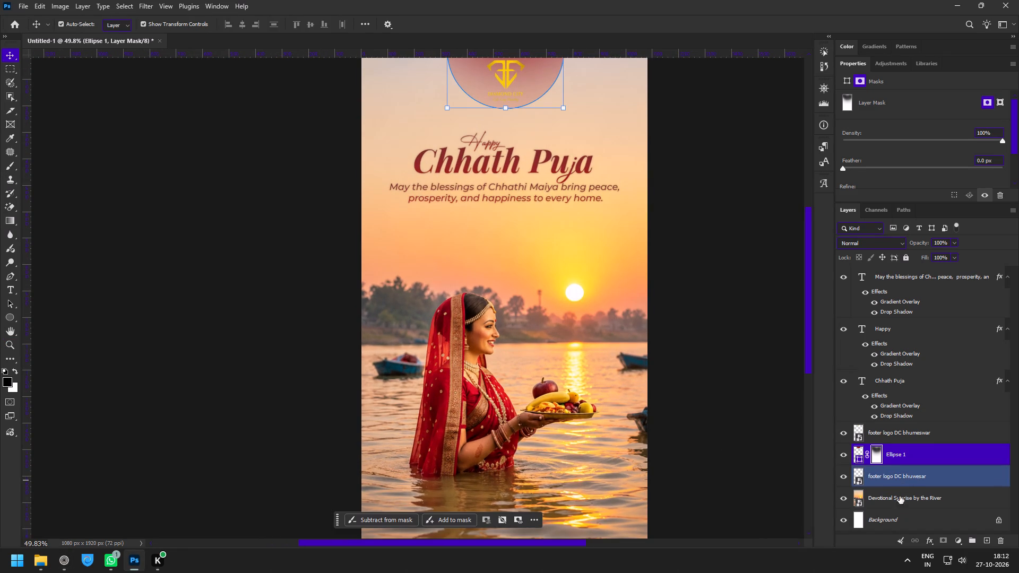
{"action": "left_click", "coordinate": [899, 504]}
{"action": "left_click", "coordinate": [35, 569]}
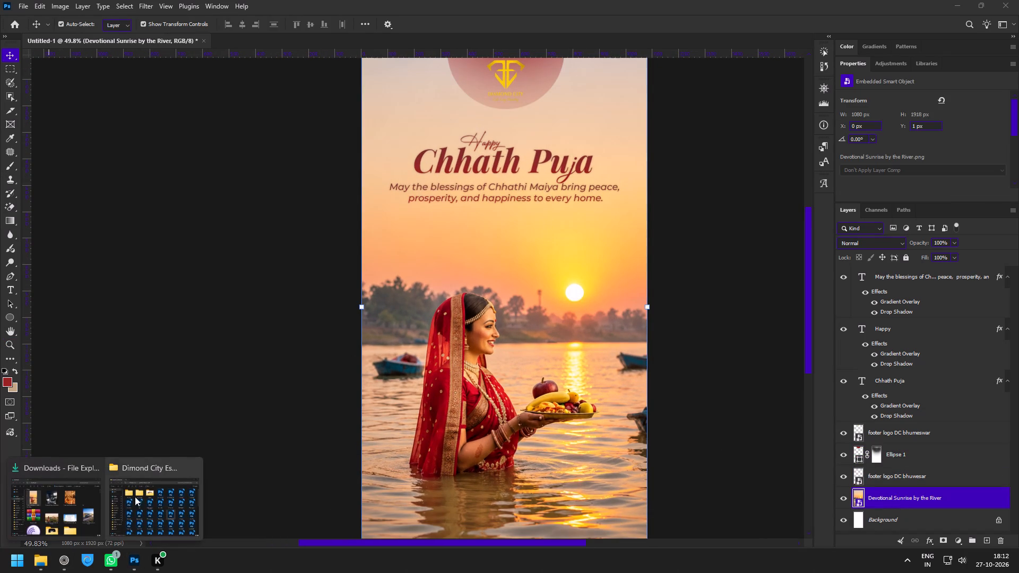
{"action": "left_click", "coordinate": [49, 495]}
{"action": "left_click", "coordinate": [528, 190]}
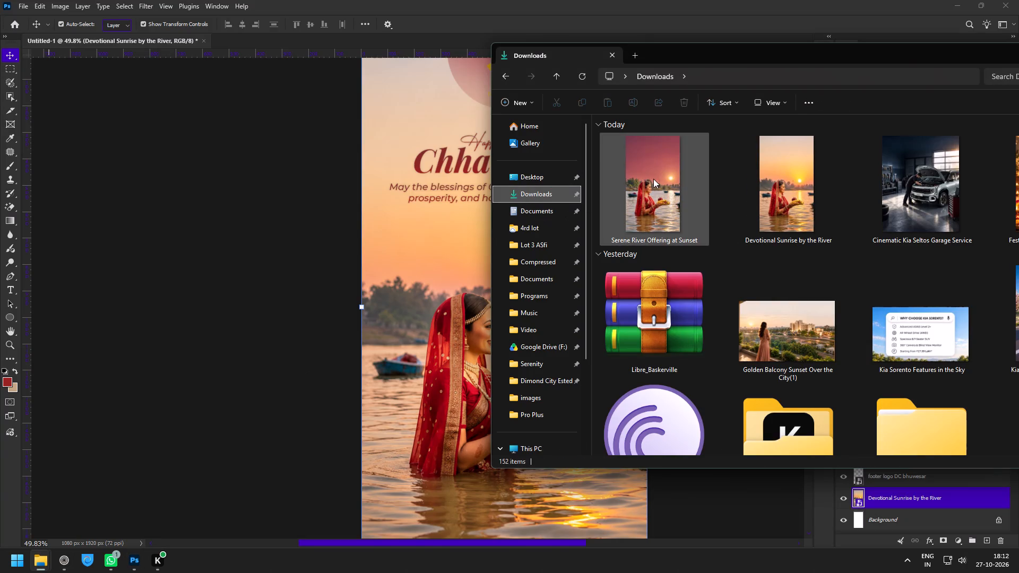
{"action": "left_click", "coordinate": [653, 179]}
{"action": "left_click_drag", "start_coordinate": [664, 187], "coordinate": [433, 203]}
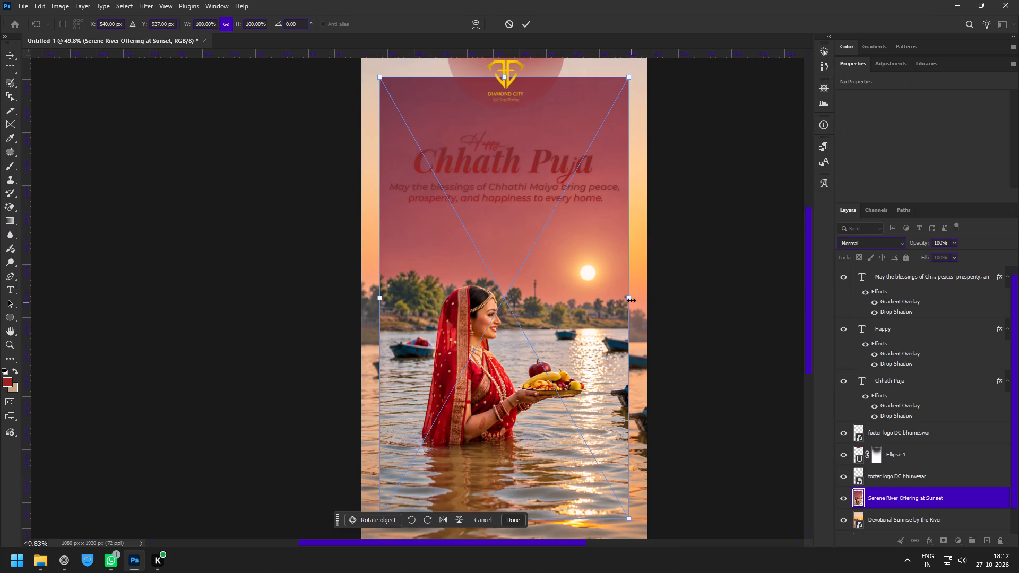
{"action": "left_click_drag", "start_coordinate": [629, 299], "coordinate": [647, 301]}
{"action": "left_click", "coordinate": [526, 18]}
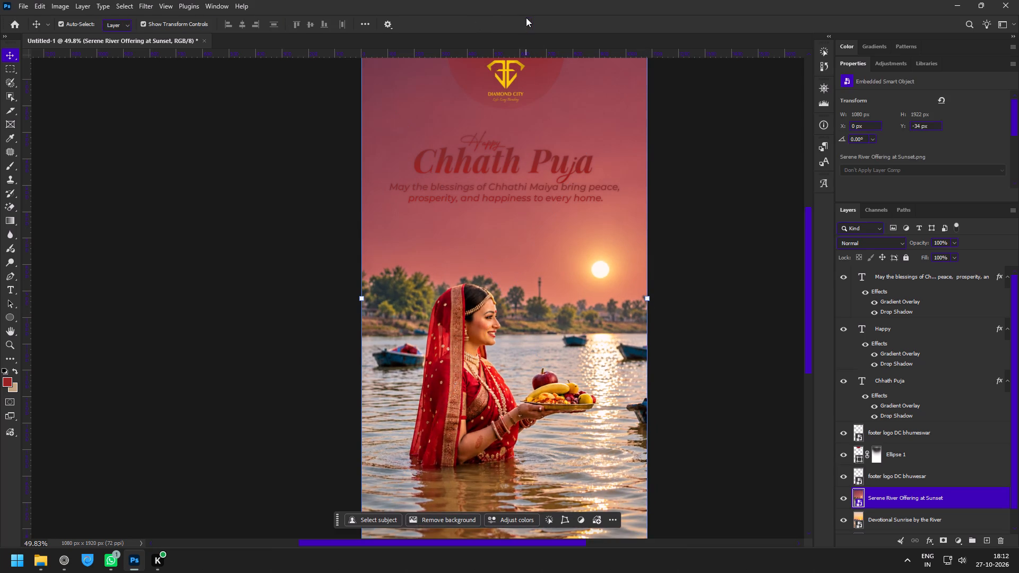
Hide the layer effects of the Chhath Puja title.
{"action": "left_click", "coordinate": [554, 166]}
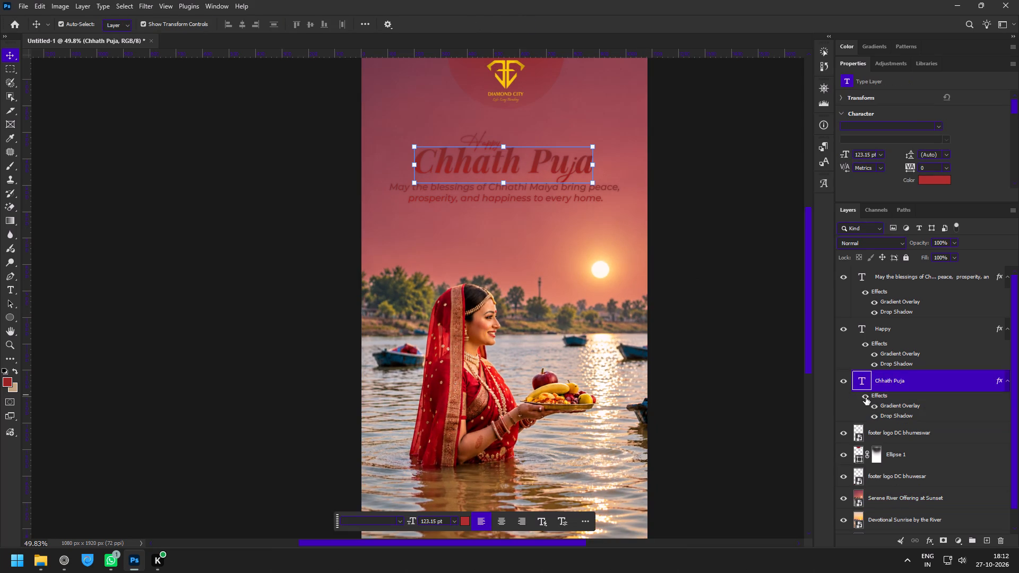
{"action": "left_click", "coordinate": [866, 397]}
Select the Happy, Chhath Puja and blessings texts together and set their text colour to white.
{"action": "key", "text": "z"}
{"action": "left_click_drag", "start_coordinate": [573, 112], "coordinate": [595, 154]}
{"action": "key", "text": "v"}
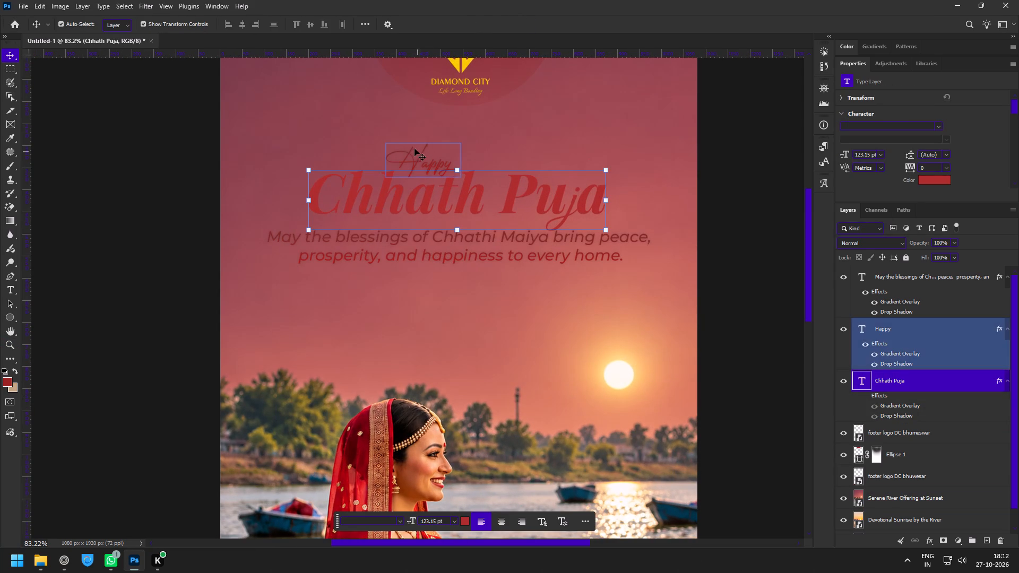
{"action": "left_click", "coordinate": [413, 147], "text": "shift"}
{"action": "left_click", "coordinate": [436, 259], "text": "shift"}
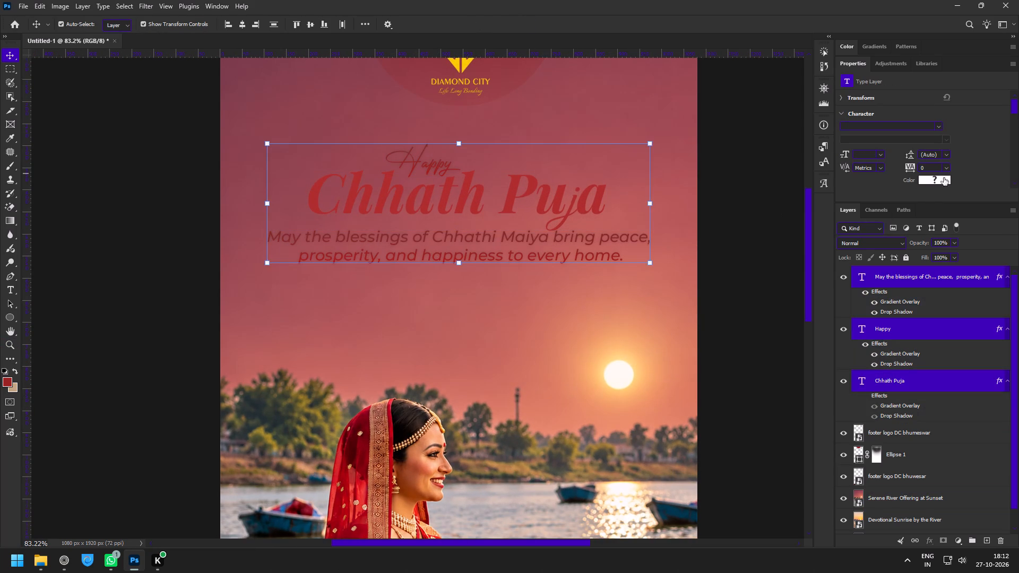
{"action": "left_click", "coordinate": [928, 186]}
{"action": "left_click", "coordinate": [929, 177]}
{"action": "left_click_drag", "start_coordinate": [629, 336], "coordinate": [572, 280]}
{"action": "left_click", "coordinate": [833, 281]}
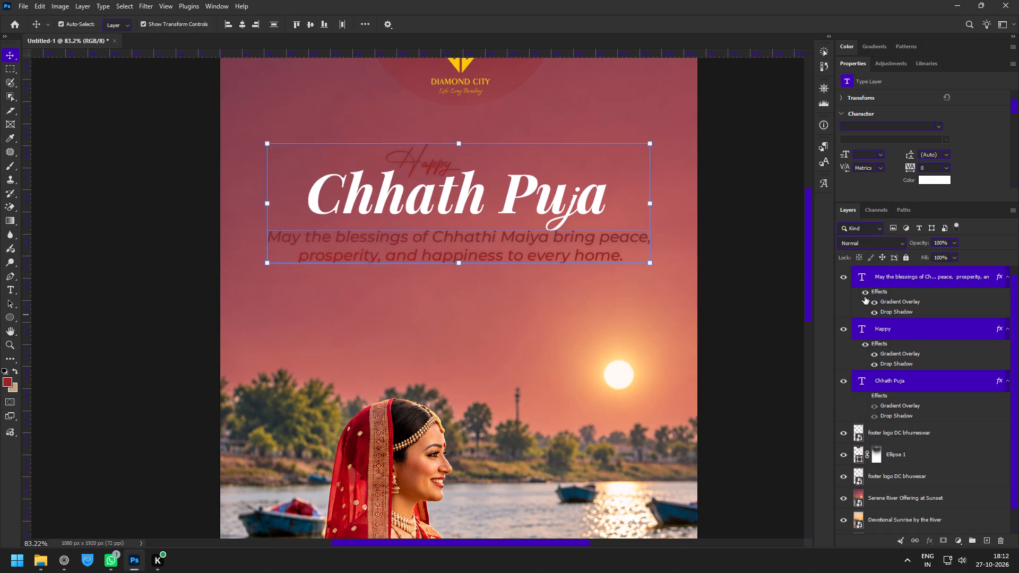
Hide the layer effects of the blessings message.
{"action": "left_click", "coordinate": [865, 290]}
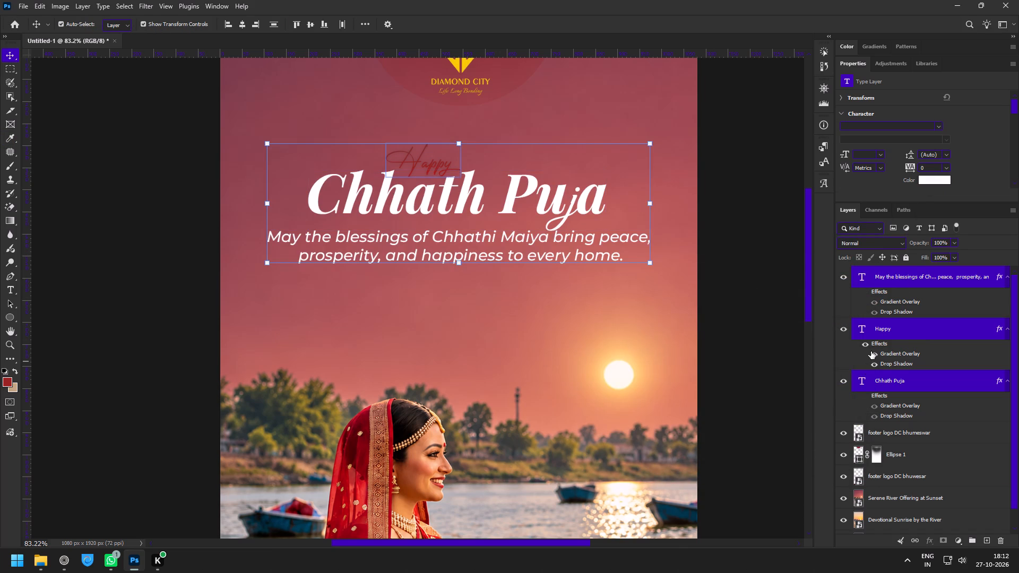
Hide the layer effects of the Happy text.
{"action": "left_click", "coordinate": [867, 346]}
{"action": "key", "text": "z"}
{"action": "left_click_drag", "start_coordinate": [587, 324], "coordinate": [552, 299]}
{"action": "left_click_drag", "start_coordinate": [560, 220], "coordinate": [591, 257]}
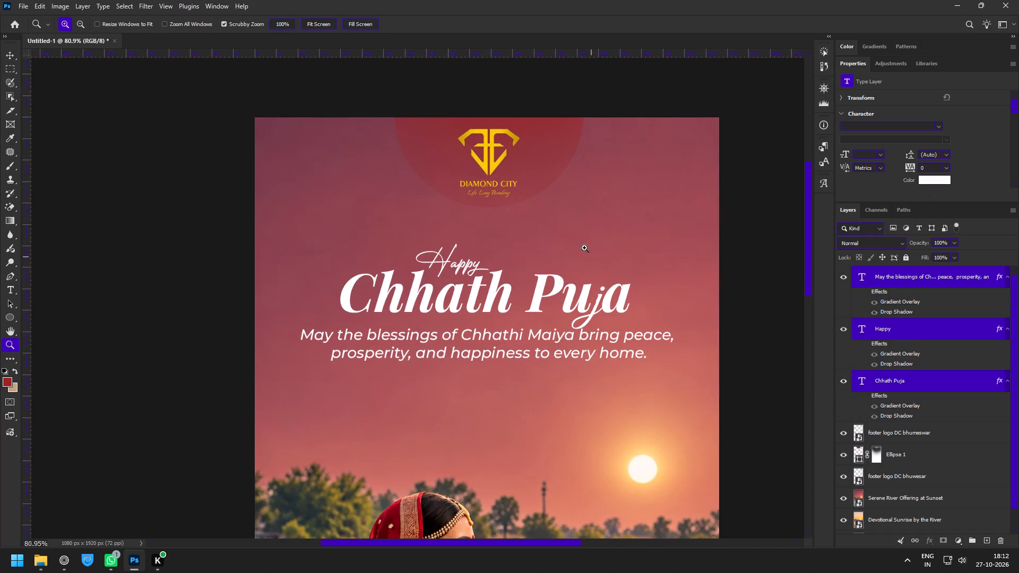
Hide the red Ellipse 1 badge behind the Diamond City logo.
{"action": "key", "text": "v"}
{"action": "left_click", "coordinate": [565, 135]}
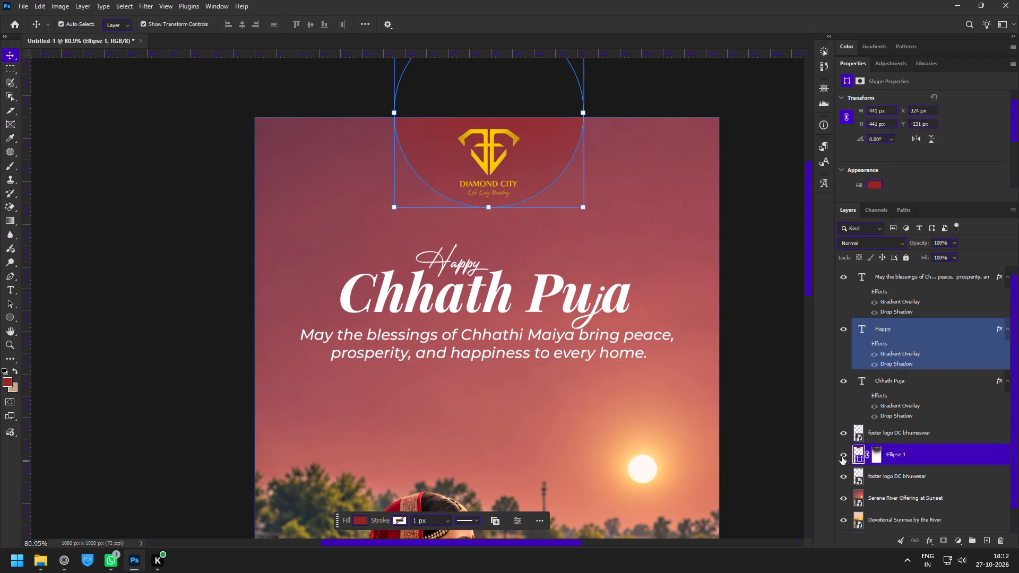
{"action": "left_click", "coordinate": [842, 457]}
Move the Diamond City logo slightly down, to about Y 39 px.
{"action": "key", "text": "z"}
{"action": "left_click_drag", "start_coordinate": [472, 121], "coordinate": [486, 141]}
{"action": "key", "text": "v"}
{"action": "left_click", "coordinate": [500, 158]}
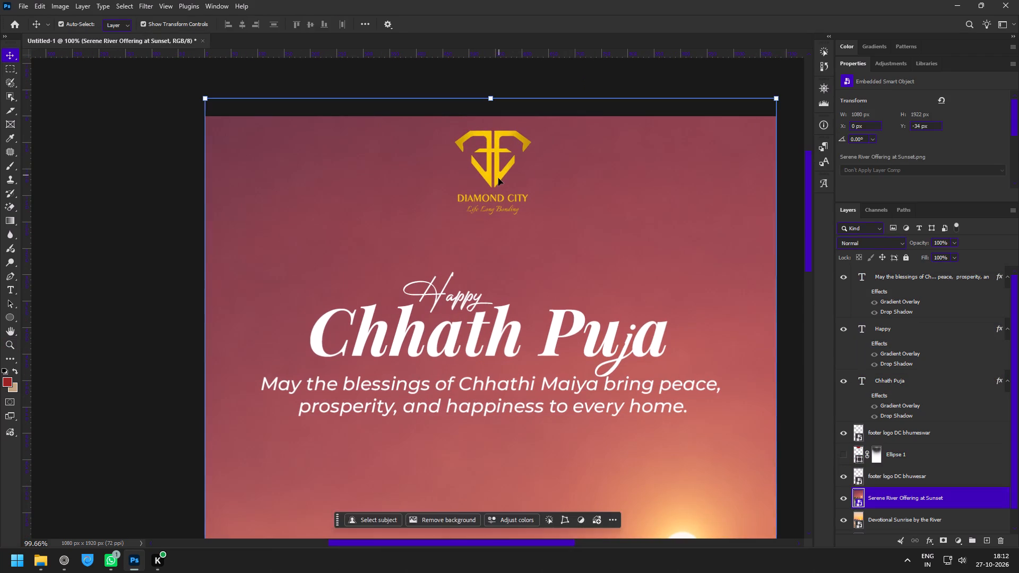
{"action": "left_click", "coordinate": [498, 178]}
{"action": "left_click_drag", "start_coordinate": [497, 173], "coordinate": [498, 180]}
Examine the overall composition with the logo, white texts, sunset sky and woman in the river.
{"action": "key", "text": "z"}
{"action": "left_click_drag", "start_coordinate": [536, 265], "coordinate": [498, 244]}
{"action": "key", "text": "space"}
{"action": "key", "text": "space"}
{"action": "key", "text": "space"}
{"action": "key", "text": "space"}
{"action": "left_click_drag", "start_coordinate": [542, 336], "coordinate": [540, 276]}
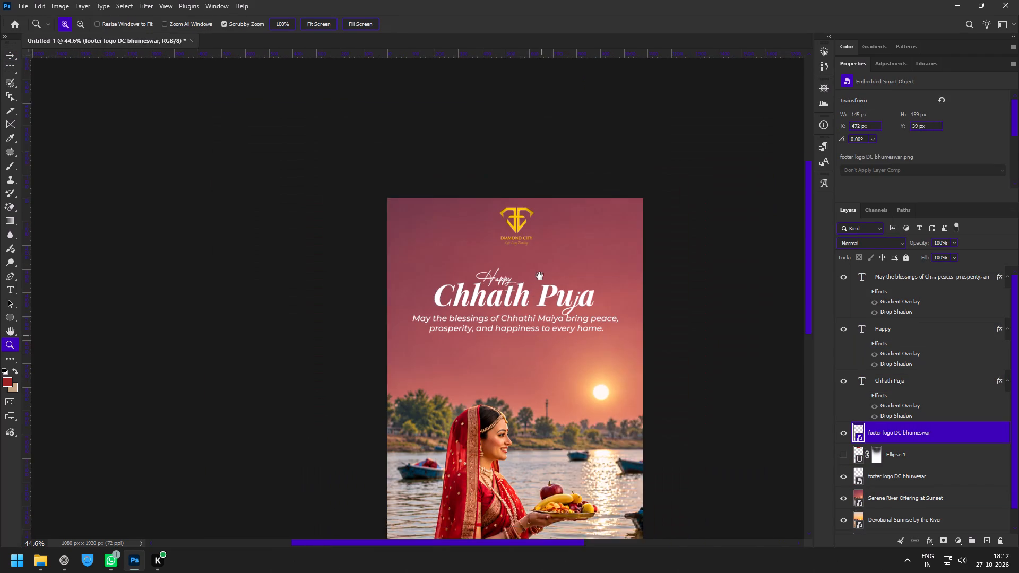
{"action": "left_click_drag", "start_coordinate": [540, 276], "coordinate": [529, 226]}
{"action": "left_click_drag", "start_coordinate": [482, 240], "coordinate": [495, 250]}
{"action": "left_click_drag", "start_coordinate": [530, 298], "coordinate": [505, 282]}
{"action": "key", "text": "space"}
{"action": "key", "text": "space"}
{"action": "key", "text": "space"}
{"action": "left_click_drag", "start_coordinate": [539, 319], "coordinate": [502, 286]}
{"action": "left_click_drag", "start_coordinate": [488, 292], "coordinate": [501, 306]}
{"action": "left_click_drag", "start_coordinate": [484, 161], "coordinate": [503, 181]}
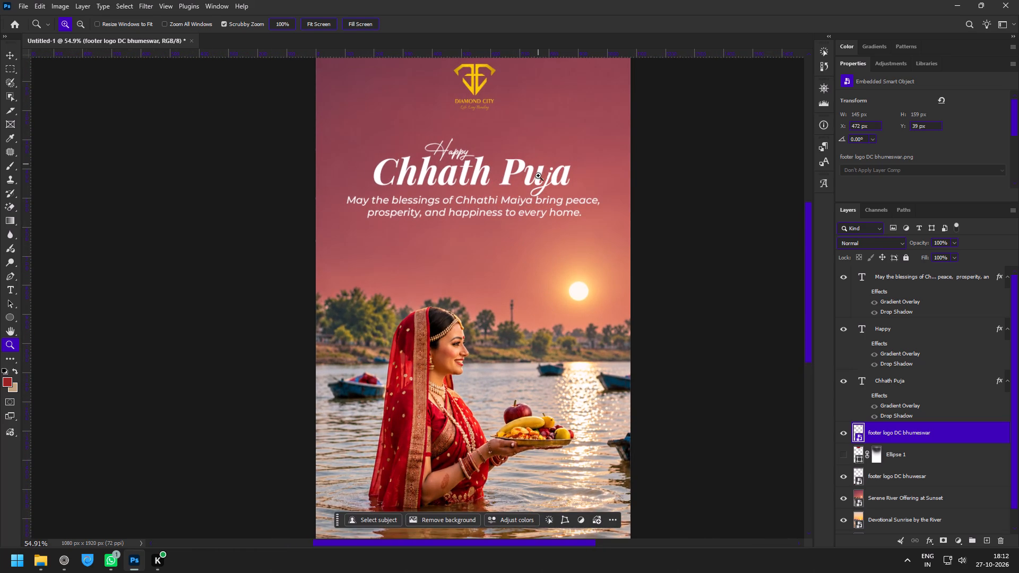
{"action": "left_click_drag", "start_coordinate": [519, 146], "coordinate": [540, 171]}
{"action": "left_click_drag", "start_coordinate": [538, 198], "coordinate": [520, 195]}
{"action": "left_click_drag", "start_coordinate": [509, 85], "coordinate": [515, 98]}
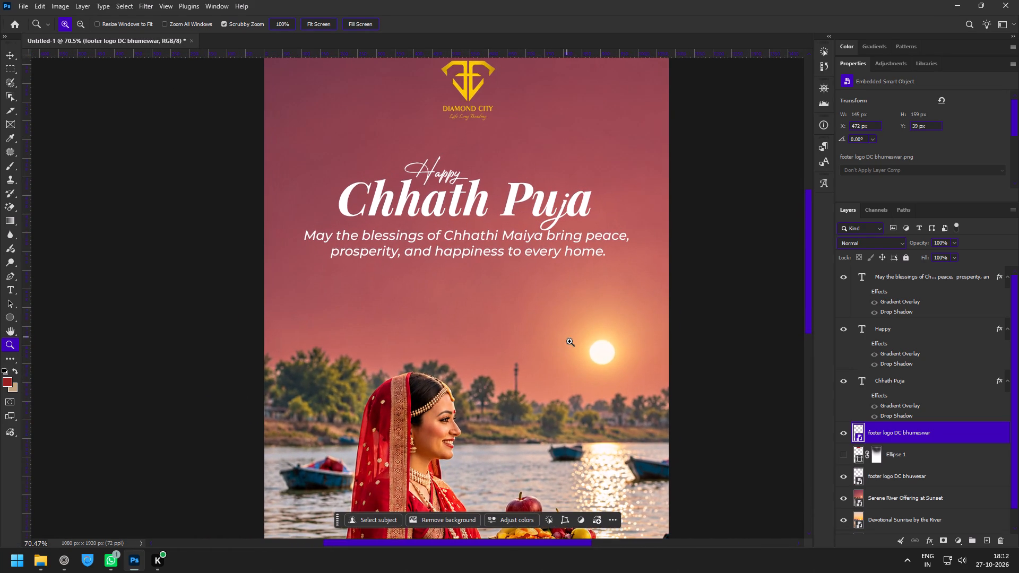
{"action": "key", "text": "space"}
{"action": "key", "text": "space"}
{"action": "key", "text": "space"}
{"action": "key", "text": "space"}
{"action": "key", "text": "space"}
{"action": "key", "text": "space"}
{"action": "key", "text": "space"}
{"action": "key", "text": "space"}
{"action": "left_click_drag", "start_coordinate": [564, 341], "coordinate": [537, 398]}
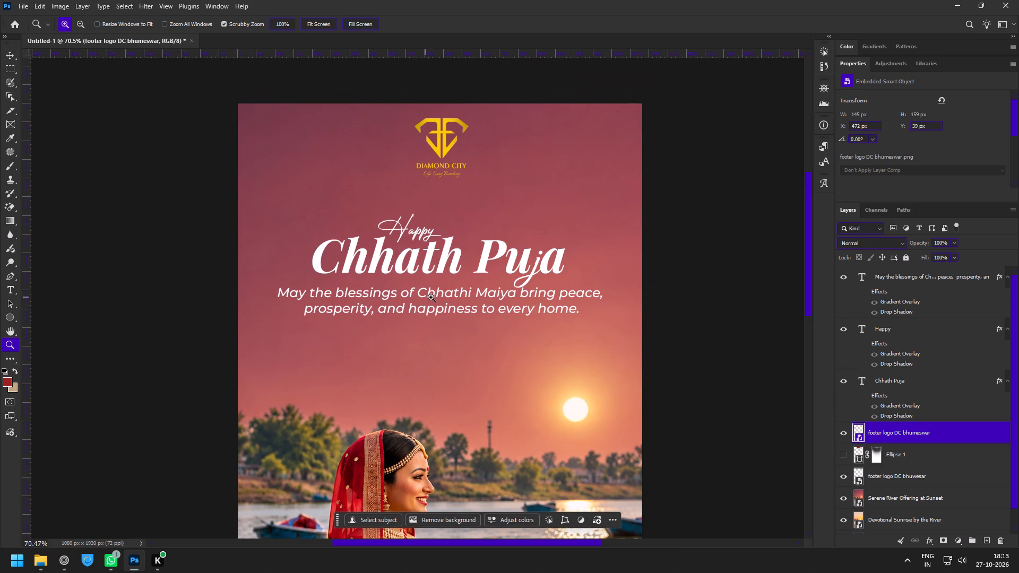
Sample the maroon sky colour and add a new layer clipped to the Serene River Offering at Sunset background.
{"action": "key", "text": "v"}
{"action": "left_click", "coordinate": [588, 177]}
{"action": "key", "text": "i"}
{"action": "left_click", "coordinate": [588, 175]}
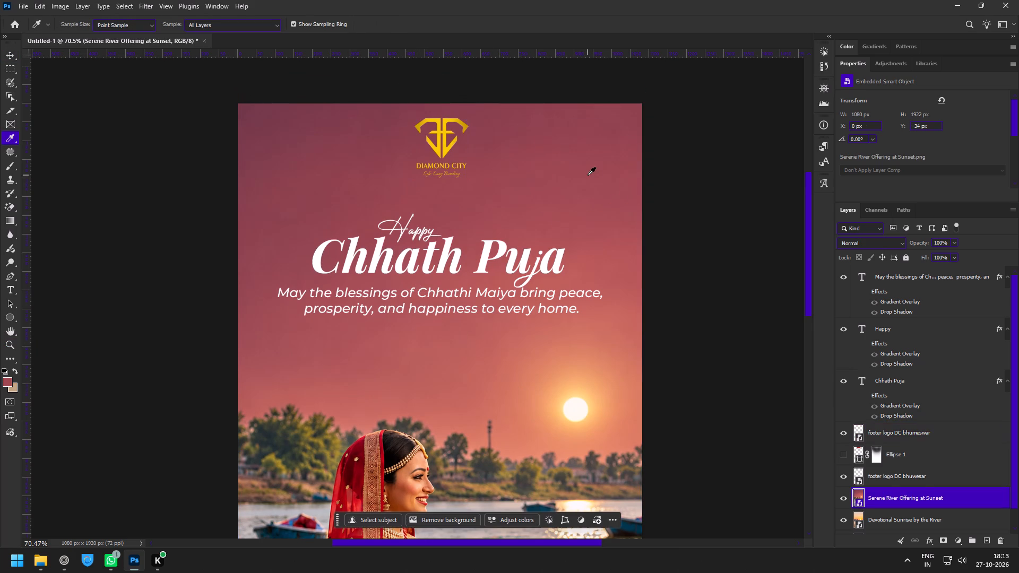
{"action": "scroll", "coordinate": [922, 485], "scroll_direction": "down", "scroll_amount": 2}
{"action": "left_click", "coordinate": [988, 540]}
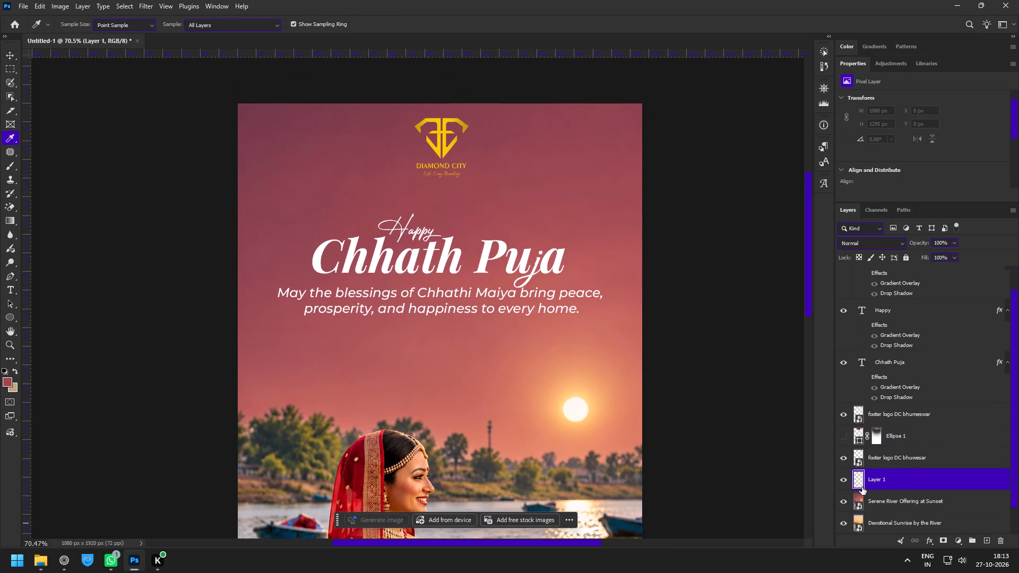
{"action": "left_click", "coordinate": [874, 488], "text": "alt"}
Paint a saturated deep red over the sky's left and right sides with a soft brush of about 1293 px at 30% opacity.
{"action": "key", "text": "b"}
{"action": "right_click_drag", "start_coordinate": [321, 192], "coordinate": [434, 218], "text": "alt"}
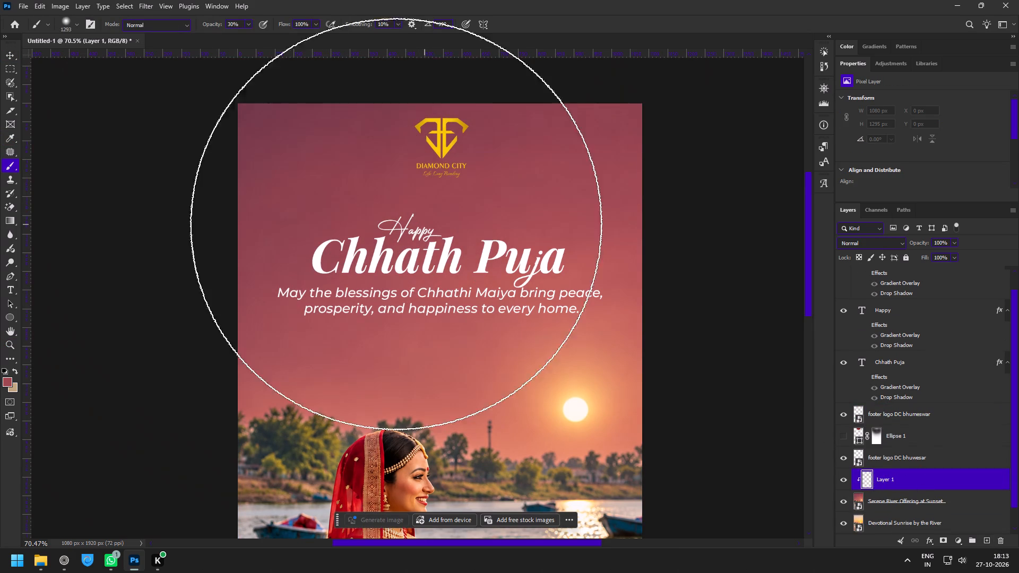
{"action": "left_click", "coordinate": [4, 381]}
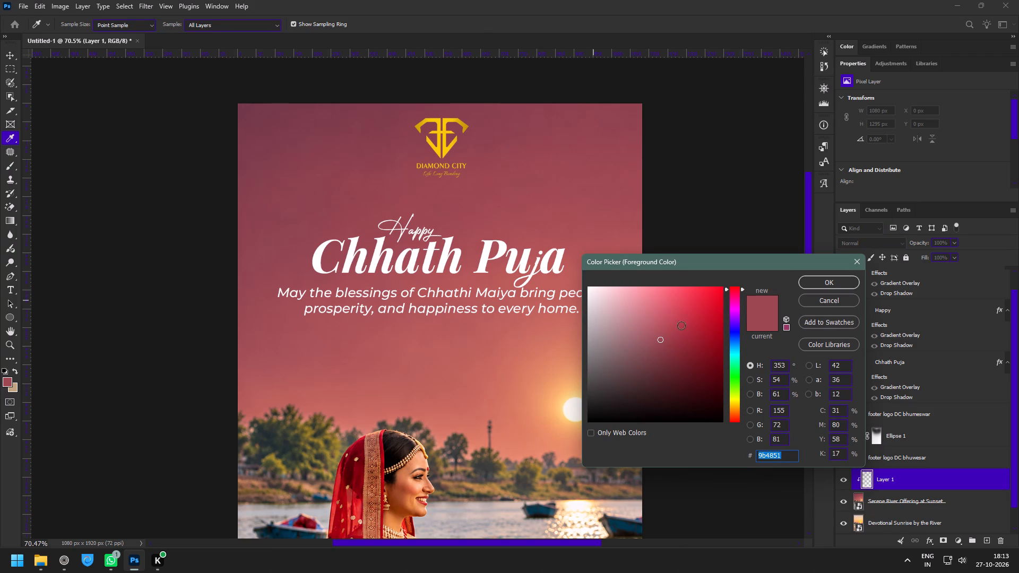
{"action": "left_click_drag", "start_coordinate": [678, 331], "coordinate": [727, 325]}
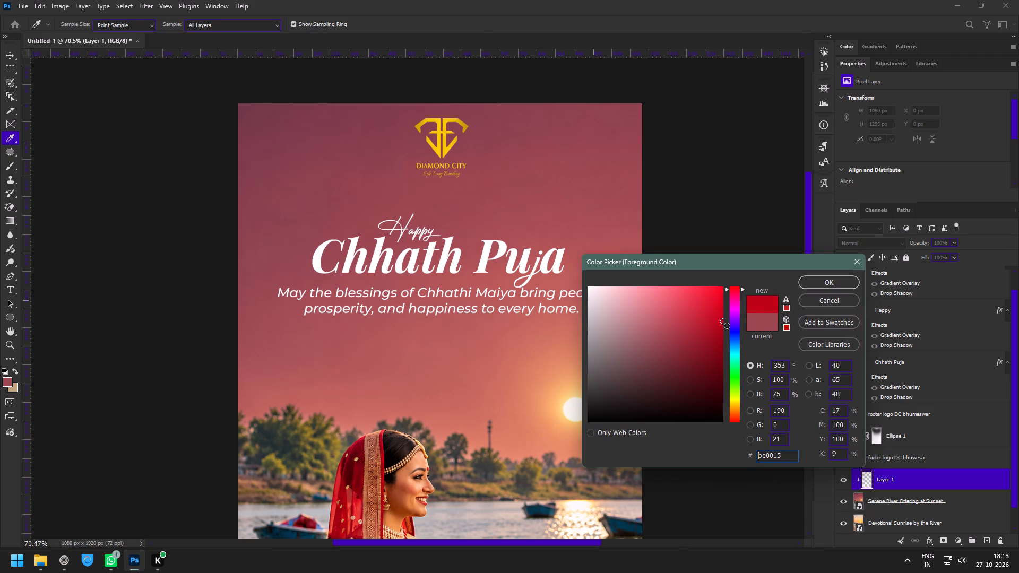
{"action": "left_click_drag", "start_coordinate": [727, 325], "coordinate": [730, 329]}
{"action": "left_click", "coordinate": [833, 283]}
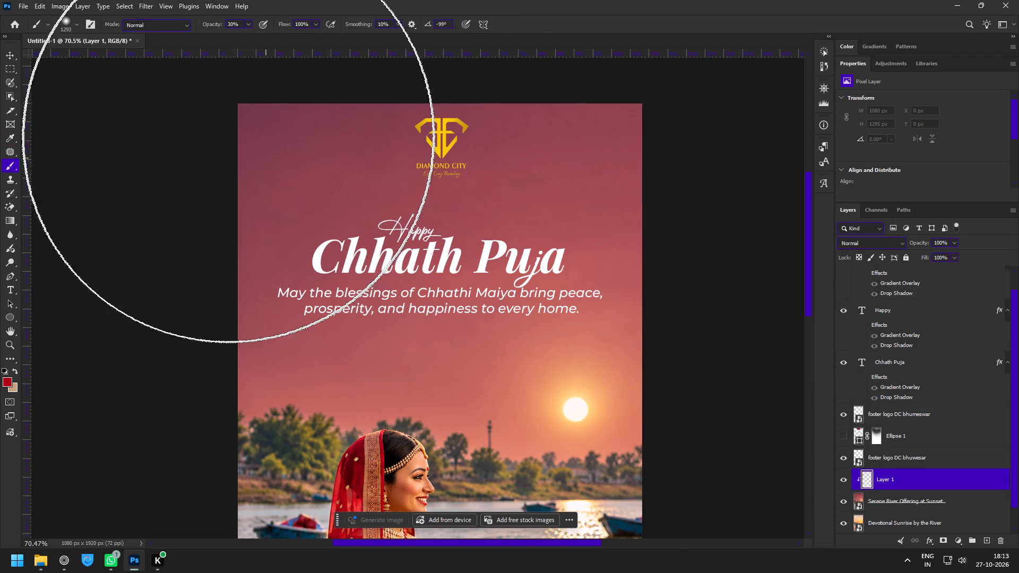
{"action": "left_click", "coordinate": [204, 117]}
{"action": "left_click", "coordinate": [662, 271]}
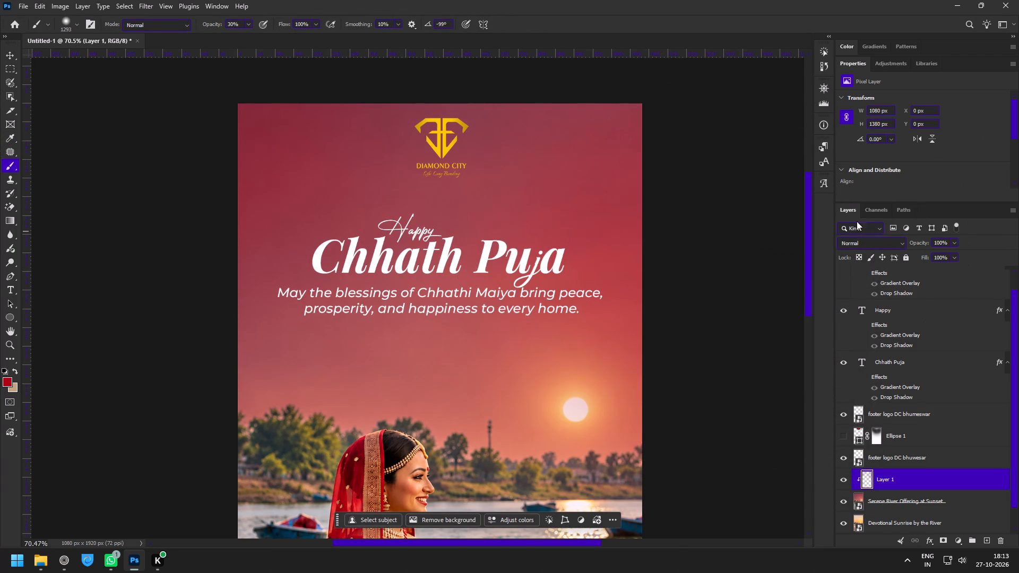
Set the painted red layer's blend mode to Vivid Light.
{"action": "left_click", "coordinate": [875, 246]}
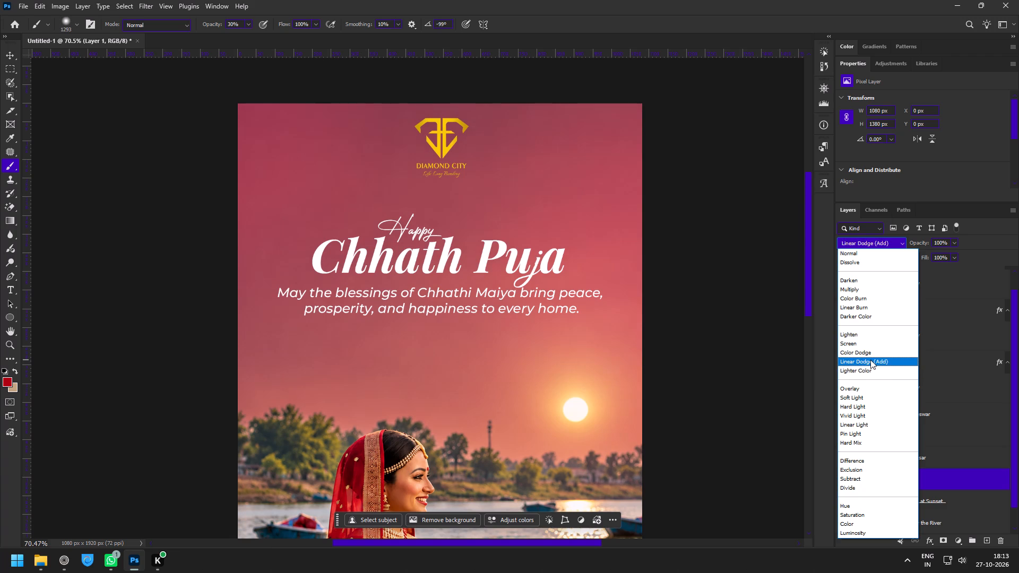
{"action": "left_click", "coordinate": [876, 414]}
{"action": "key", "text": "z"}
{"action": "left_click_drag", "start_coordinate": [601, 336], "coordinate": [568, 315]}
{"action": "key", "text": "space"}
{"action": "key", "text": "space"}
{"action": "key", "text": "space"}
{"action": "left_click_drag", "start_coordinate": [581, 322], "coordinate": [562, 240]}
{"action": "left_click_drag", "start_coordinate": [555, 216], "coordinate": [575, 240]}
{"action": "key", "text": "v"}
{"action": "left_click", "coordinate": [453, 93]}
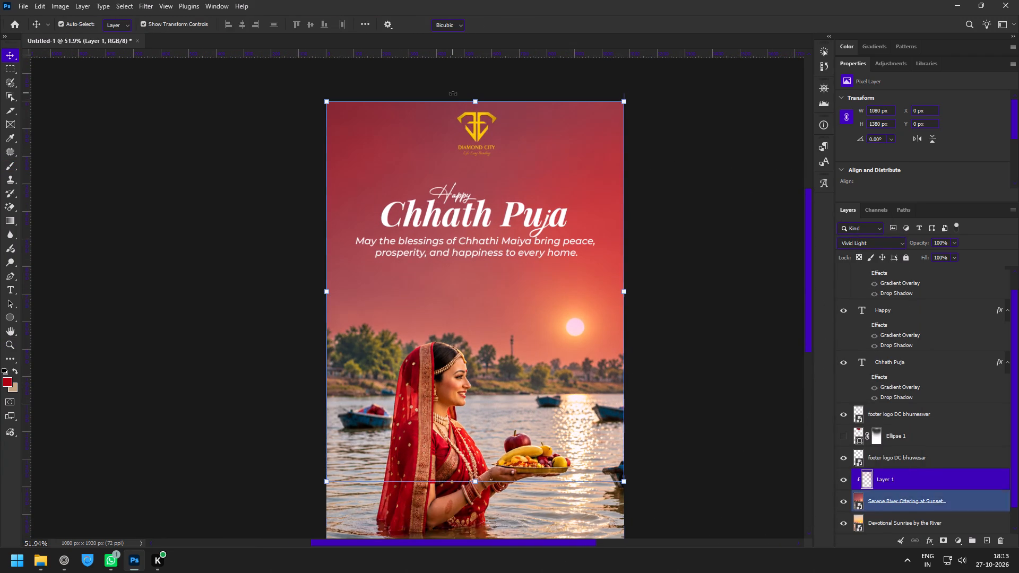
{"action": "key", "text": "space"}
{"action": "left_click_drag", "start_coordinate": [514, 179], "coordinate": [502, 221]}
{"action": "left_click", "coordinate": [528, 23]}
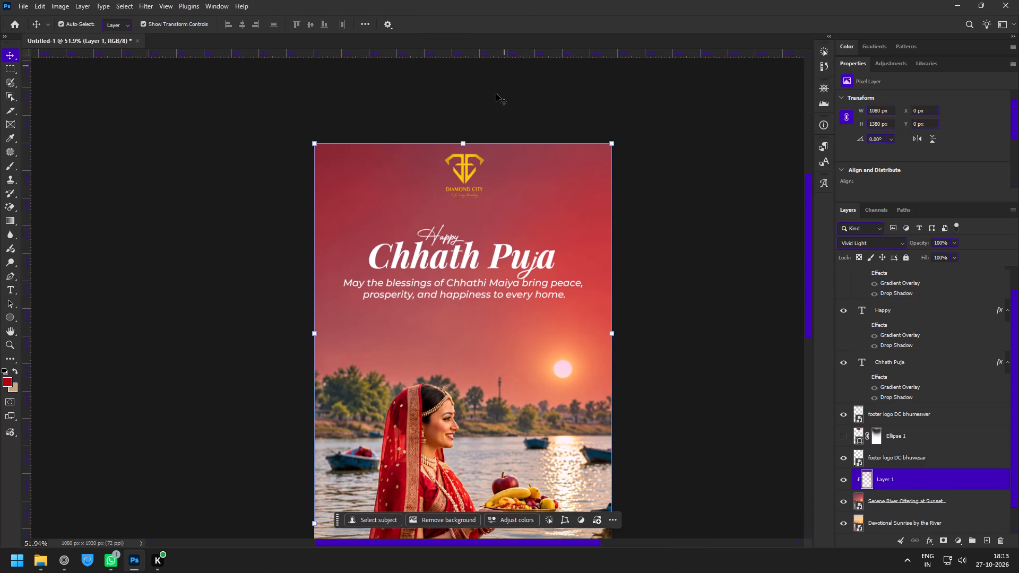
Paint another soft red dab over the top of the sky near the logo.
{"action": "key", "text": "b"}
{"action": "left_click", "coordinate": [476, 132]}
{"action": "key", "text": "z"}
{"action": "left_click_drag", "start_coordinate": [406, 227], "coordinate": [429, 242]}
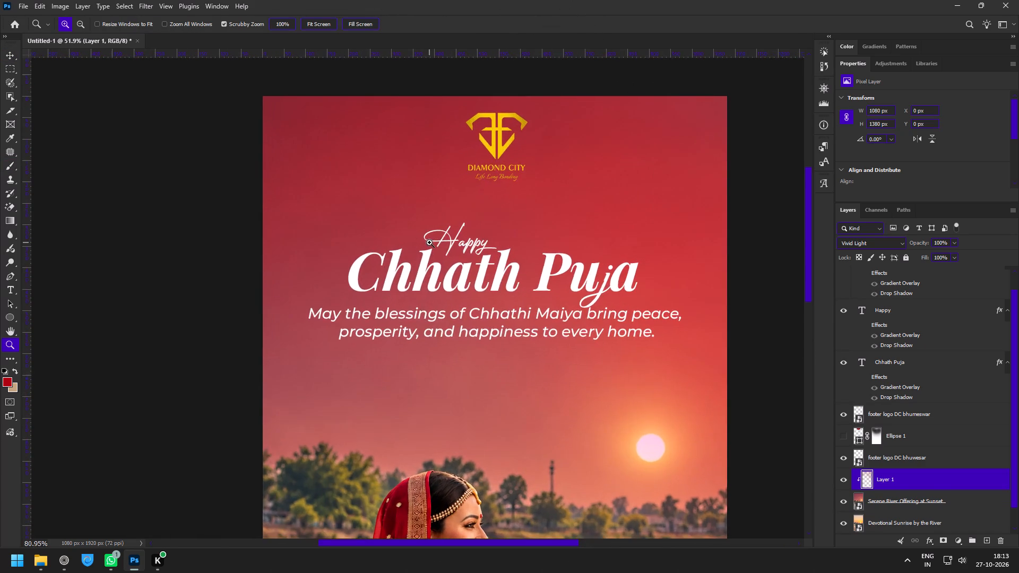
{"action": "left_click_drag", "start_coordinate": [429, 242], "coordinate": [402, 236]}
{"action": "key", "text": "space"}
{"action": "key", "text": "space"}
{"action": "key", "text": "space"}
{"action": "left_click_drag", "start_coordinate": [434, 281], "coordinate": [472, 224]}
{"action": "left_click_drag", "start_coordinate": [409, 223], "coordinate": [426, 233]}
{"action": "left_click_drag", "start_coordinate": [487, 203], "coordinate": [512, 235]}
Move the blessings message slightly down, away from the Chhath Puja title.
{"action": "key", "text": "v"}
{"action": "left_click", "coordinate": [508, 229]}
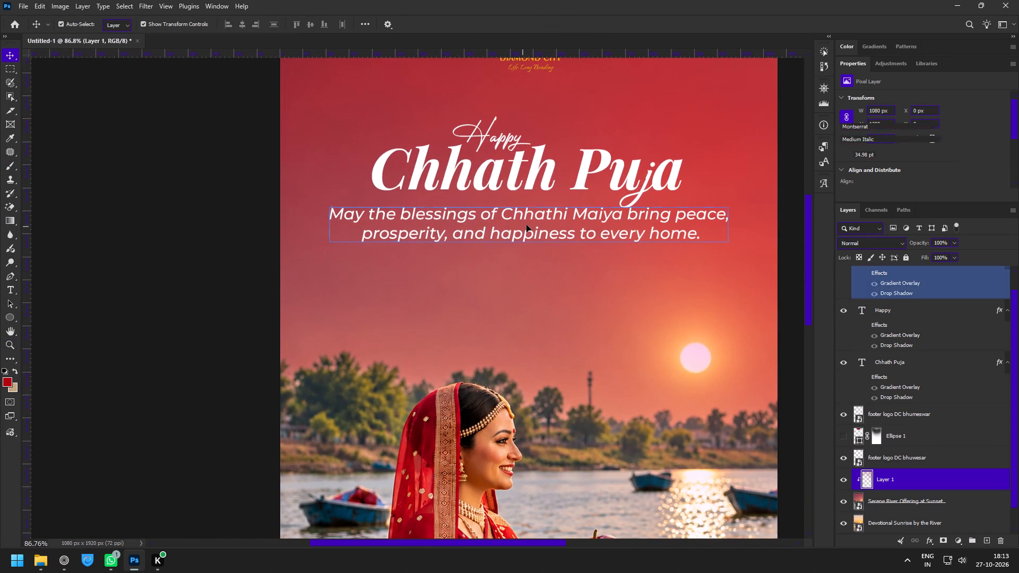
{"action": "left_click_drag", "start_coordinate": [526, 225], "coordinate": [526, 231]}
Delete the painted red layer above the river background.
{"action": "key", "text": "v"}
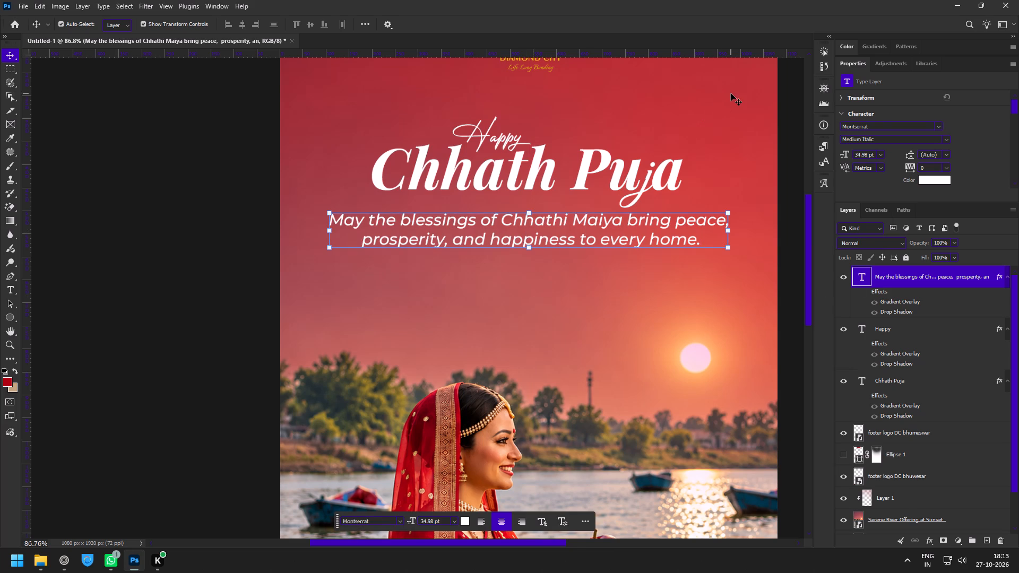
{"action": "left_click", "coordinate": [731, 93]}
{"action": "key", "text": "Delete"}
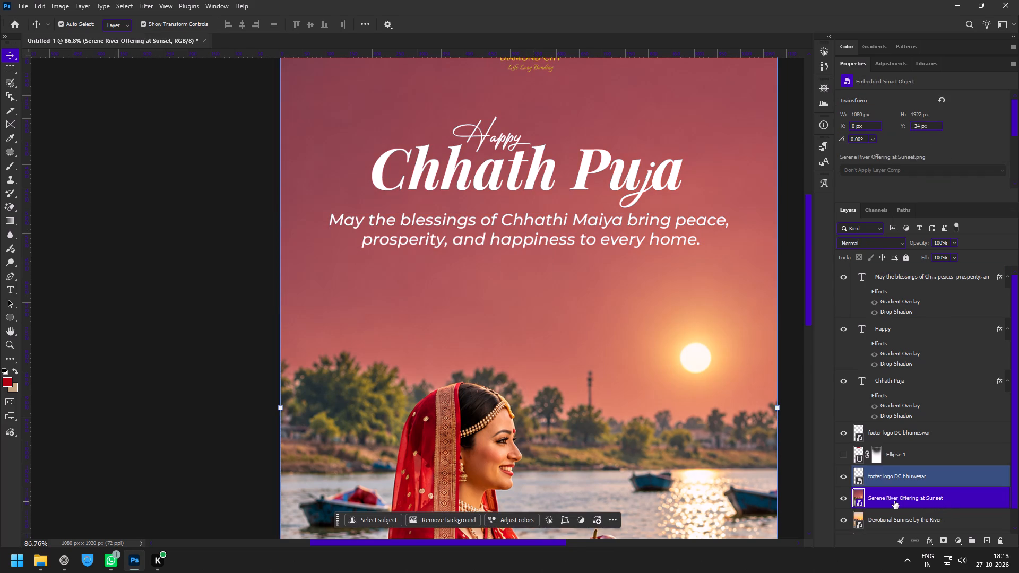
Add a new layer clipped to the Serene River Offering at Sunset background.
{"action": "left_click", "coordinate": [985, 543]}
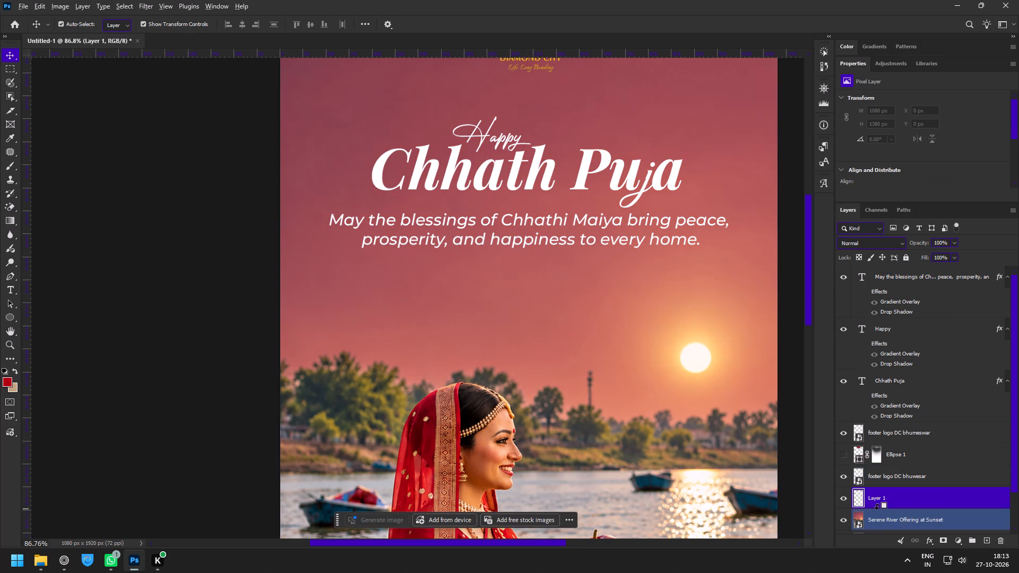
{"action": "left_click", "coordinate": [877, 509], "text": "alt"}
Sample the dark maroon of the footer bar and set the foreground colour to a slightly brighter shade of it.
{"action": "key", "text": "space"}
{"action": "key", "text": "space"}
{"action": "key", "text": "space"}
{"action": "key", "text": "space"}
{"action": "key", "text": "space"}
{"action": "key", "text": "space"}
{"action": "key", "text": "space"}
{"action": "key", "text": "space"}
{"action": "key", "text": "space"}
{"action": "key", "text": "space"}
{"action": "key", "text": "space"}
{"action": "key", "text": "space"}
{"action": "key", "text": "space"}
{"action": "key", "text": "space"}
{"action": "key", "text": "space"}
{"action": "key", "text": "space"}
{"action": "key", "text": "space"}
{"action": "key", "text": "space"}
{"action": "key", "text": "space"}
{"action": "key", "text": "space"}
{"action": "left_click_drag", "start_coordinate": [640, 448], "coordinate": [592, 183]}
{"action": "left_click_drag", "start_coordinate": [511, 436], "coordinate": [523, 297]}
{"action": "key", "text": "i"}
{"action": "left_click", "coordinate": [515, 422]}
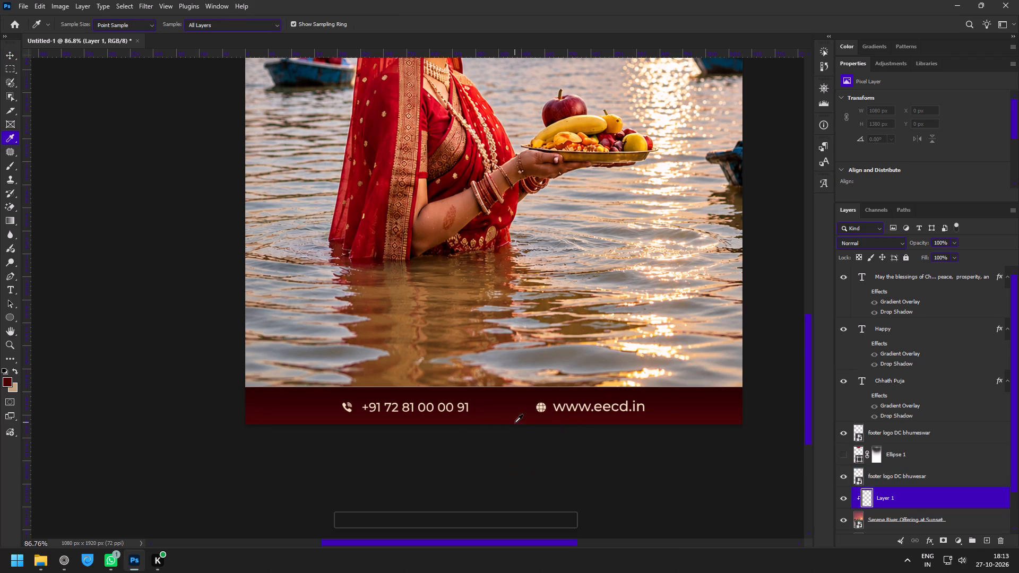
{"action": "double_click", "coordinate": [8, 380]}
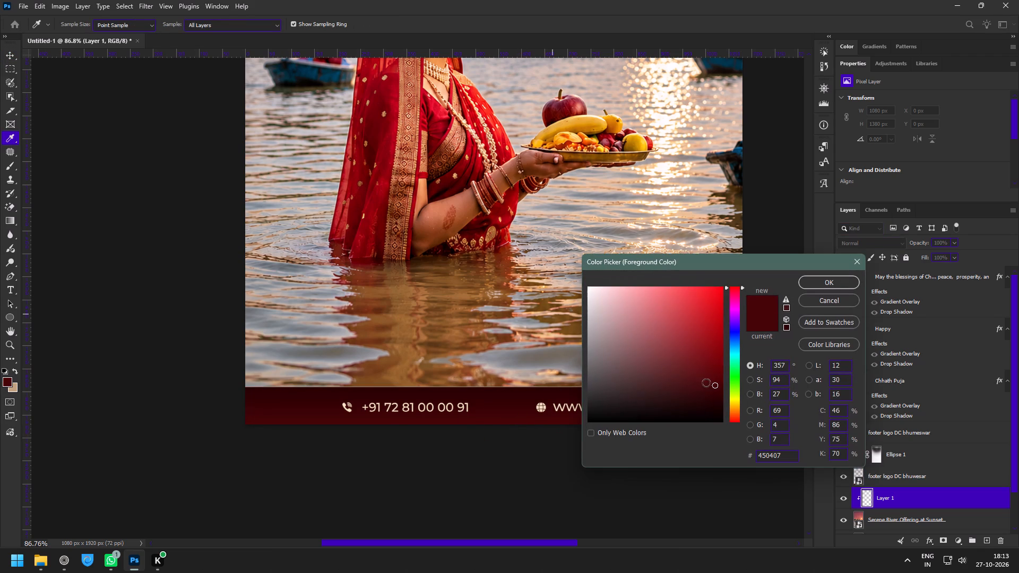
{"action": "left_click_drag", "start_coordinate": [709, 383], "coordinate": [698, 366]}
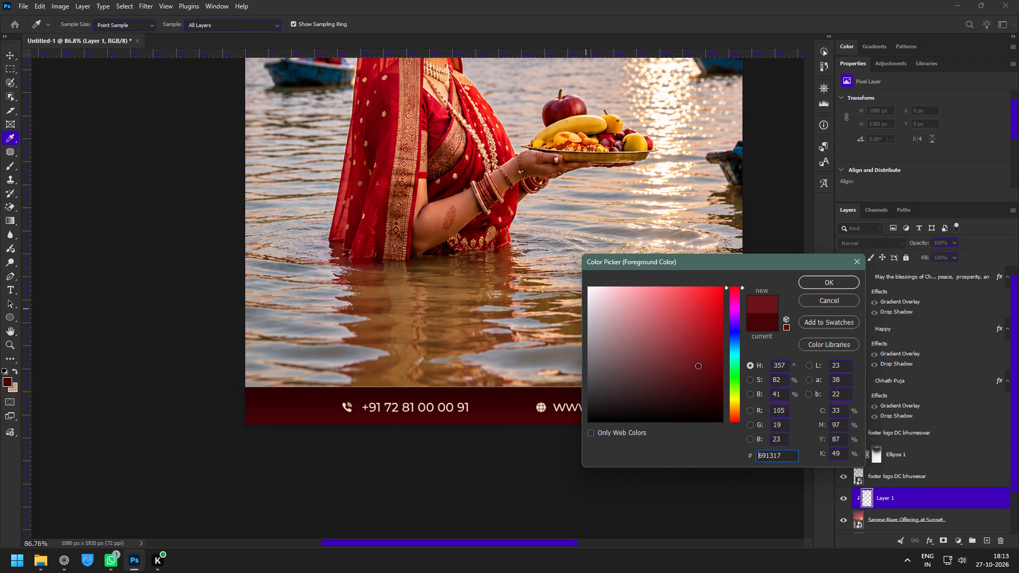
{"action": "left_click_drag", "start_coordinate": [698, 366], "coordinate": [698, 360]}
{"action": "left_click", "coordinate": [824, 277]}
Paint soft maroon dabs over the left and right sides of the upper sky on the clipped layer.
{"action": "key", "text": "space"}
{"action": "key", "text": "space"}
{"action": "left_click_drag", "start_coordinate": [553, 195], "coordinate": [541, 395]}
{"action": "key", "text": "z"}
{"action": "left_click_drag", "start_coordinate": [556, 374], "coordinate": [513, 357]}
{"action": "left_click_drag", "start_coordinate": [530, 225], "coordinate": [541, 241]}
{"action": "key", "text": "b"}
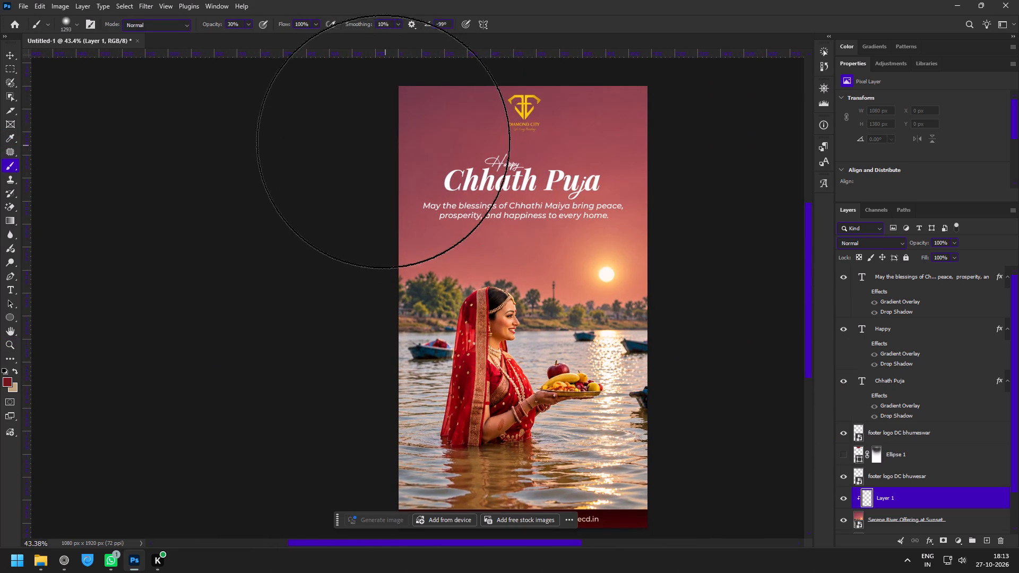
{"action": "left_click", "coordinate": [382, 137]}
{"action": "left_click", "coordinate": [659, 170]}
Set the maroon paint layer's blend mode to Color Dodge.
{"action": "key", "text": "z"}
{"action": "left_click_drag", "start_coordinate": [574, 156], "coordinate": [589, 179]}
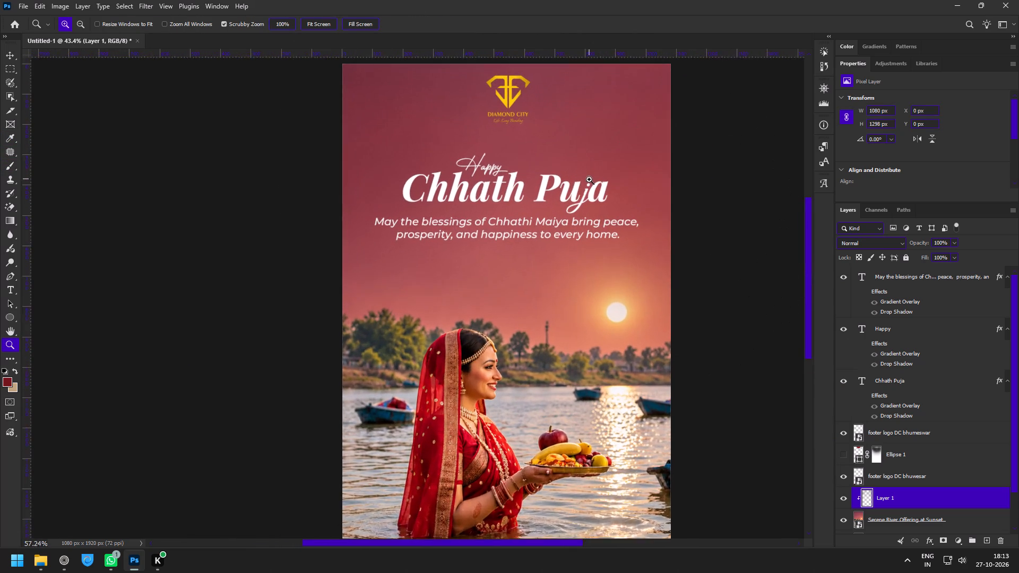
{"action": "left_click_drag", "start_coordinate": [589, 179], "coordinate": [590, 180]}
{"action": "key", "text": "space"}
{"action": "left_click_drag", "start_coordinate": [620, 186], "coordinate": [591, 233]}
{"action": "left_click", "coordinate": [863, 240]}
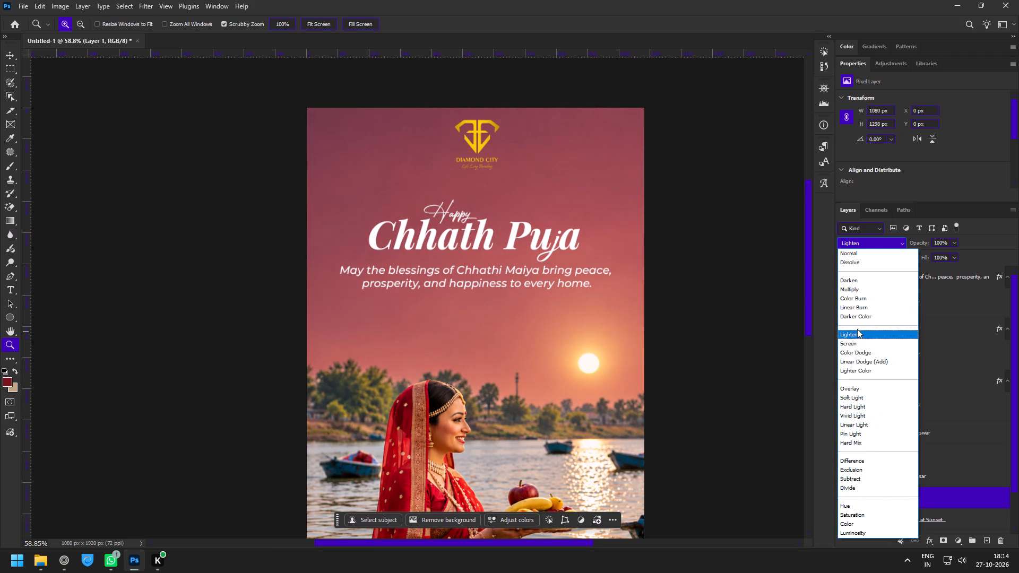
{"action": "left_click", "coordinate": [860, 353]}
Examine the recoloured sky around the logo, title and blessings message.
{"action": "key", "text": "z"}
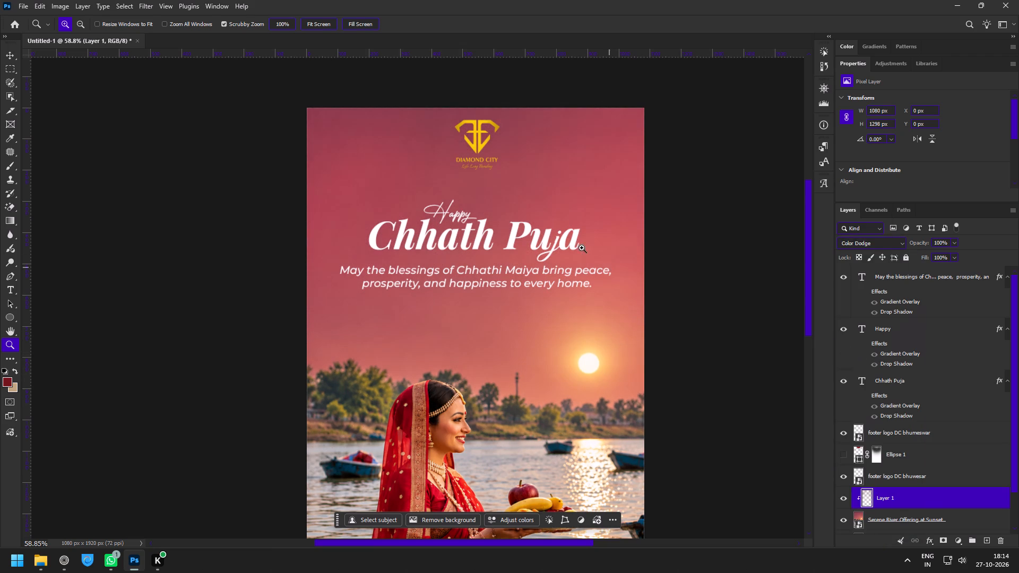
{"action": "left_click_drag", "start_coordinate": [530, 196], "coordinate": [548, 225]}
{"action": "left_click_drag", "start_coordinate": [388, 180], "coordinate": [398, 191]}
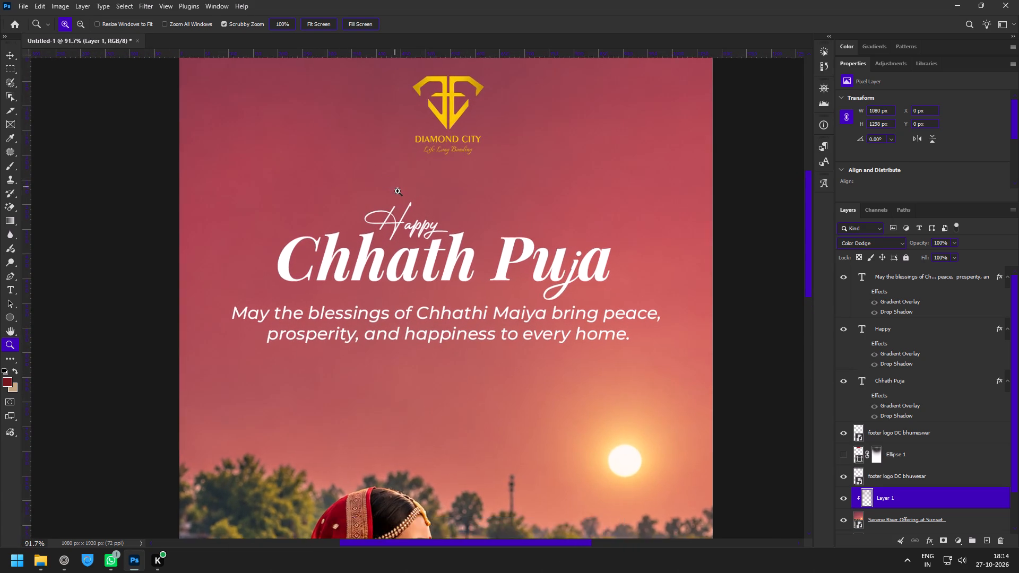
{"action": "left_click_drag", "start_coordinate": [398, 191], "coordinate": [402, 196]}
{"action": "key", "text": "space"}
{"action": "key", "text": "space"}
{"action": "key", "text": "space"}
{"action": "key", "text": "space"}
{"action": "key", "text": "space"}
{"action": "left_click_drag", "start_coordinate": [549, 320], "coordinate": [560, 239]}
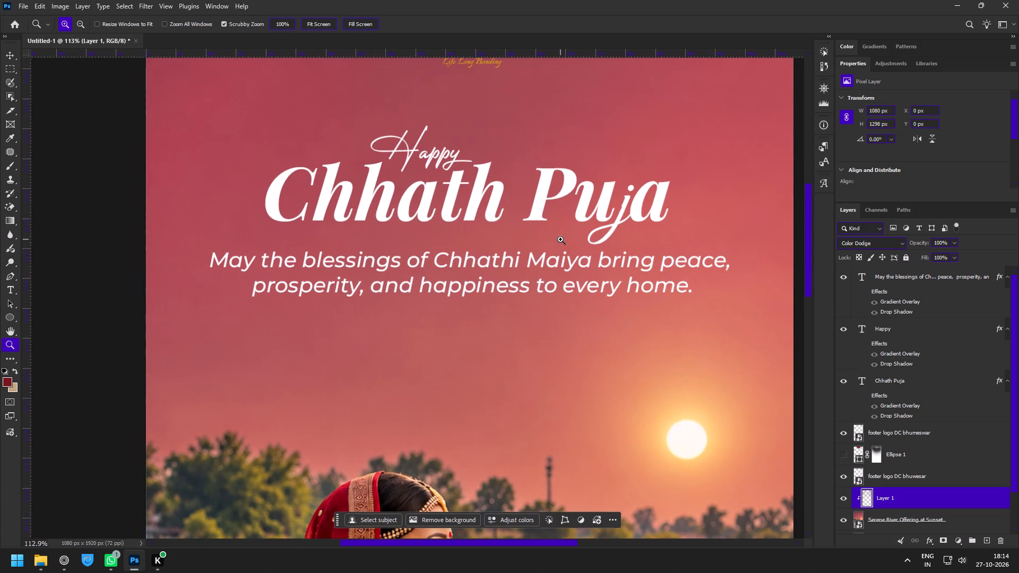
{"action": "key", "text": "space"}
{"action": "key", "text": "space"}
{"action": "key", "text": "space"}
{"action": "left_click_drag", "start_coordinate": [487, 127], "coordinate": [478, 234]}
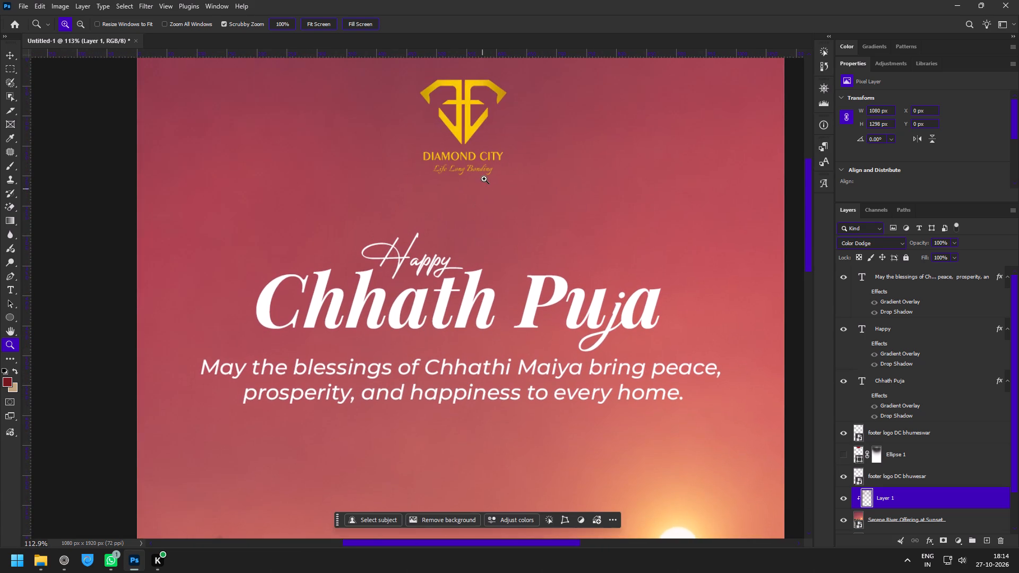
{"action": "left_click_drag", "start_coordinate": [510, 209], "coordinate": [473, 190]}
{"action": "scroll", "coordinate": [930, 411], "scroll_direction": "up", "scroll_amount": 9}
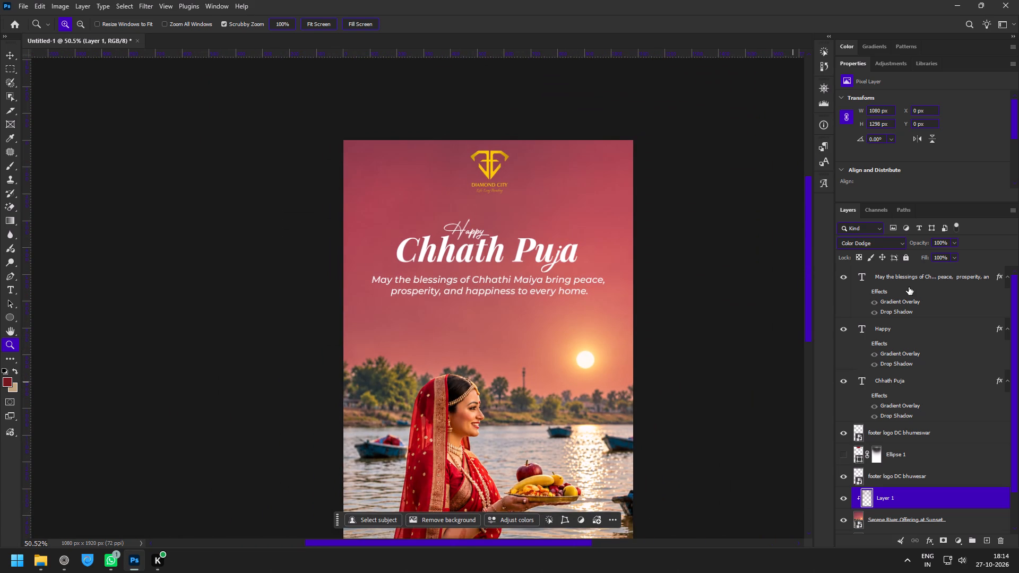
Stamp all visible content into a merged layer above the blessings message and convert it to a smart object.
{"action": "left_click", "coordinate": [908, 284]}
{"action": "key", "text": "ctrl+alt+shift+e"}
{"action": "key", "text": "F8"}
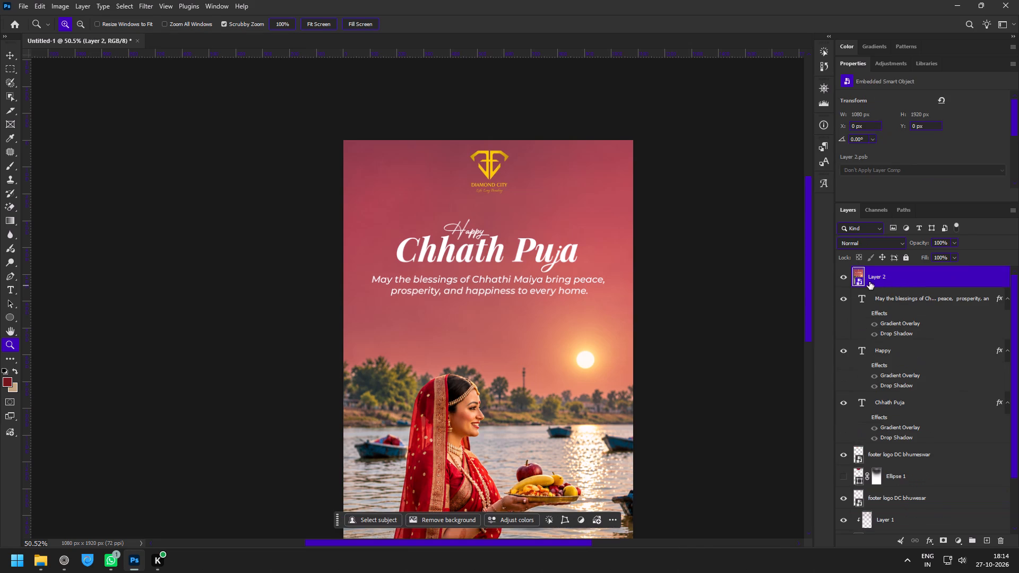
Draw a rectangle about 1079 x 913 px over the sky, from the canvas top down to the woman's head.
{"action": "right_click", "coordinate": [12, 316]}
{"action": "left_click", "coordinate": [48, 318]}
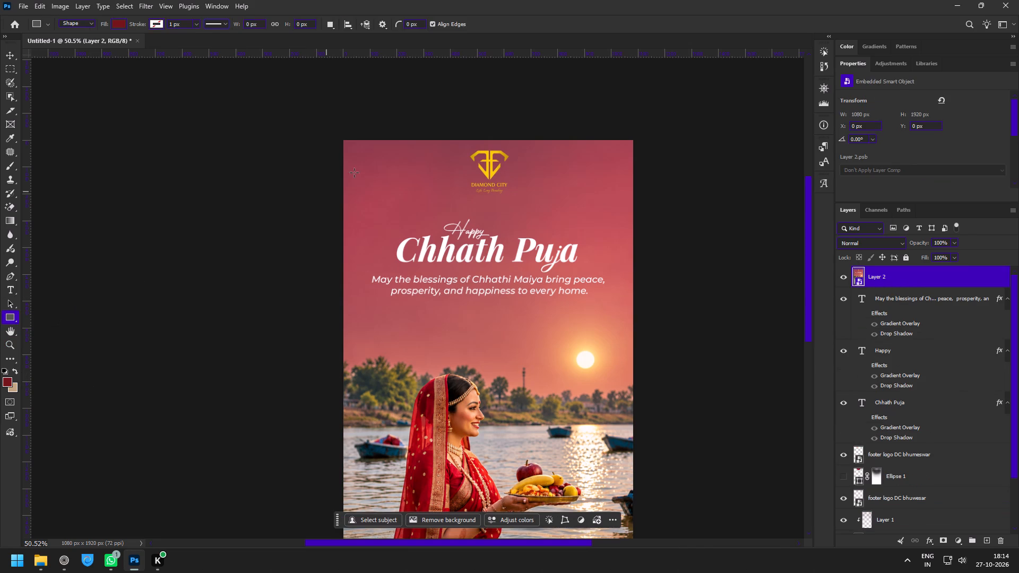
{"action": "left_click_drag", "start_coordinate": [343, 140], "coordinate": [632, 385]}
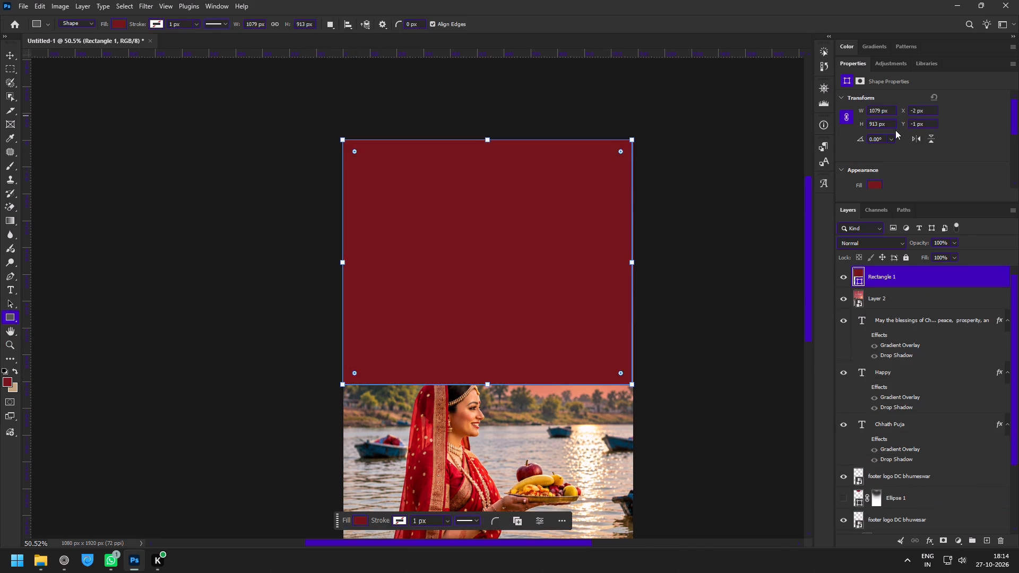
Style the rectangle as a frame with no fill and a white 10 px stroke.
{"action": "scroll", "coordinate": [926, 149], "scroll_direction": "down", "scroll_amount": 8}
{"action": "left_click", "coordinate": [871, 128]}
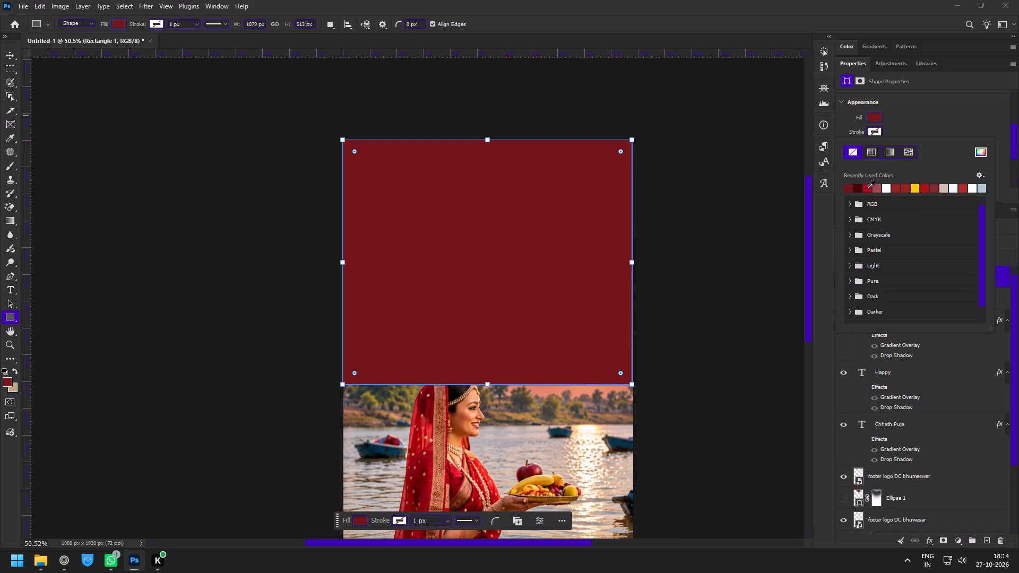
{"action": "left_click", "coordinate": [885, 189]}
{"action": "left_click", "coordinate": [874, 114]}
{"action": "left_click", "coordinate": [858, 132]}
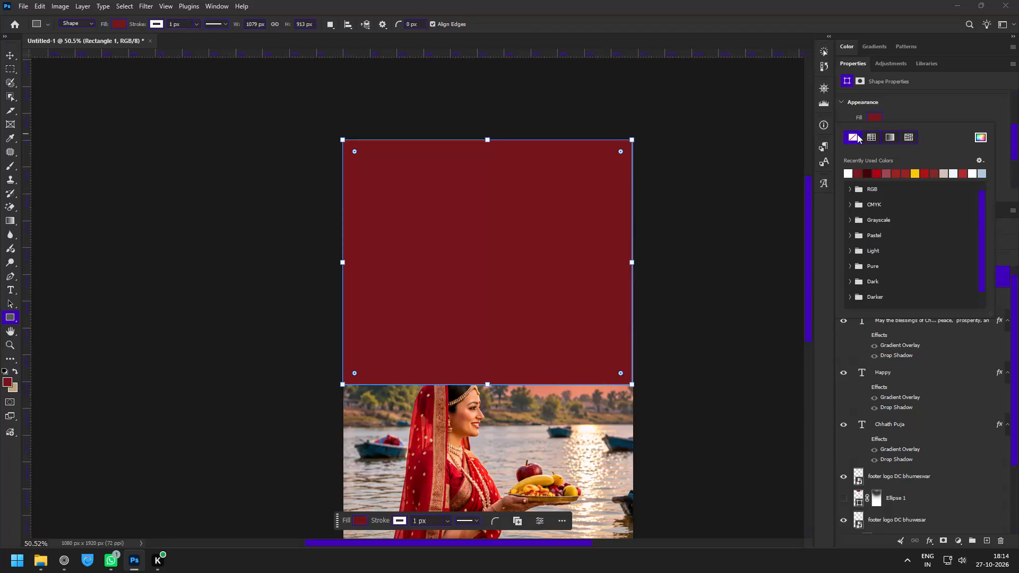
{"action": "scroll", "coordinate": [936, 97], "scroll_direction": "down", "scroll_amount": 6}
{"action": "left_click_drag", "start_coordinate": [884, 97], "coordinate": [877, 97]}
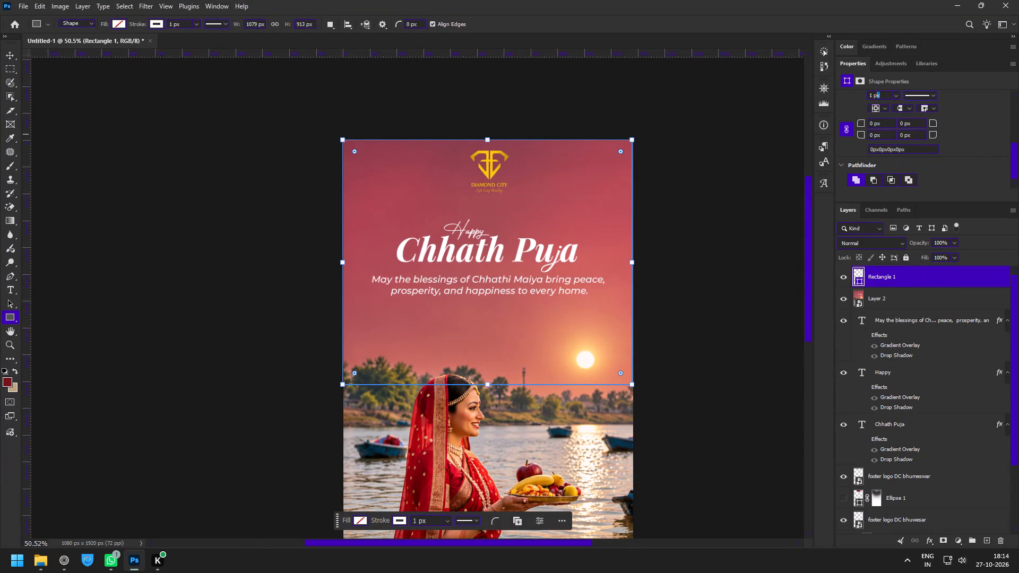
{"action": "left_click_drag", "start_coordinate": [877, 97], "coordinate": [848, 98]}
{"action": "type", "text": "10"}
{"action": "key", "text": "Return"}
Resize the white frame so its left, right and top edges line up with the canvas edges.
{"action": "key", "text": "z"}
{"action": "left_click_drag", "start_coordinate": [457, 176], "coordinate": [460, 178]}
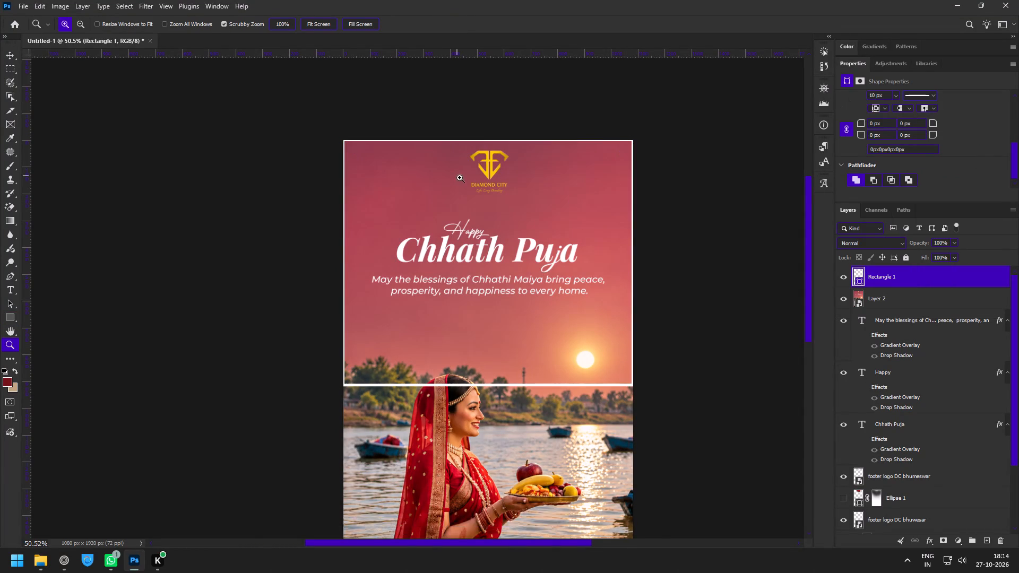
{"action": "left_click_drag", "start_coordinate": [460, 178], "coordinate": [474, 204]}
{"action": "key", "text": "v"}
{"action": "left_click", "coordinate": [295, 295], "text": "shift"}
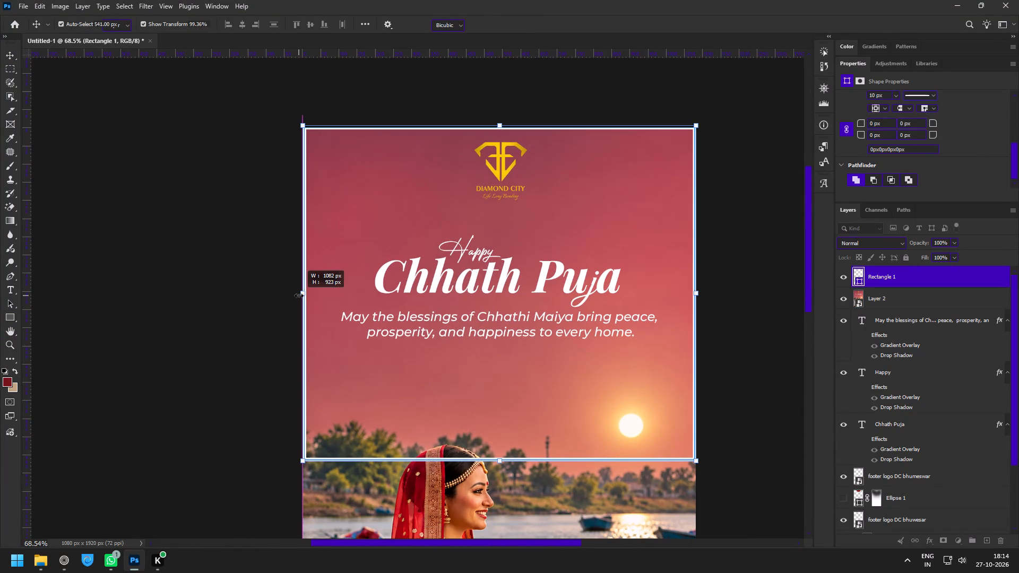
{"action": "left_click", "coordinate": [698, 295], "text": "shift"}
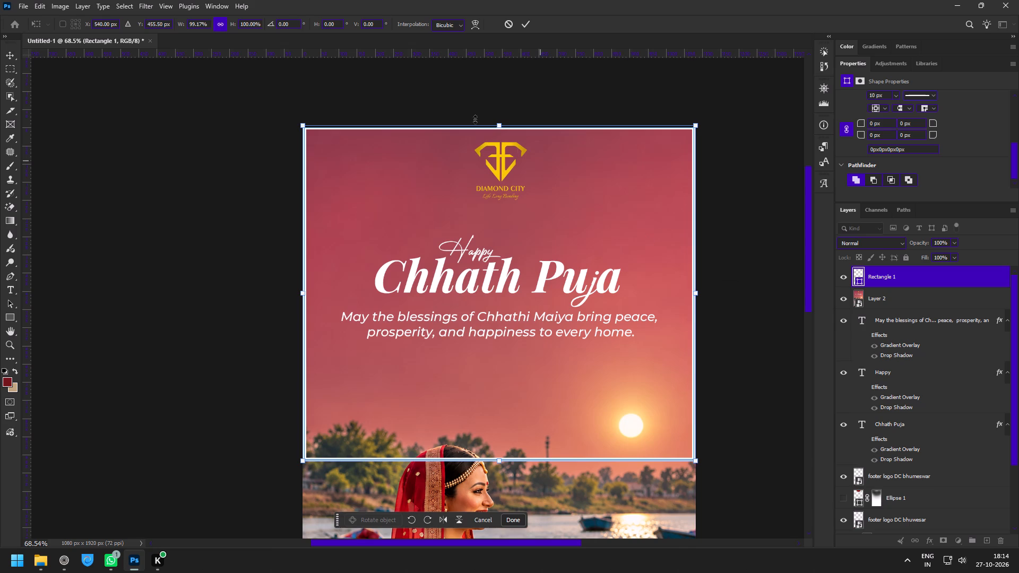
{"action": "left_click", "coordinate": [496, 127], "text": "shift"}
{"action": "left_click", "coordinate": [525, 27]}
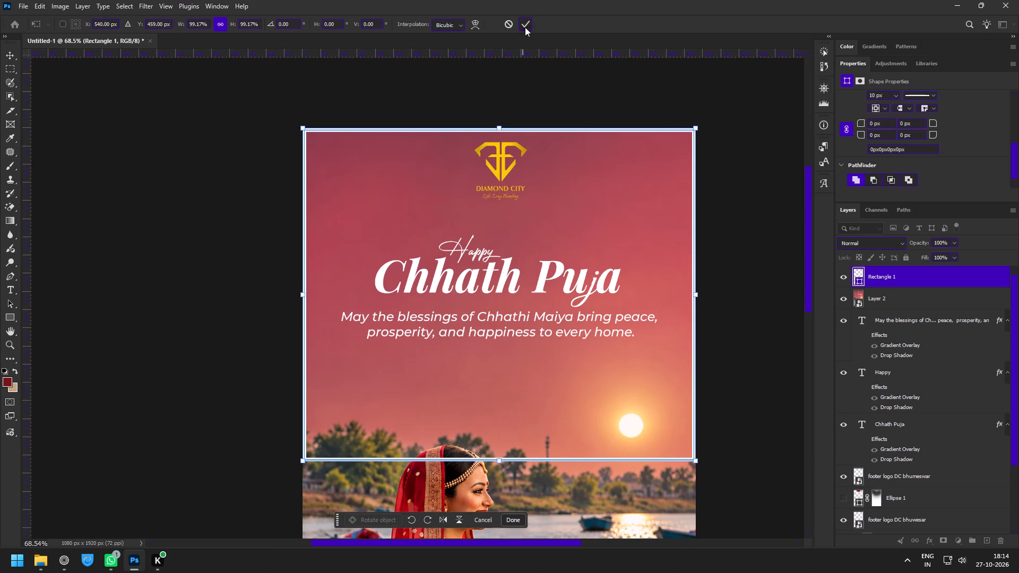
Add a layer mask to the frame and fade out its lower edge with a soft black brush about 721 px wide.
{"action": "left_click", "coordinate": [943, 542]}
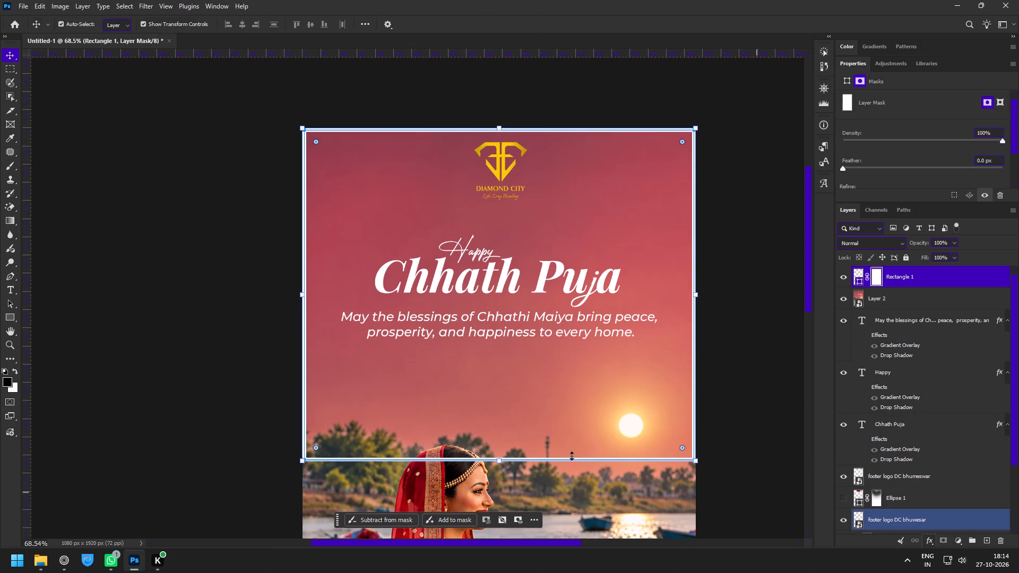
{"action": "key", "text": "b"}
{"action": "key", "text": "space"}
{"action": "left_click_drag", "start_coordinate": [593, 415], "coordinate": [572, 314]}
{"action": "right_click_drag", "start_coordinate": [599, 346], "coordinate": [529, 335], "text": "alt"}
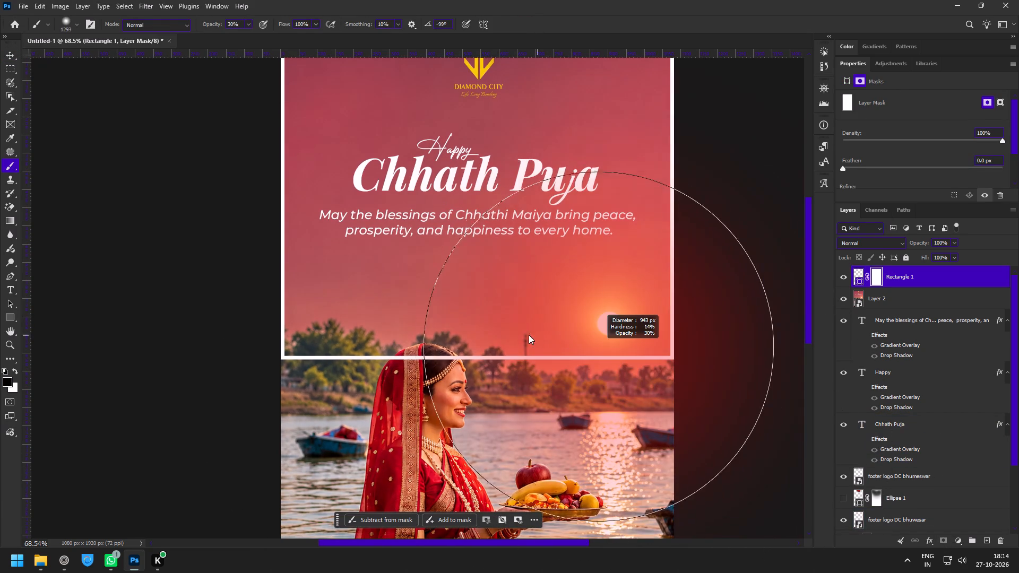
{"action": "right_click_drag", "start_coordinate": [529, 335], "coordinate": [495, 339], "text": "alt"}
{"action": "left_click_drag", "start_coordinate": [653, 383], "coordinate": [62, 375]}
{"action": "left_click_drag", "start_coordinate": [172, 375], "coordinate": [731, 371]}
{"action": "left_click_drag", "start_coordinate": [654, 376], "coordinate": [93, 371]}
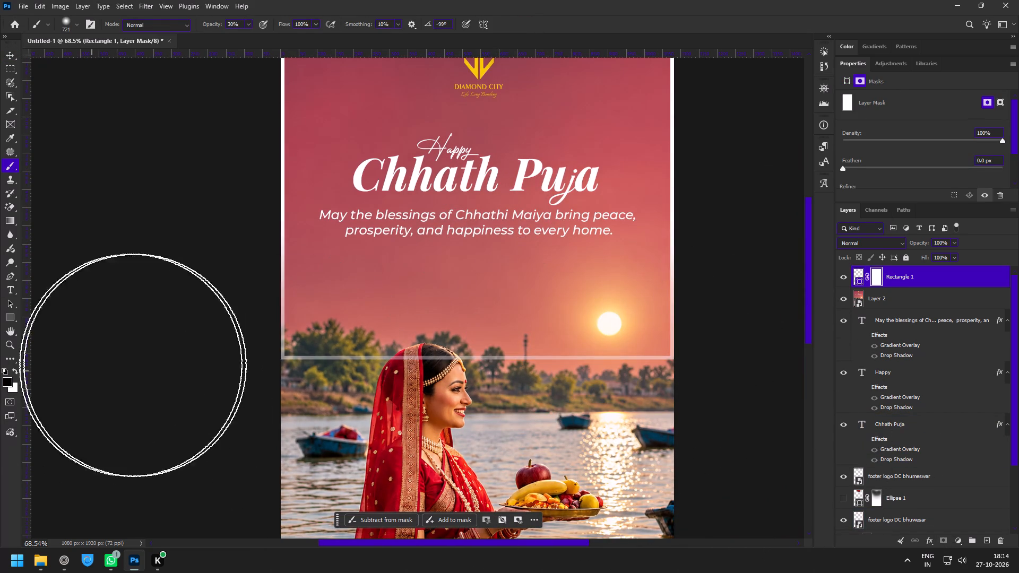
{"action": "left_click_drag", "start_coordinate": [261, 368], "coordinate": [802, 368]}
{"action": "left_click_drag", "start_coordinate": [572, 375], "coordinate": [129, 374]}
{"action": "left_click_drag", "start_coordinate": [348, 372], "coordinate": [731, 379]}
{"action": "left_click_drag", "start_coordinate": [518, 375], "coordinate": [223, 367]}
{"action": "left_click_drag", "start_coordinate": [435, 363], "coordinate": [686, 359]}
{"action": "left_click_drag", "start_coordinate": [539, 367], "coordinate": [98, 372]}
{"action": "left_click_drag", "start_coordinate": [345, 366], "coordinate": [654, 360]}
{"action": "left_click_drag", "start_coordinate": [506, 369], "coordinate": [98, 373]}
{"action": "left_click_drag", "start_coordinate": [339, 360], "coordinate": [776, 359]}
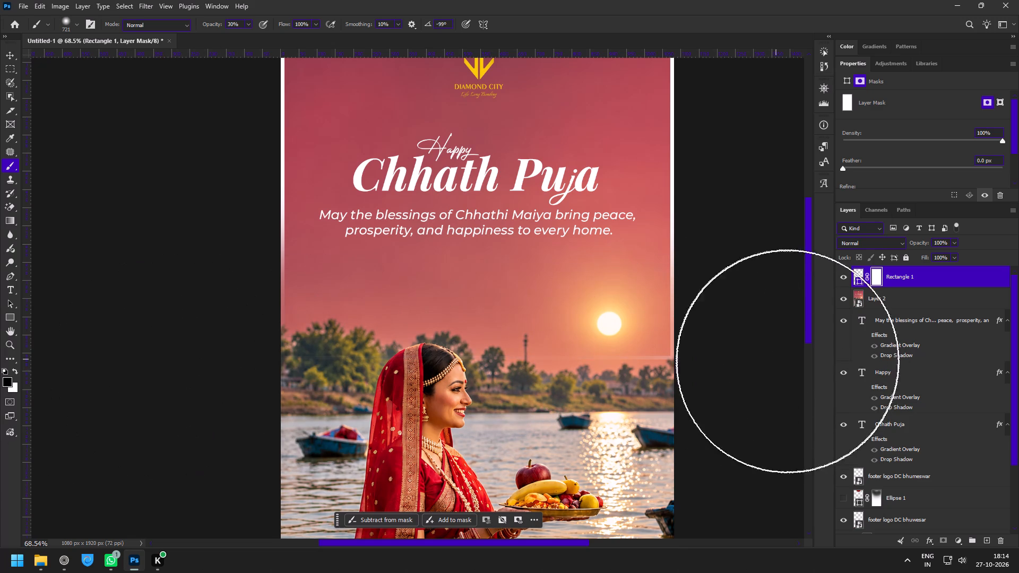
Fade the remaining lower-right part of the frame on its mask so the side lines dissolve above the treeline.
{"action": "left_click_drag", "start_coordinate": [619, 365], "coordinate": [250, 372]}
{"action": "left_click_drag", "start_coordinate": [499, 360], "coordinate": [703, 347]}
{"action": "double_click", "coordinate": [668, 345]}
{"action": "left_click_drag", "start_coordinate": [684, 342], "coordinate": [707, 342]}
{"action": "left_click_drag", "start_coordinate": [671, 337], "coordinate": [711, 342]}
{"action": "left_click_drag", "start_coordinate": [715, 341], "coordinate": [473, 354]}
{"action": "left_click_drag", "start_coordinate": [669, 349], "coordinate": [722, 349]}
{"action": "left_click_drag", "start_coordinate": [707, 350], "coordinate": [434, 364]}
Delete the merged smart object layer lying below the frame.
{"action": "key", "text": "z"}
{"action": "left_click_drag", "start_coordinate": [614, 366], "coordinate": [591, 363]}
{"action": "left_click_drag", "start_coordinate": [547, 146], "coordinate": [574, 185]}
{"action": "key", "text": "v"}
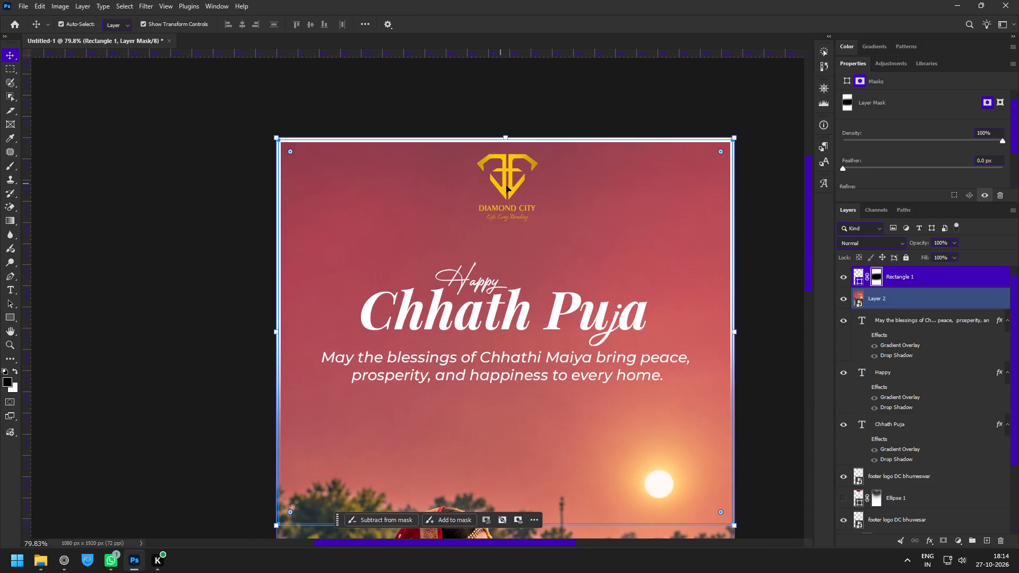
{"action": "left_click", "coordinate": [508, 187]}
{"action": "left_click", "coordinate": [514, 188]}
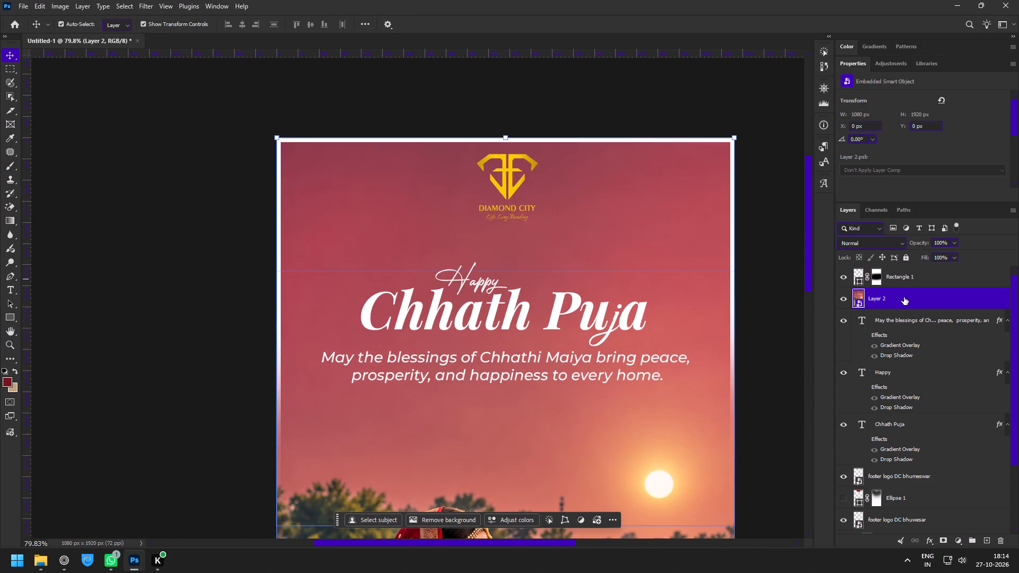
{"action": "left_click", "coordinate": [898, 303]}
{"action": "key", "text": "Delete"}
Move the gold Diamond City logo down to Y 55 px, away from the frame's top edge.
{"action": "left_click", "coordinate": [508, 188]}
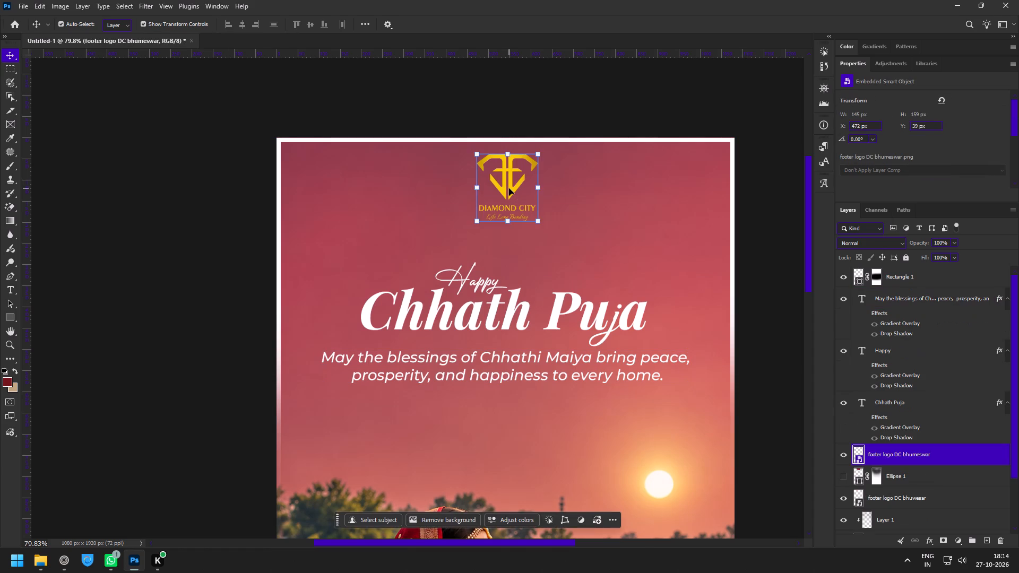
{"action": "left_click_drag", "start_coordinate": [509, 189], "coordinate": [509, 196]}
Examine the full story layout, checking the faded white frame, logo, texts and footer at different magnifications.
{"action": "key", "text": "z"}
{"action": "left_click_drag", "start_coordinate": [481, 289], "coordinate": [462, 281]}
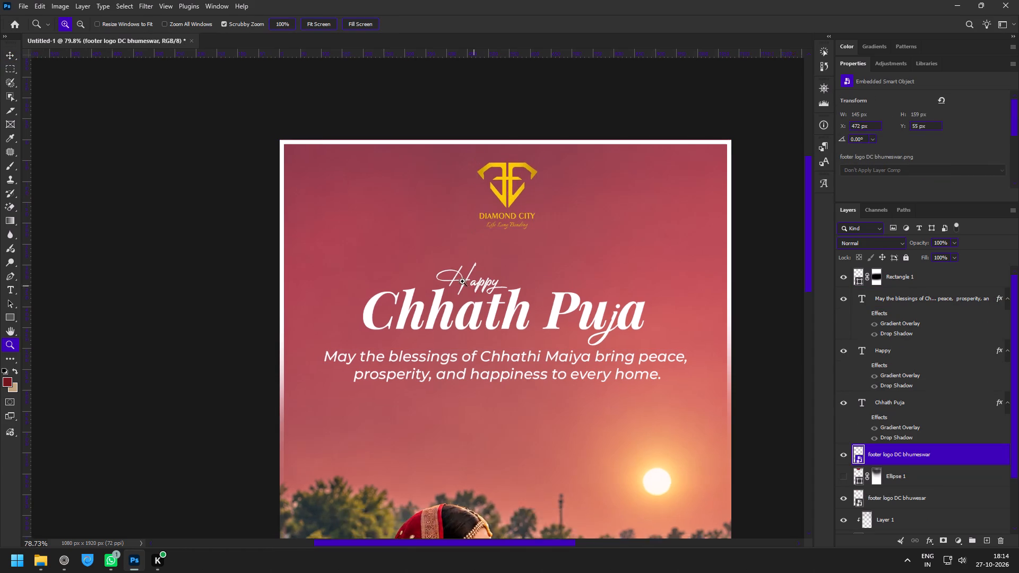
{"action": "left_click_drag", "start_coordinate": [462, 281], "coordinate": [448, 275]}
{"action": "key", "text": "space"}
{"action": "key", "text": "space"}
{"action": "left_click_drag", "start_coordinate": [504, 315], "coordinate": [491, 210]}
{"action": "left_click_drag", "start_coordinate": [527, 265], "coordinate": [504, 259]}
{"action": "key", "text": "space"}
{"action": "left_click_drag", "start_coordinate": [529, 272], "coordinate": [499, 271]}
{"action": "left_click_drag", "start_coordinate": [490, 269], "coordinate": [508, 280]}
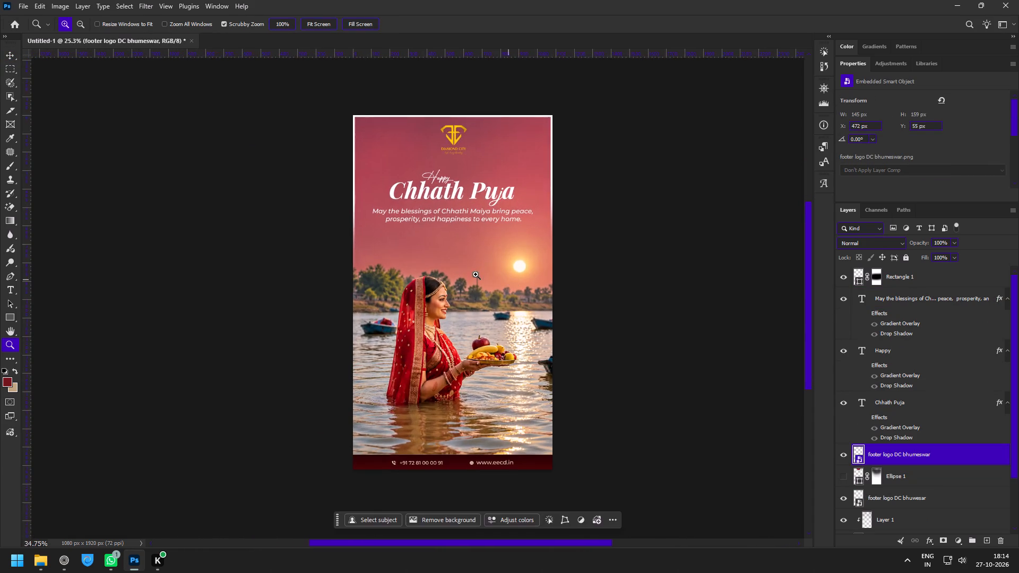
{"action": "left_click_drag", "start_coordinate": [429, 256], "coordinate": [450, 276]}
{"action": "left_click_drag", "start_coordinate": [450, 277], "coordinate": [438, 277]}
{"action": "key", "text": "space"}
{"action": "key", "text": "space"}
{"action": "key", "text": "space"}
{"action": "left_click_drag", "start_coordinate": [545, 303], "coordinate": [479, 292]}
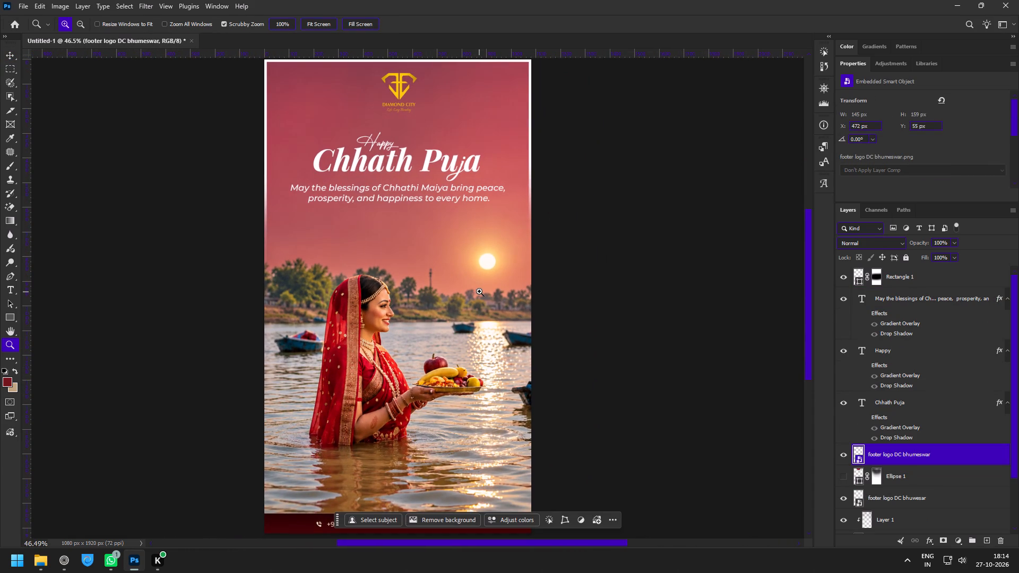
{"action": "left_click_drag", "start_coordinate": [412, 210], "coordinate": [419, 219]}
{"action": "key", "text": "space"}
{"action": "key", "text": "space"}
{"action": "key", "text": "space"}
{"action": "key", "text": "space"}
{"action": "left_click_drag", "start_coordinate": [487, 300], "coordinate": [437, 306]}
{"action": "left_click_drag", "start_coordinate": [445, 314], "coordinate": [426, 311]}
{"action": "key", "text": "space"}
{"action": "key", "text": "space"}
{"action": "key", "text": "space"}
{"action": "left_click_drag", "start_coordinate": [452, 319], "coordinate": [396, 298]}
{"action": "scroll", "coordinate": [934, 418], "scroll_direction": "up", "scroll_amount": 7}
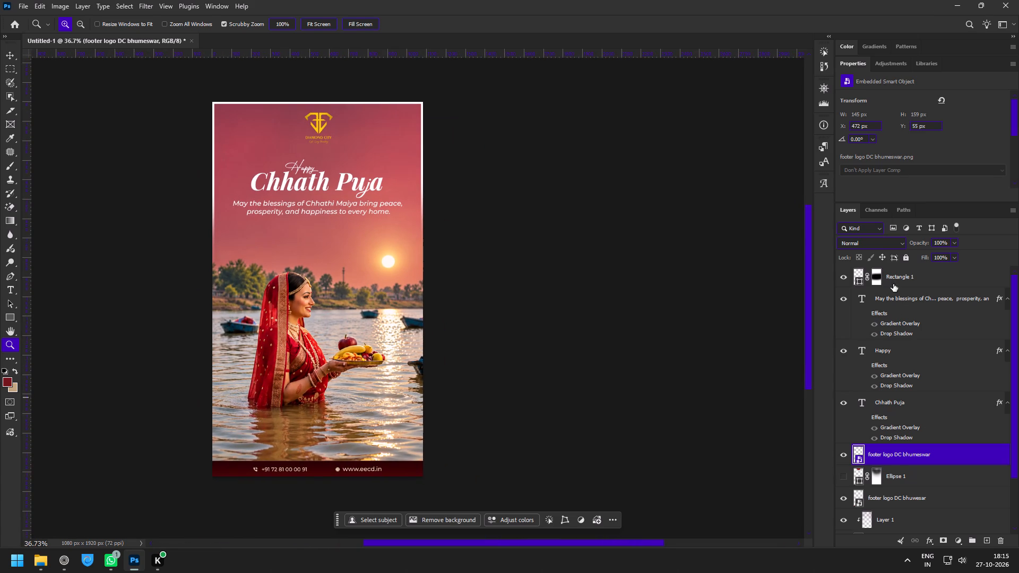
Stamp all visible content into a merged layer above the frame and convert it to a smart object.
{"action": "left_click", "coordinate": [891, 280]}
{"action": "key", "text": "ctrl+alt+shift+e"}
{"action": "key", "text": "F8"}
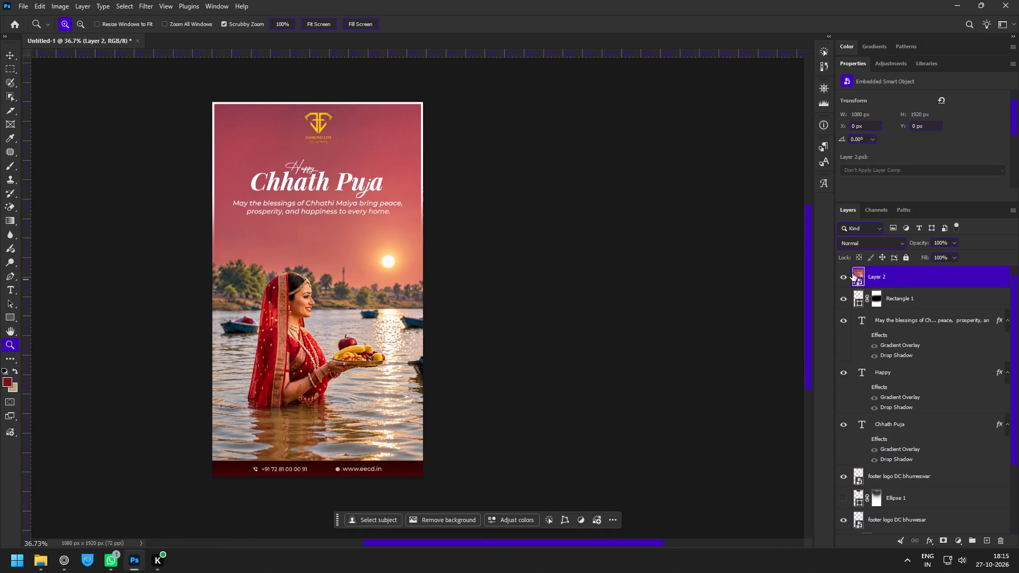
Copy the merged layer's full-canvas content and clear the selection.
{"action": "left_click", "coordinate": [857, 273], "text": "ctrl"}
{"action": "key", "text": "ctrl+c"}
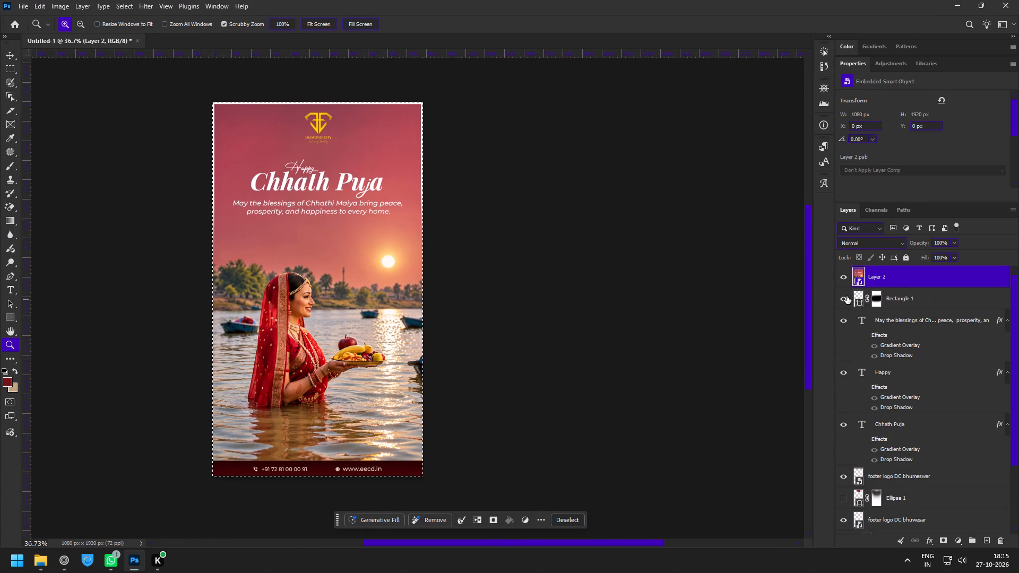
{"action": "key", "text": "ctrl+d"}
With the merged layer temporarily hidden, compare the design with the maroon sunset image off and on, and inspect the layout.
{"action": "left_click", "coordinate": [839, 274]}
{"action": "scroll", "coordinate": [906, 405], "scroll_direction": "down", "scroll_amount": 4}
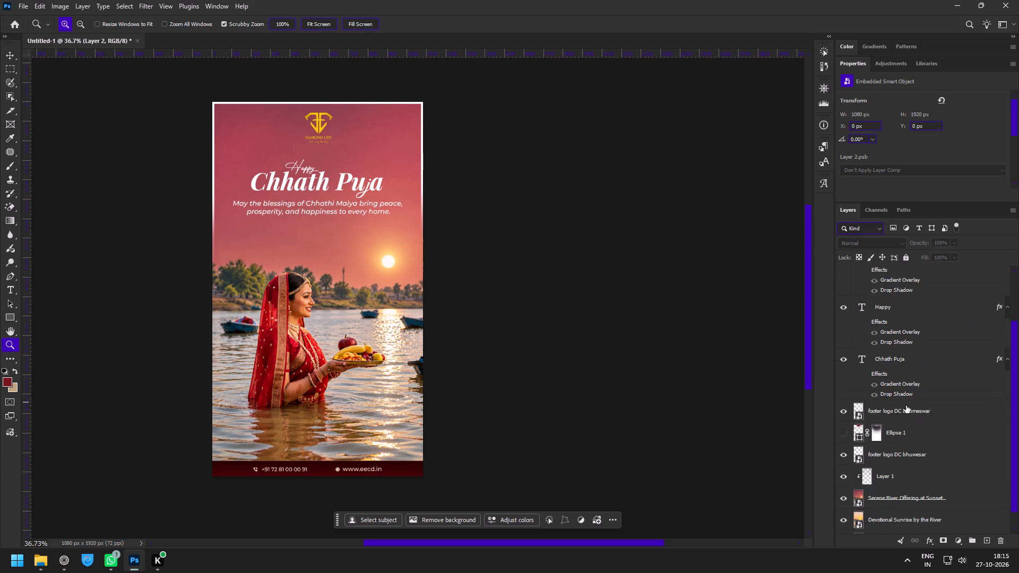
{"action": "scroll", "coordinate": [906, 405], "scroll_direction": "down", "scroll_amount": 4}
{"action": "left_click", "coordinate": [845, 479]}
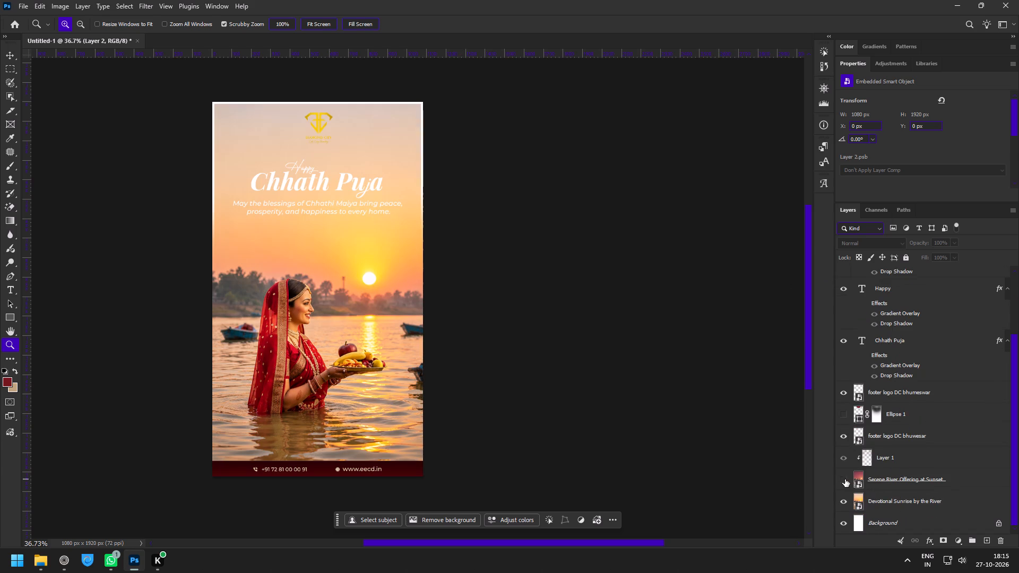
{"action": "left_click", "coordinate": [845, 479]}
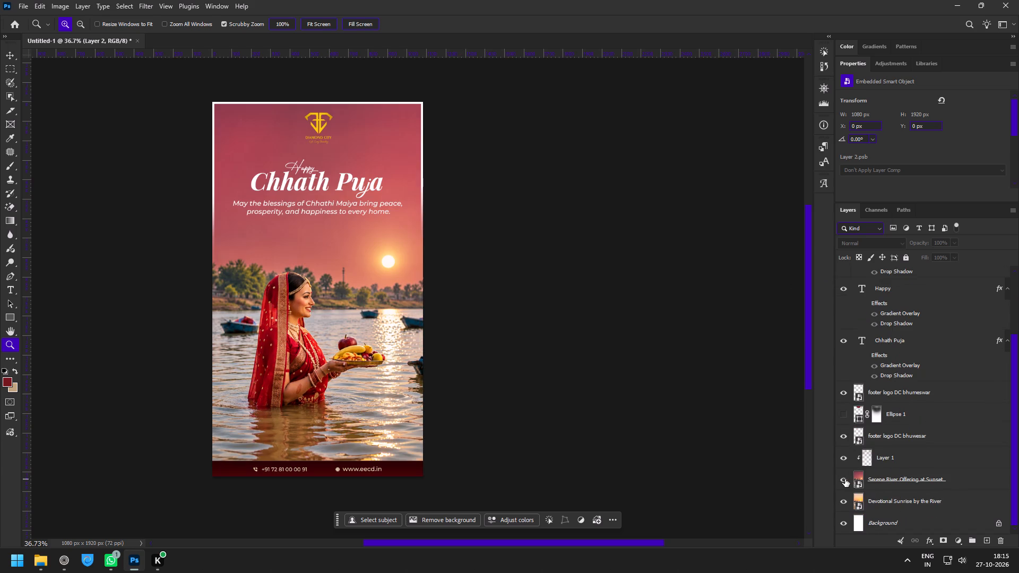
{"action": "left_click_drag", "start_coordinate": [218, 212], "coordinate": [233, 225]}
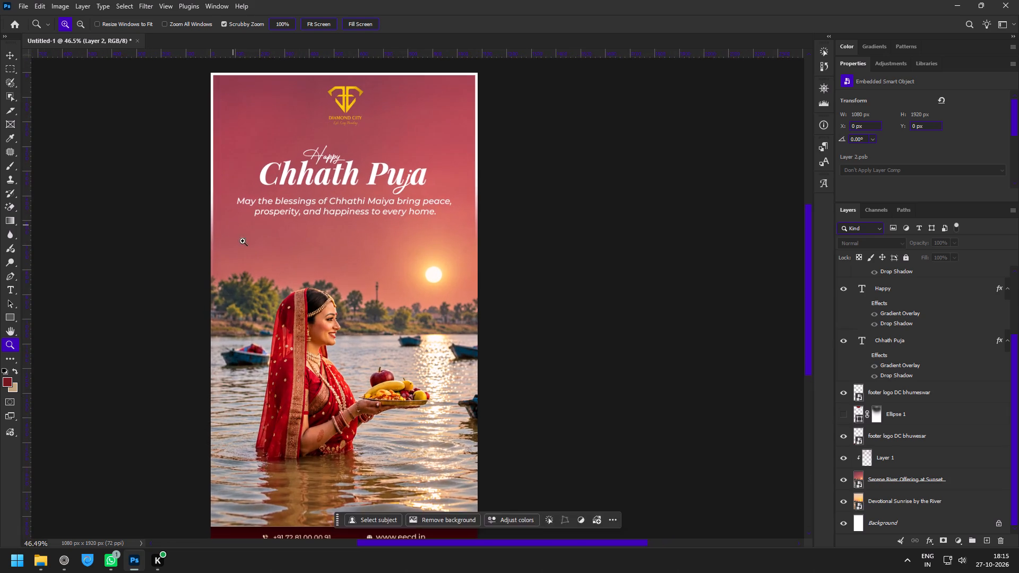
{"action": "key", "text": "space"}
{"action": "key", "text": "space"}
{"action": "key", "text": "space"}
{"action": "key", "text": "space"}
{"action": "key", "text": "space"}
{"action": "left_click_drag", "start_coordinate": [452, 276], "coordinate": [585, 259]}
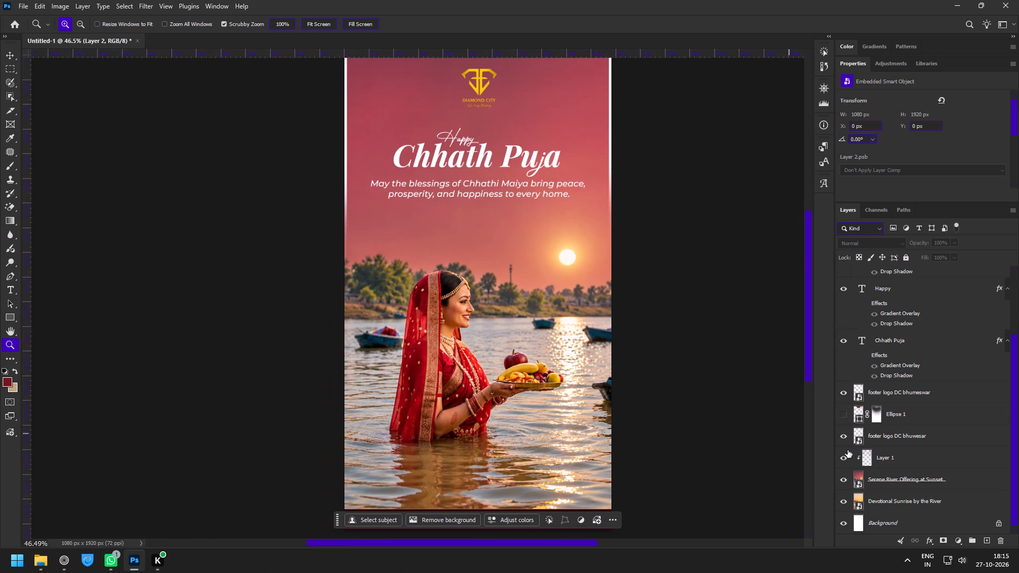
{"action": "scroll", "coordinate": [848, 450], "scroll_direction": "up", "scroll_amount": 10}
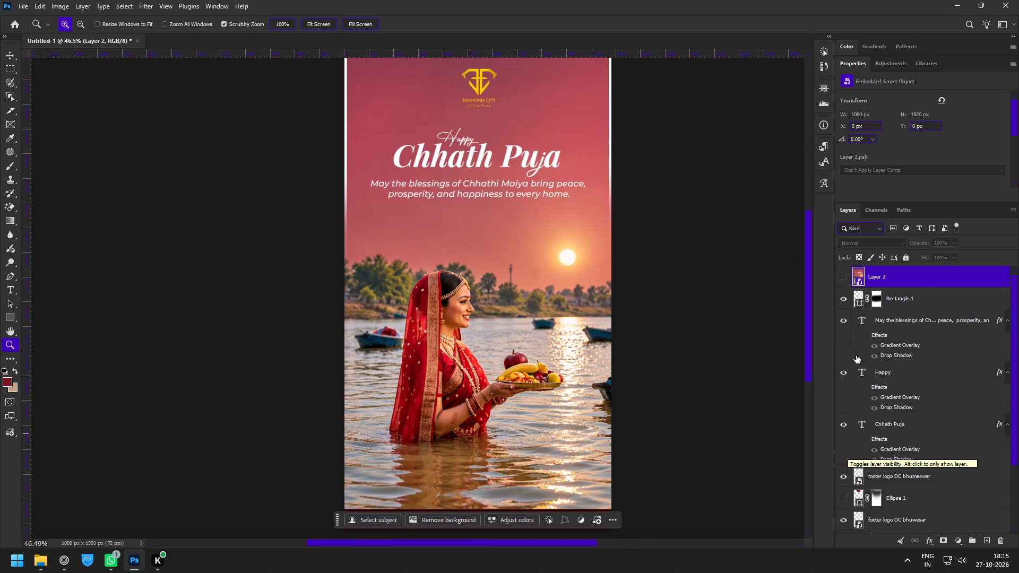
{"action": "left_click", "coordinate": [839, 276]}
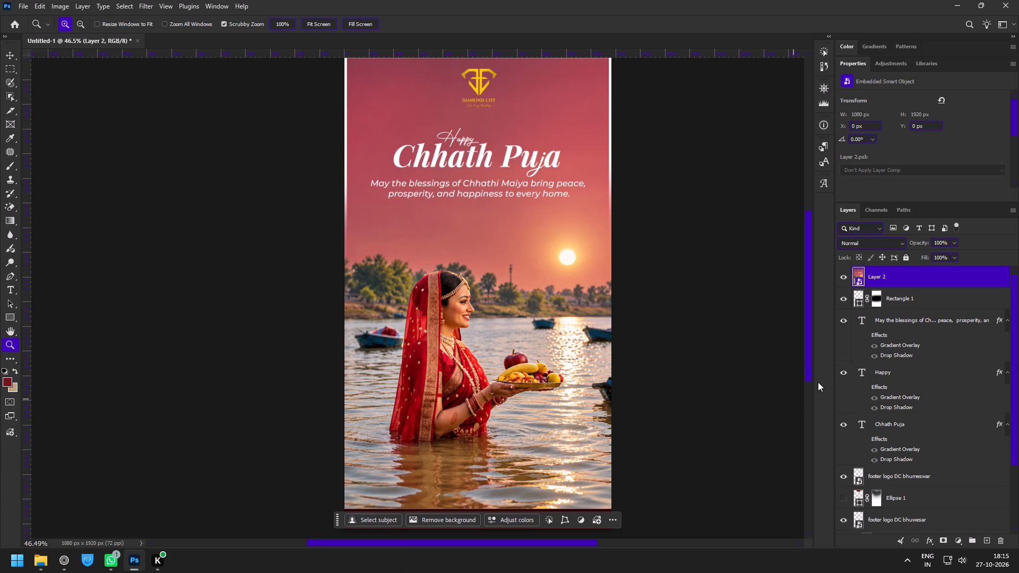
Select the merged layer's whole content and copy it.
{"action": "left_click", "coordinate": [858, 274], "text": "ctrl"}
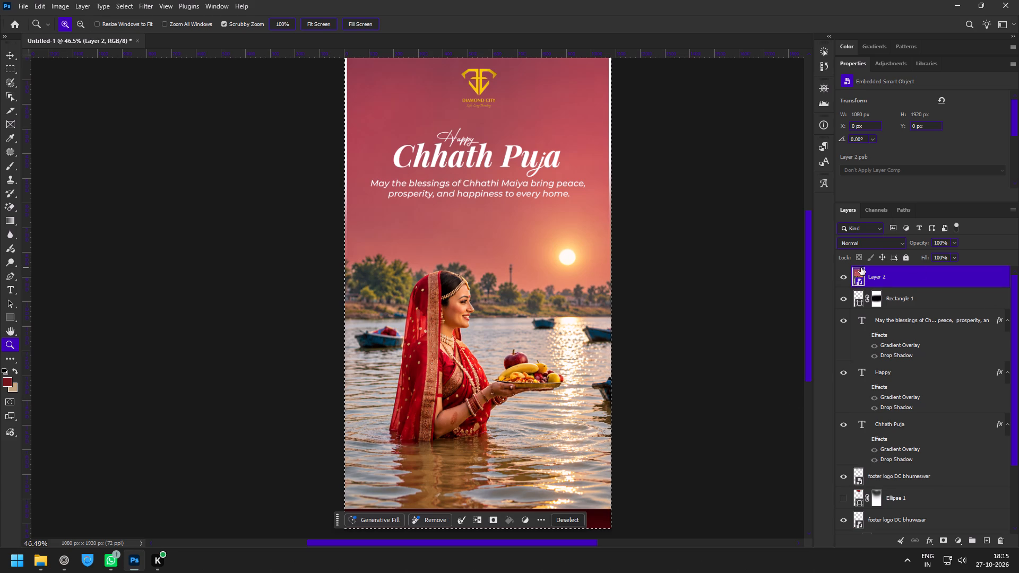
{"action": "key", "text": "ctrl+c"}
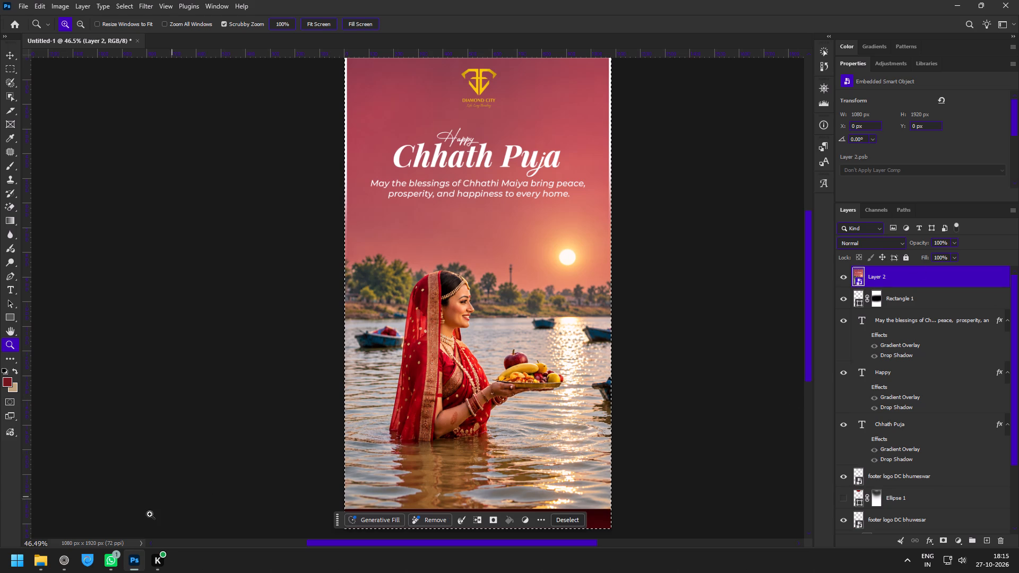
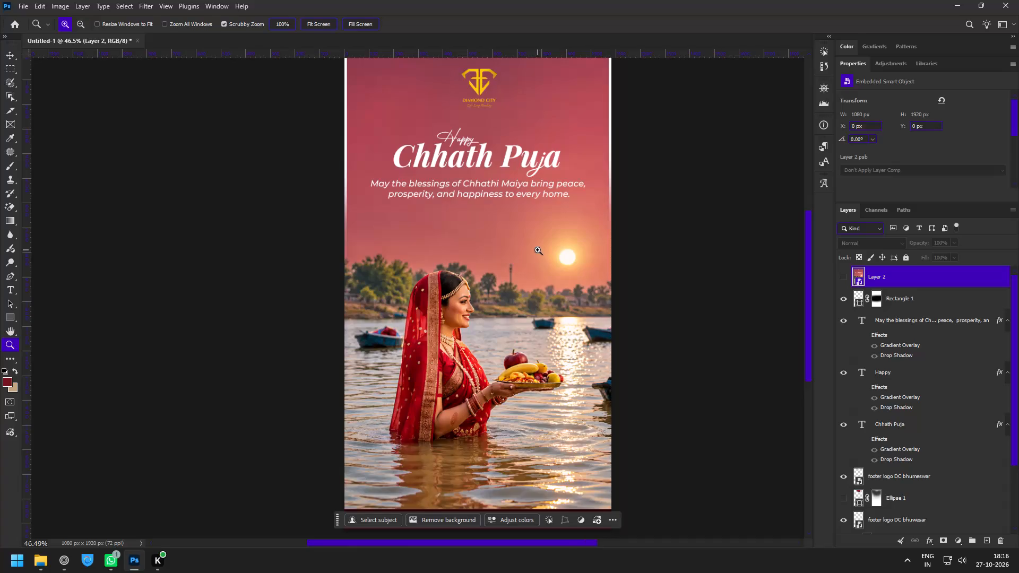
Delete the hidden merged smart object layer above the frame.
{"action": "key", "text": "z"}
{"action": "left_click_drag", "start_coordinate": [493, 160], "coordinate": [501, 182]}
{"action": "key", "text": "v"}
{"action": "scroll", "coordinate": [909, 403], "scroll_direction": "down", "scroll_amount": 8}
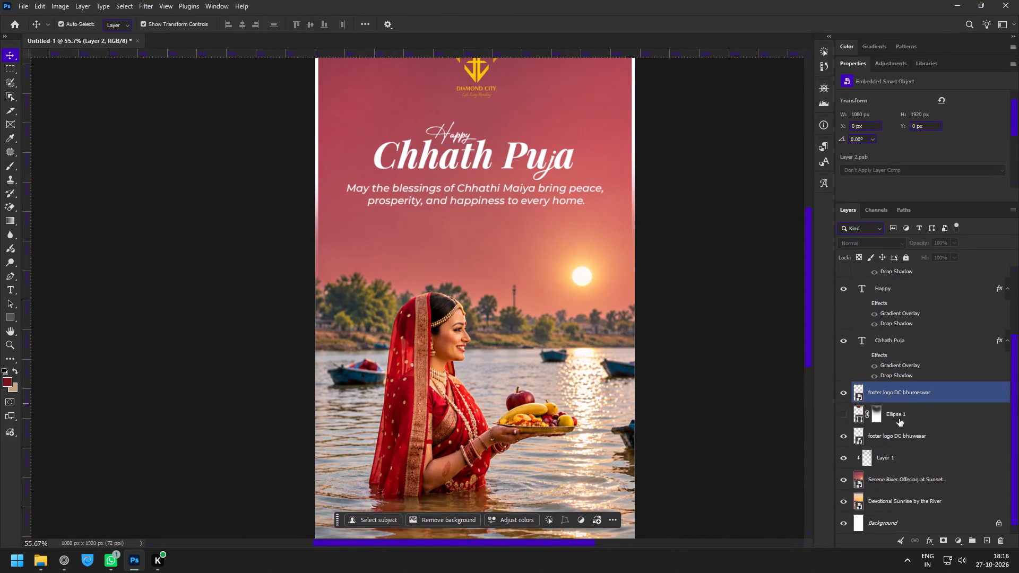
{"action": "scroll", "coordinate": [896, 498], "scroll_direction": "up", "scroll_amount": 5}
{"action": "key", "text": "ctrl+a"}
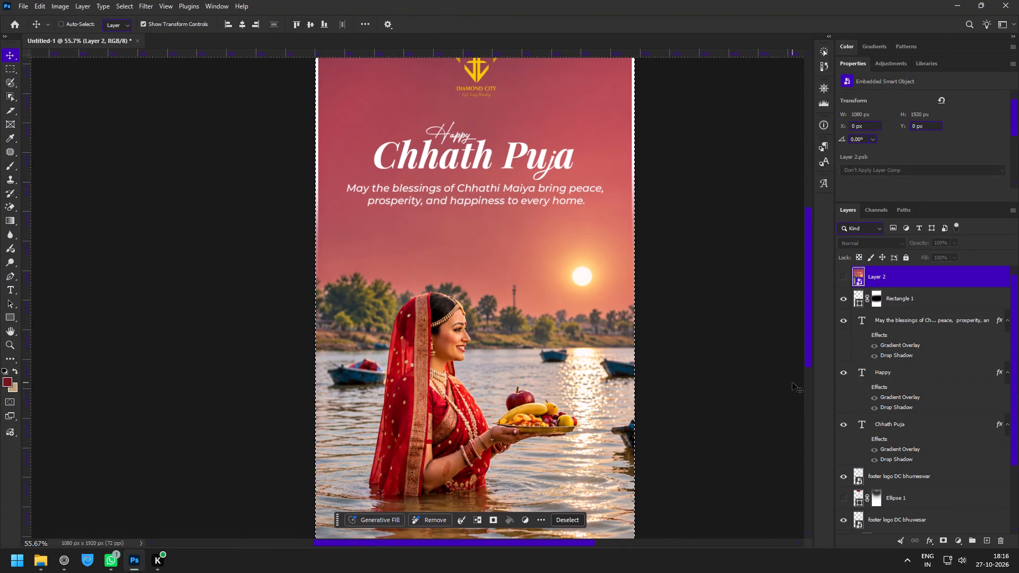
{"action": "key", "text": "ctrl+d"}
{"action": "scroll", "coordinate": [935, 413], "scroll_direction": "up", "scroll_amount": 1}
{"action": "scroll", "coordinate": [935, 413], "scroll_direction": "down", "scroll_amount": 4}
{"action": "scroll", "coordinate": [935, 413], "scroll_direction": "up", "scroll_amount": 8}
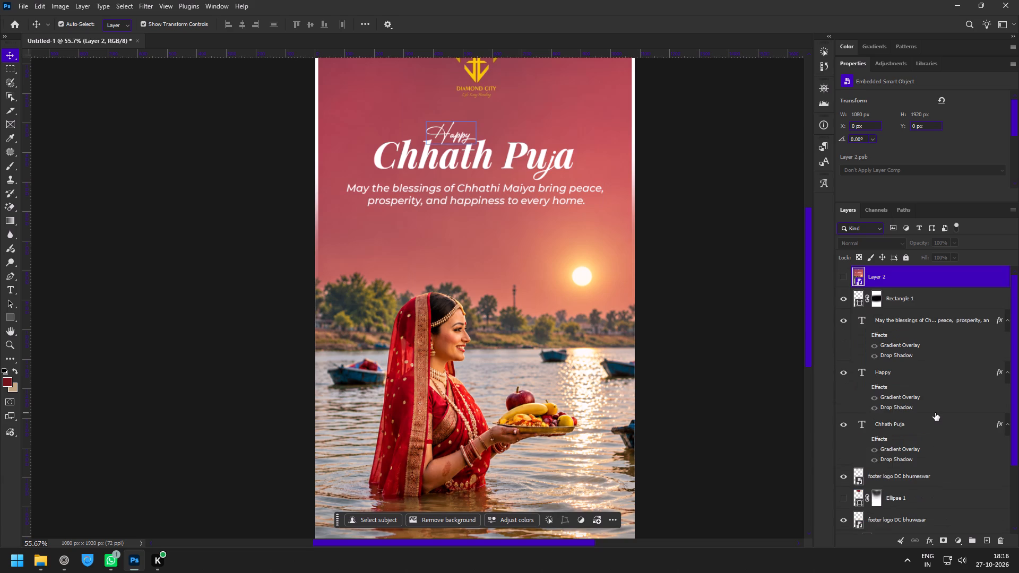
{"action": "key", "text": "Delete"}
Group all layers from the white frame down to the maroon sunset image, undoing a first duplication of them.
{"action": "scroll", "coordinate": [913, 472], "scroll_direction": "down", "scroll_amount": 7}
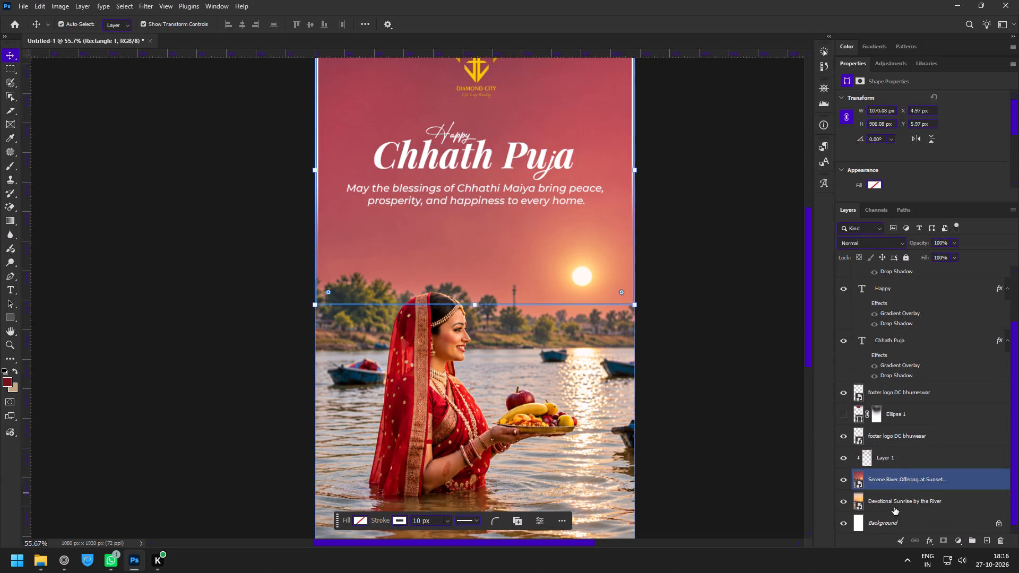
{"action": "left_click", "coordinate": [894, 507], "text": "shift"}
{"action": "left_click", "coordinate": [915, 479], "text": "shift"}
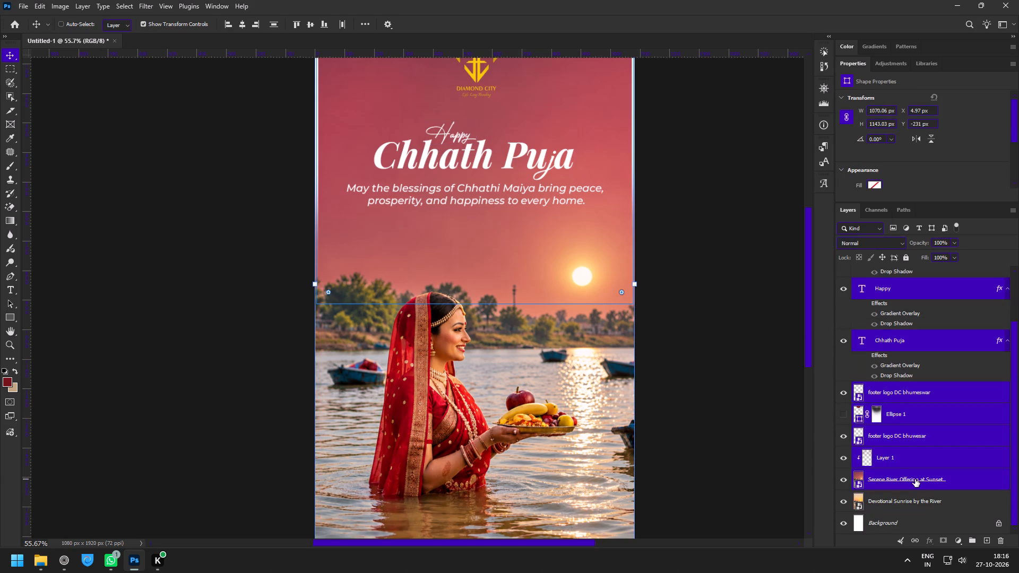
{"action": "key", "text": "ctrl+j"}
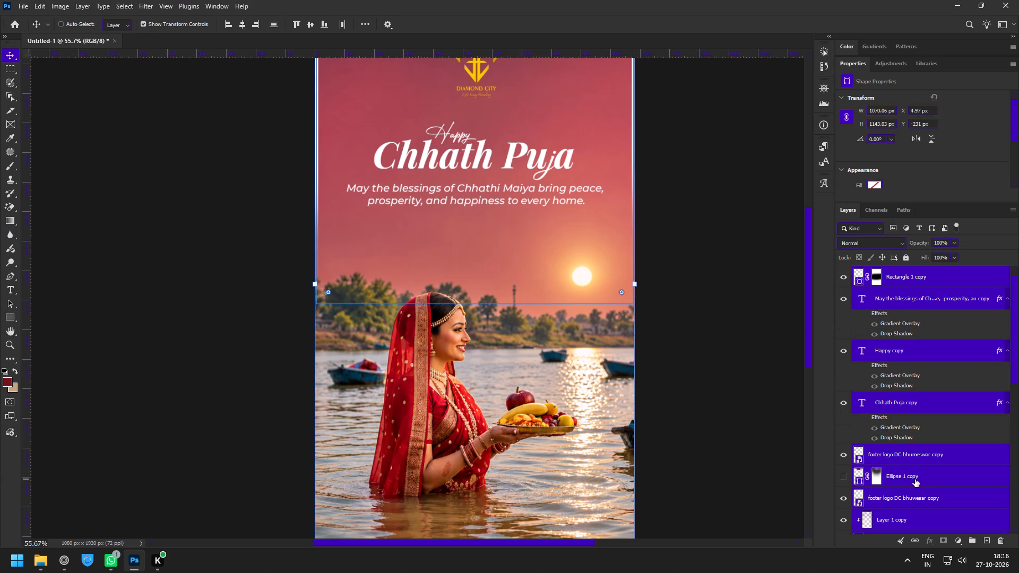
{"action": "scroll", "coordinate": [915, 479], "scroll_direction": "up", "scroll_amount": 11}
{"action": "scroll", "coordinate": [914, 421], "scroll_direction": "down", "scroll_amount": 5}
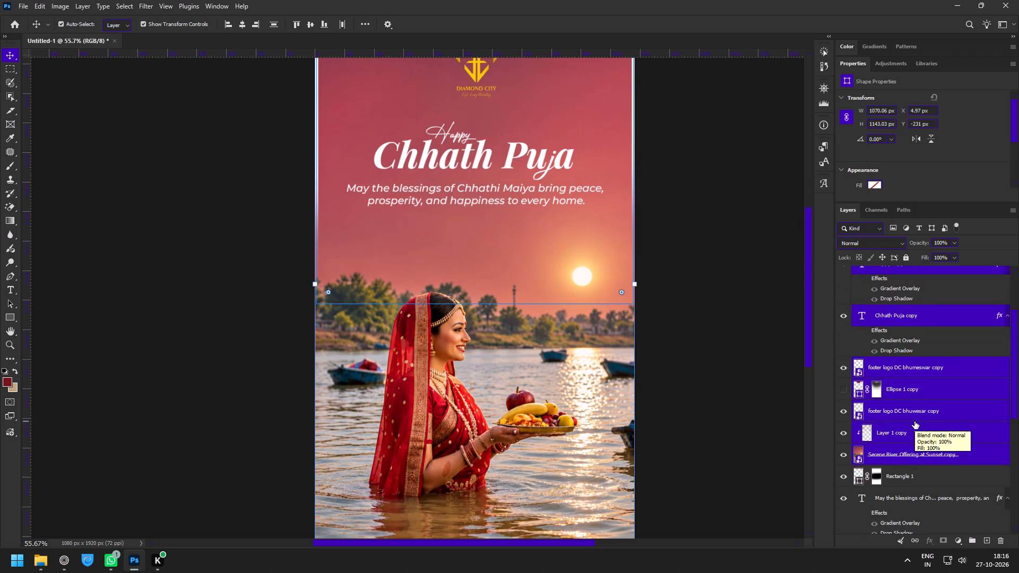
{"action": "scroll", "coordinate": [914, 421], "scroll_direction": "down", "scroll_amount": 13}
{"action": "scroll", "coordinate": [914, 438], "scroll_direction": "up", "scroll_amount": 4}
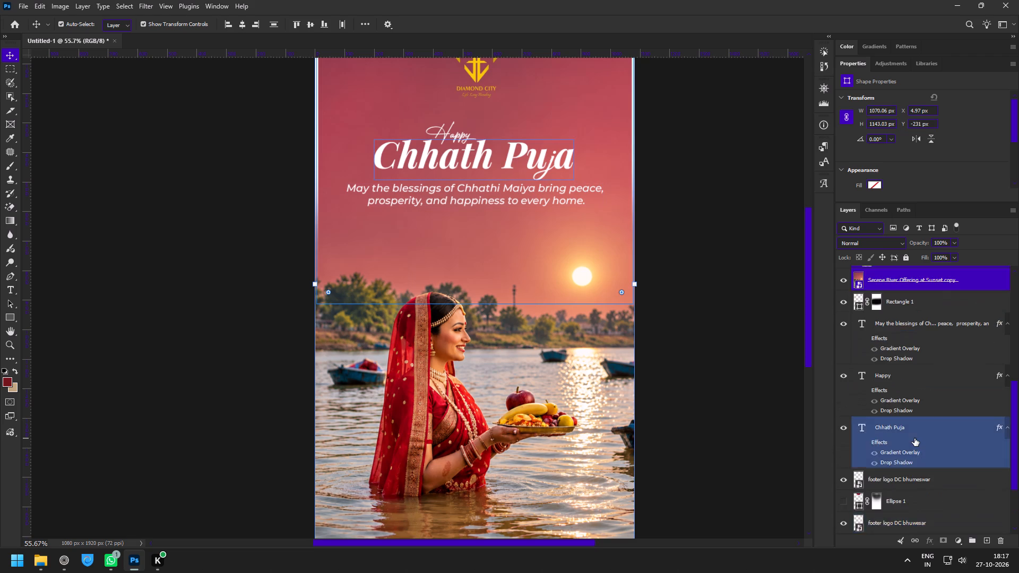
{"action": "key", "text": "ctrl+z"}
{"action": "key", "text": "ctrl+g"}
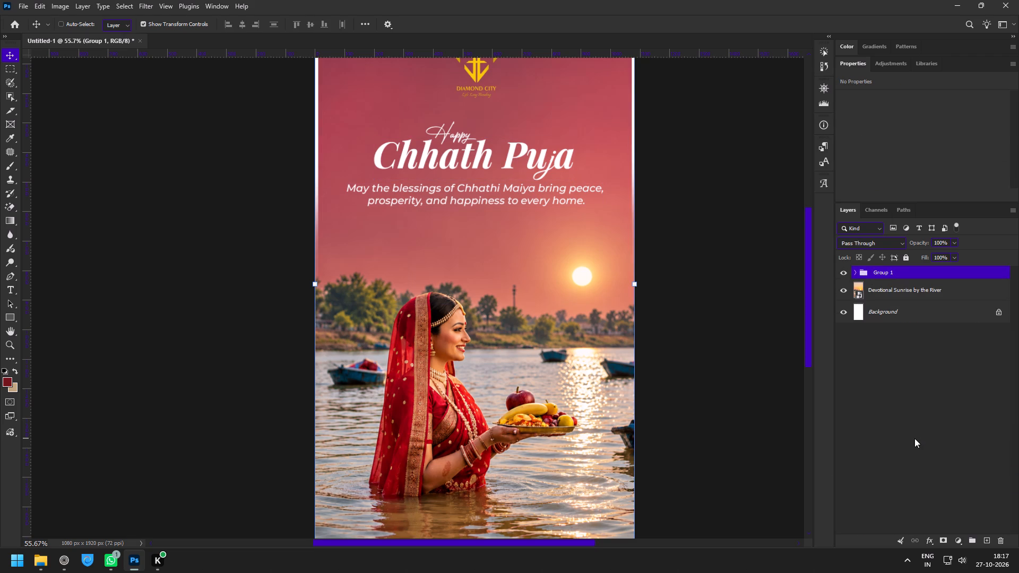
Duplicate the group and hide the original.
{"action": "key", "text": "ctrl+j"}
{"action": "left_click", "coordinate": [840, 285]}
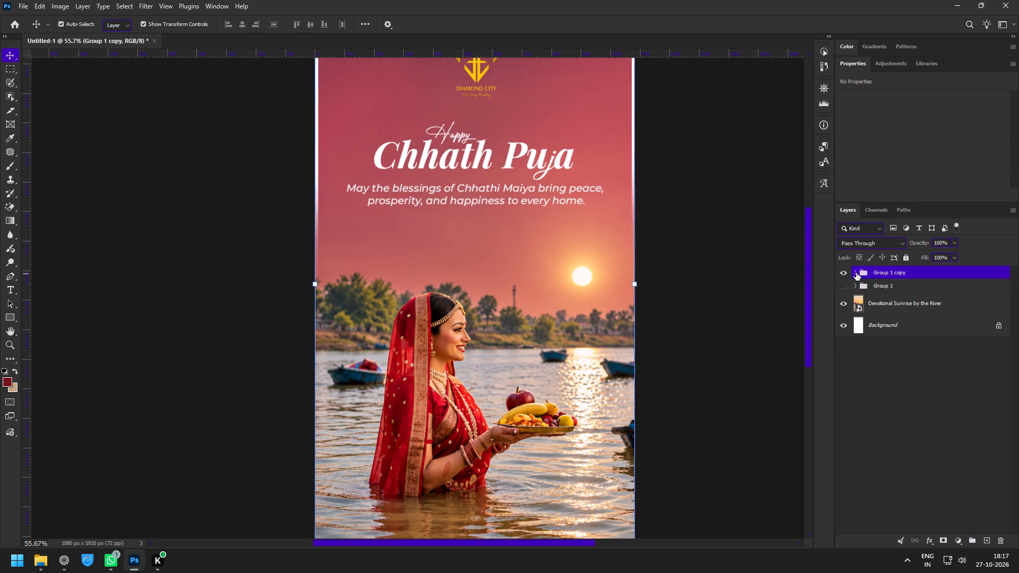
In the copied group, place the Devotional Sunrise by the River image above the maroon sunset image and delete Layer 1.
{"action": "left_click", "coordinate": [855, 274]}
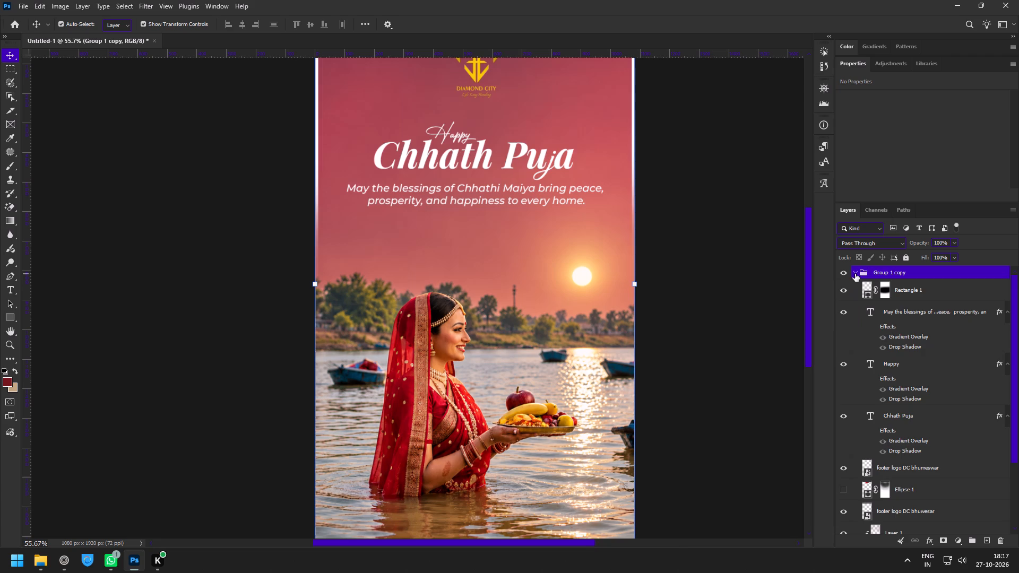
{"action": "scroll", "coordinate": [903, 434], "scroll_direction": "down", "scroll_amount": 12}
{"action": "left_click_drag", "start_coordinate": [878, 503], "coordinate": [880, 457]}
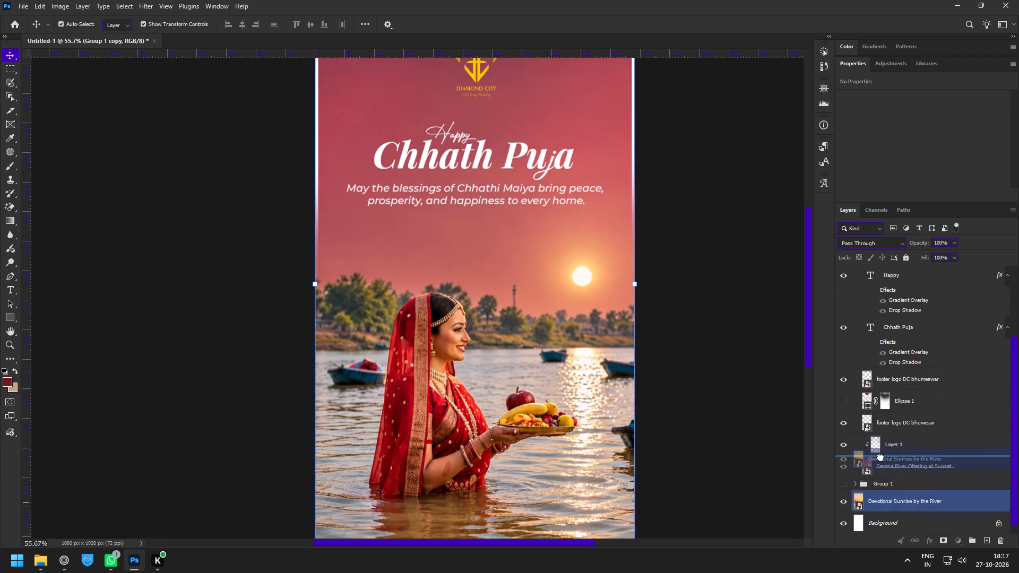
{"action": "left_click_drag", "start_coordinate": [880, 457], "coordinate": [880, 456]}
{"action": "left_click", "coordinate": [901, 446]}
{"action": "key", "text": "Delete"}
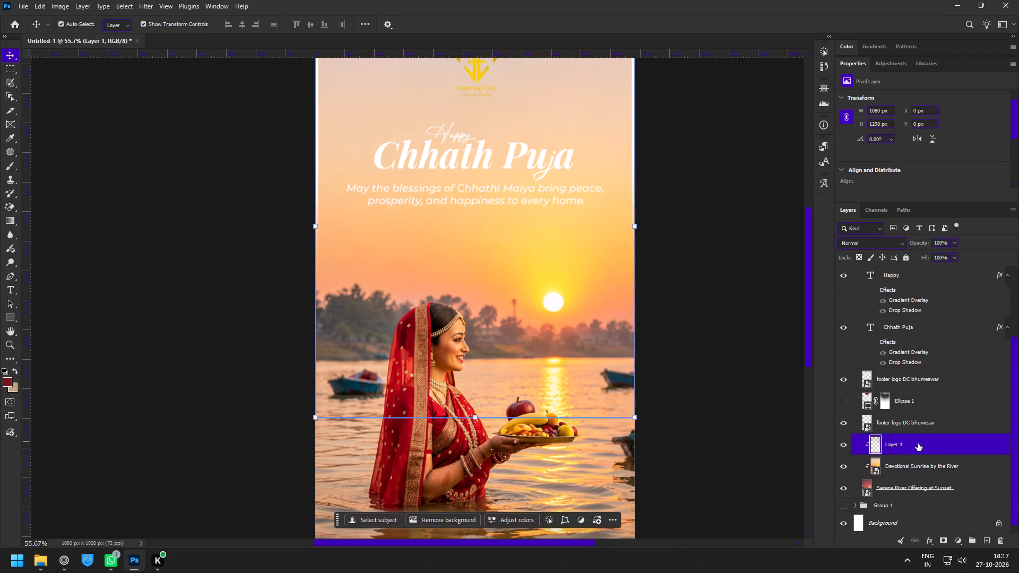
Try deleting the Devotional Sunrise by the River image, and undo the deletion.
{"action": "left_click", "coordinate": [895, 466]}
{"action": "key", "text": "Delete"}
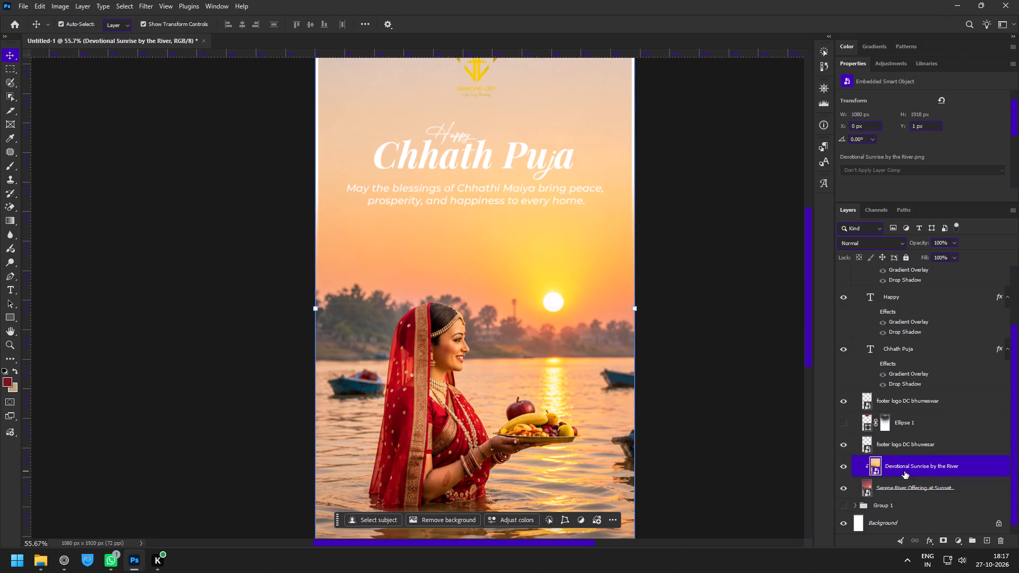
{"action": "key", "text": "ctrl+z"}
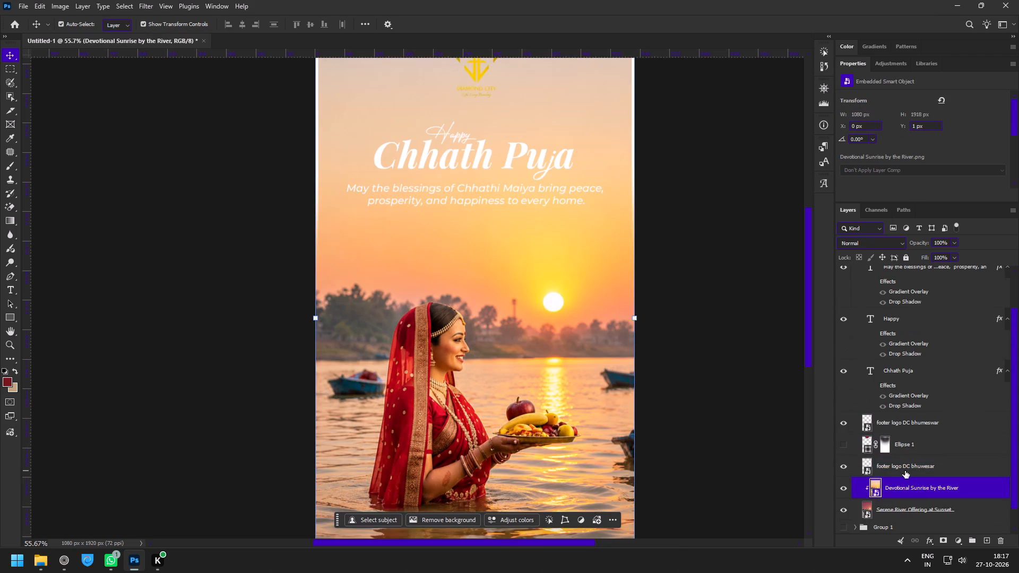
Delete the maroon sunset image from the copied group.
{"action": "left_click", "coordinate": [913, 505]}
{"action": "key", "text": "Delete"}
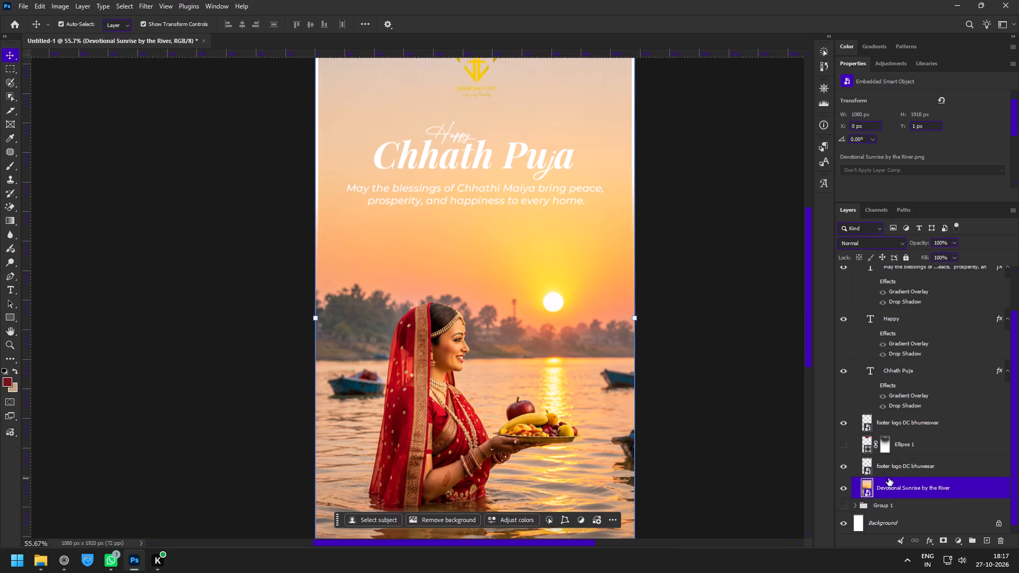
Show the ellipse behind the Diamond City logo in the copied group.
{"action": "left_click", "coordinate": [843, 444]}
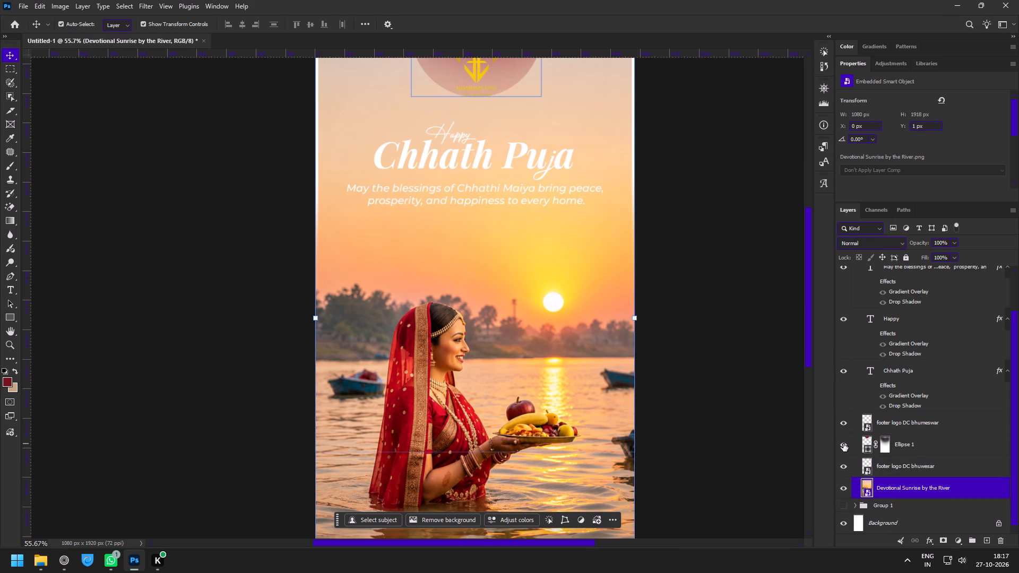
Turn on the layer effects of the Chhath Puja, Happy and blessings text layers in the copied group.
{"action": "key", "text": "v"}
{"action": "left_click", "coordinate": [525, 154]}
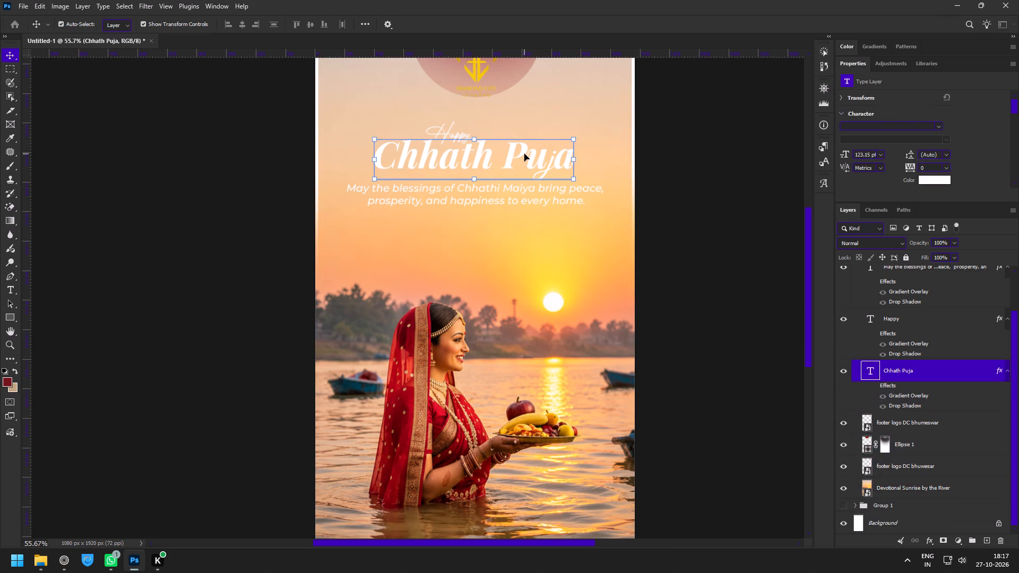
{"action": "left_click", "coordinate": [871, 385]}
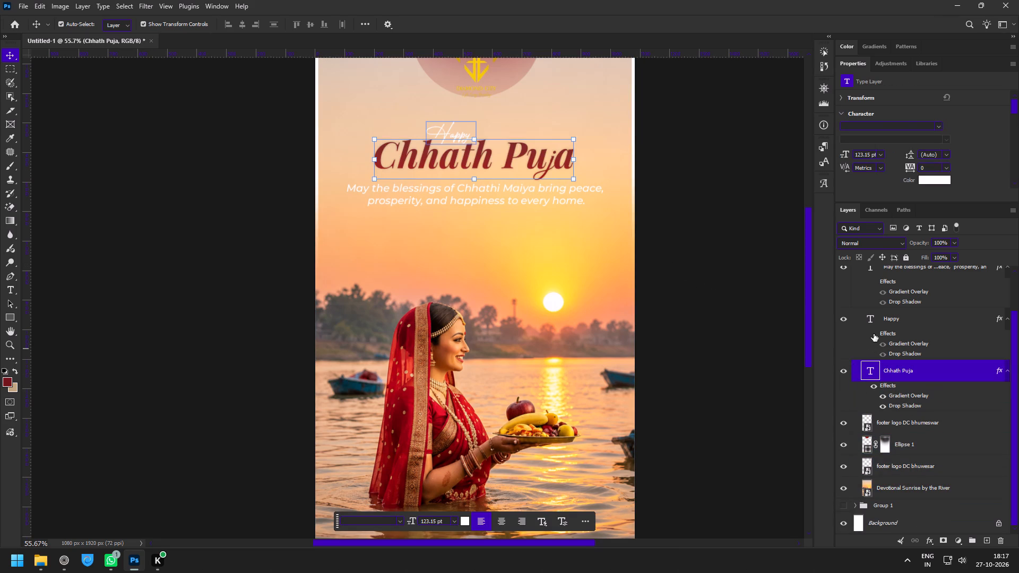
{"action": "left_click", "coordinate": [874, 334]}
{"action": "scroll", "coordinate": [883, 371], "scroll_direction": "up", "scroll_amount": 2}
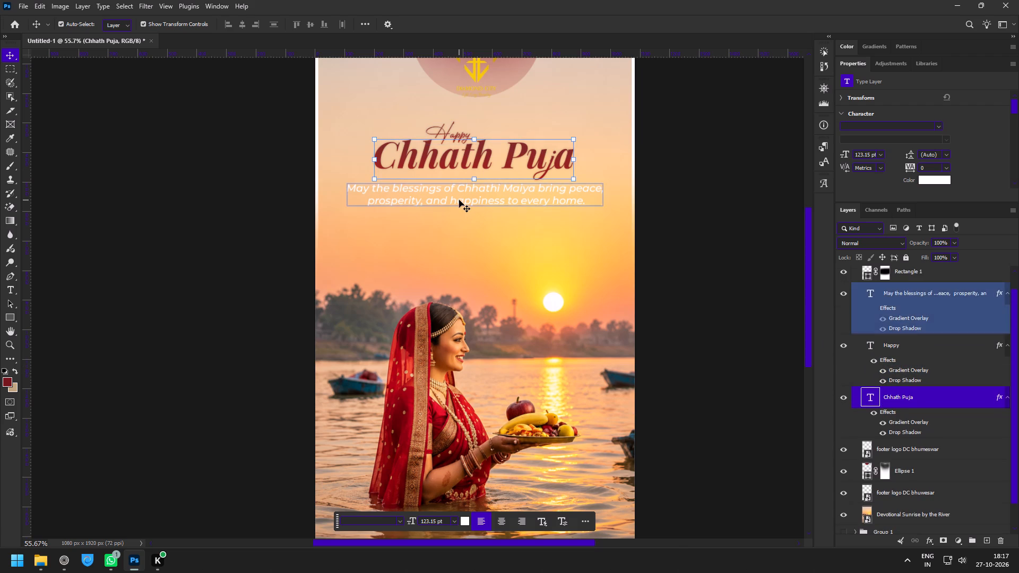
{"action": "left_click", "coordinate": [459, 200]}
{"action": "left_click", "coordinate": [869, 306]}
{"action": "left_click", "coordinate": [875, 309]}
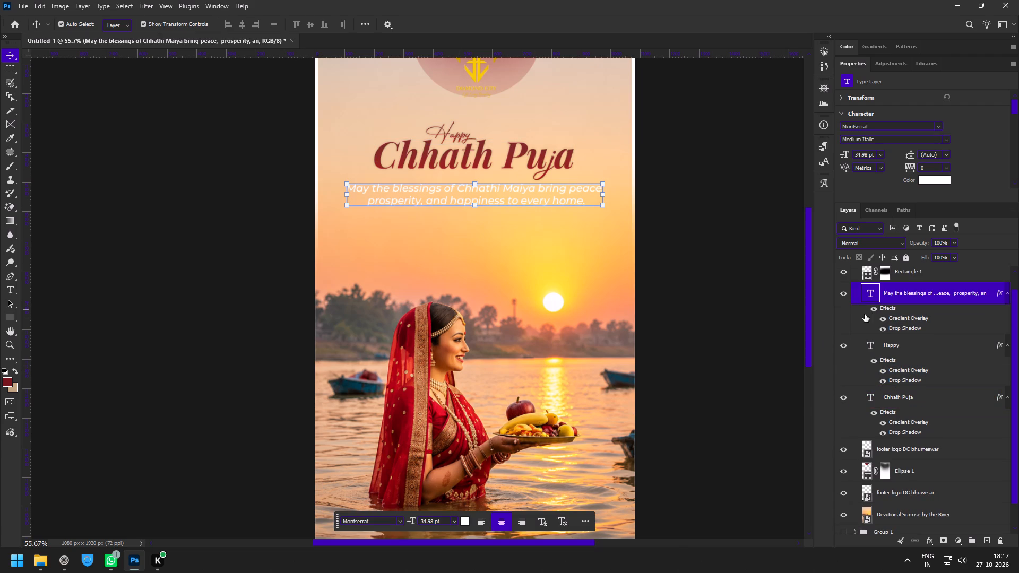
Inspect the sunrise version's full layout, including the logo ellipse, text and footer.
{"action": "key", "text": "z"}
{"action": "left_click_drag", "start_coordinate": [493, 304], "coordinate": [468, 291]}
{"action": "key", "text": "space"}
{"action": "left_click_drag", "start_coordinate": [500, 302], "coordinate": [508, 293]}
{"action": "left_click_drag", "start_coordinate": [477, 109], "coordinate": [508, 157]}
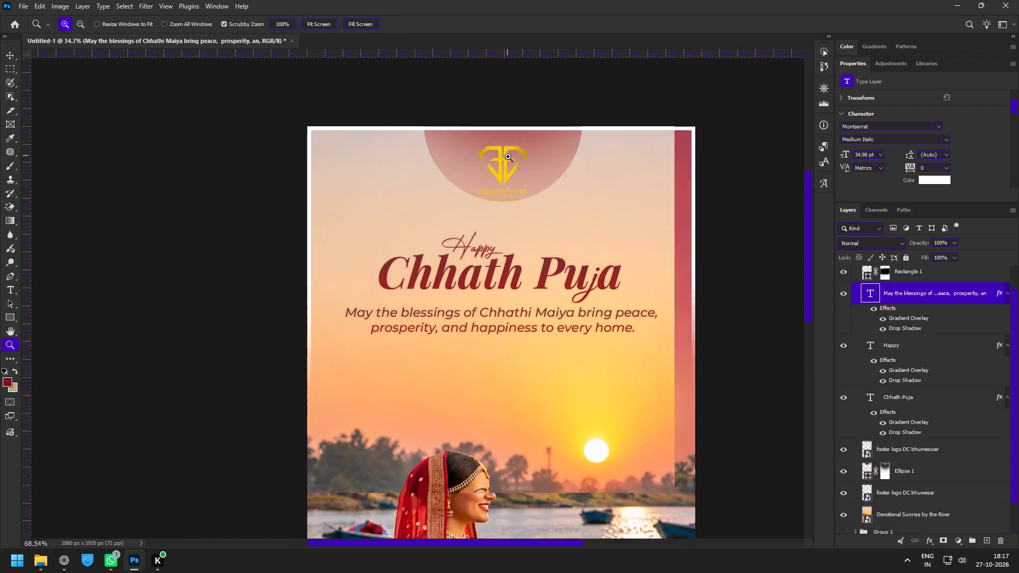
{"action": "left_click_drag", "start_coordinate": [508, 157], "coordinate": [492, 153]}
{"action": "key", "text": "space"}
{"action": "key", "text": "space"}
{"action": "key", "text": "space"}
{"action": "key", "text": "space"}
{"action": "key", "text": "space"}
{"action": "key", "text": "space"}
{"action": "left_click_drag", "start_coordinate": [500, 167], "coordinate": [496, 116]}
{"action": "left_click_drag", "start_coordinate": [523, 194], "coordinate": [517, 193]}
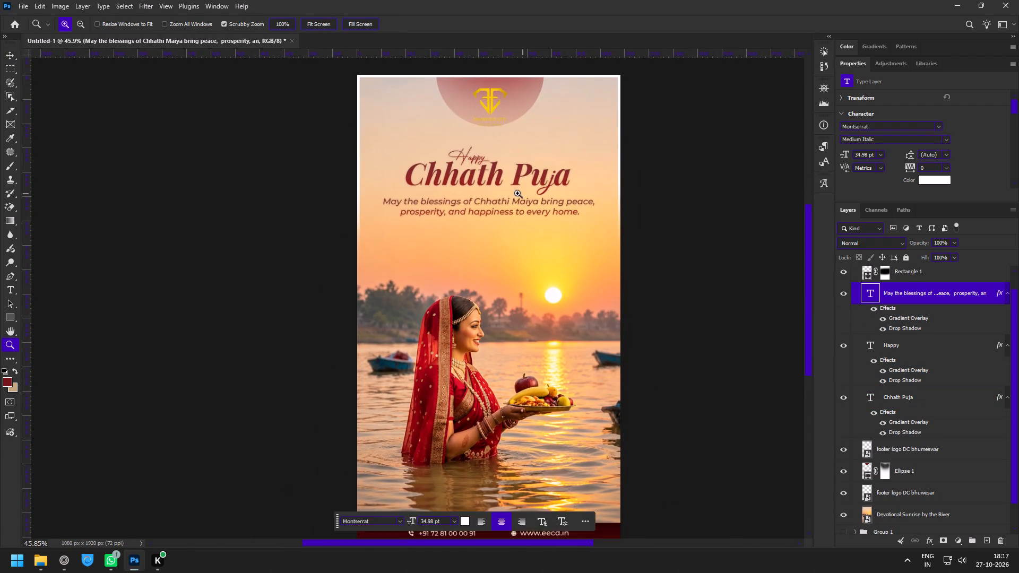
{"action": "left_click_drag", "start_coordinate": [517, 193], "coordinate": [507, 189]}
{"action": "key", "text": "space"}
{"action": "key", "text": "space"}
{"action": "key", "text": "space"}
{"action": "left_click_drag", "start_coordinate": [530, 210], "coordinate": [505, 204]}
{"action": "left_click_drag", "start_coordinate": [505, 204], "coordinate": [519, 210]}
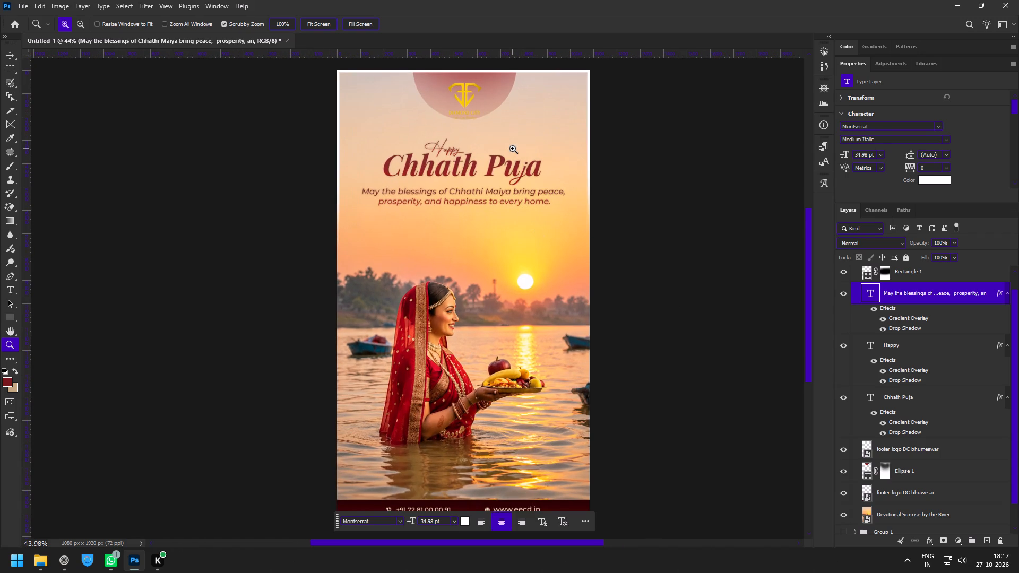
Enlarge the ellipse behind the logo to about 505 x 505 px and move it up to about Y -260 px.
{"action": "left_click_drag", "start_coordinate": [481, 62], "coordinate": [523, 128]}
{"action": "key", "text": "v"}
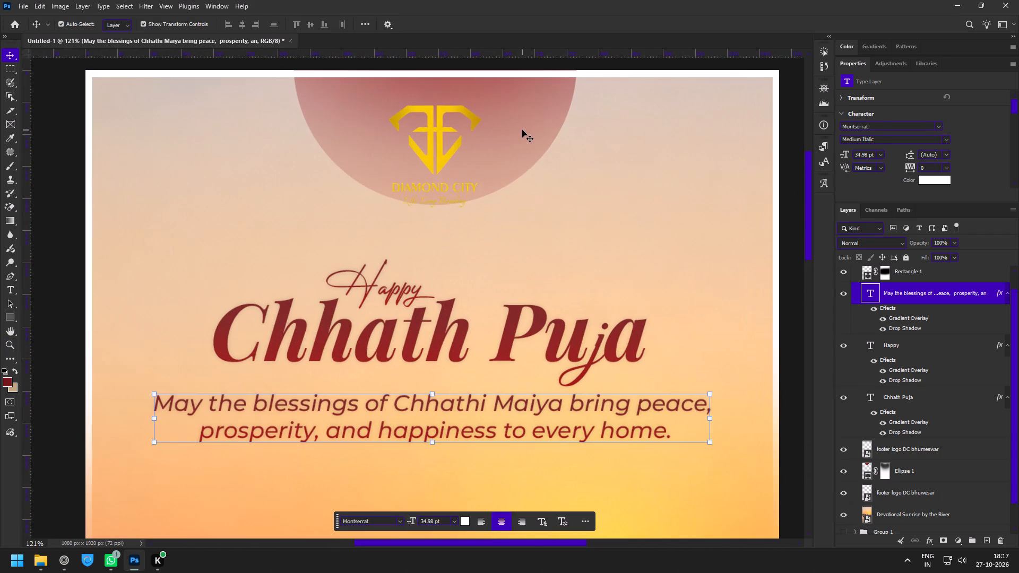
{"action": "left_click", "coordinate": [523, 125]}
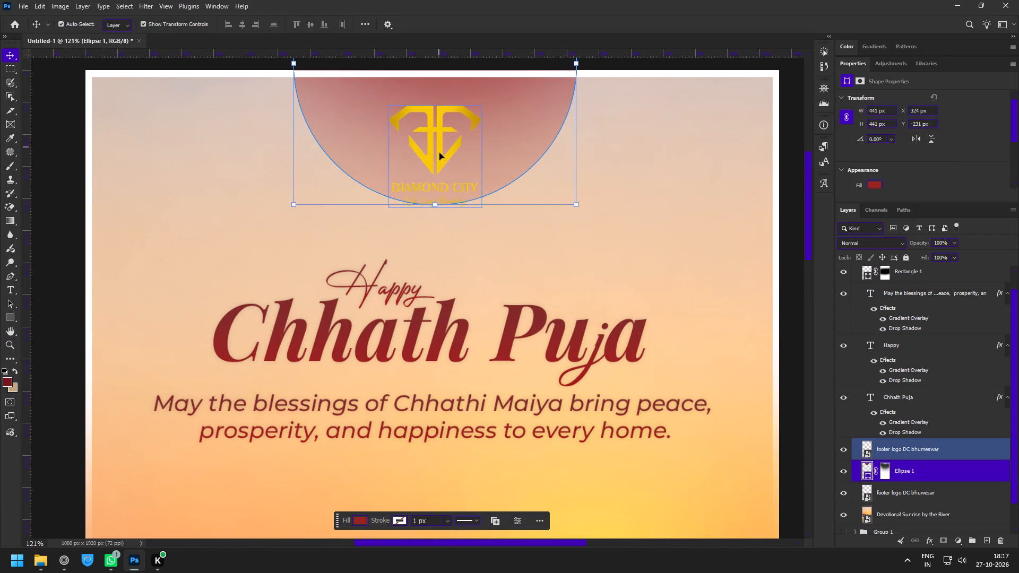
{"action": "left_click", "coordinate": [440, 153]}
{"action": "left_click", "coordinate": [517, 141]}
{"action": "left_click_drag", "start_coordinate": [437, 205], "coordinate": [437, 229]}
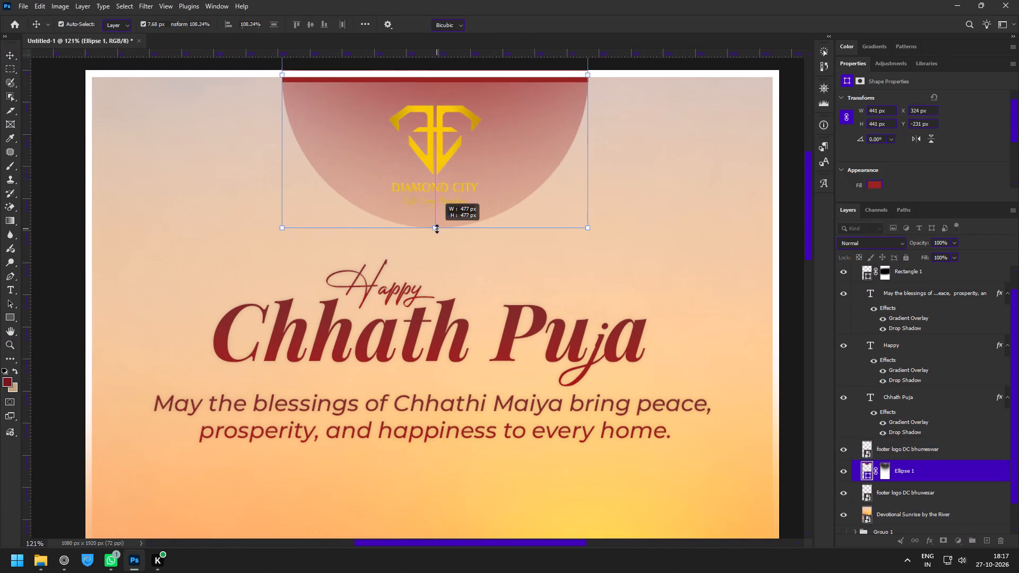
{"action": "left_click_drag", "start_coordinate": [437, 229], "coordinate": [437, 246]}
{"action": "left_click_drag", "start_coordinate": [456, 237], "coordinate": [454, 221]}
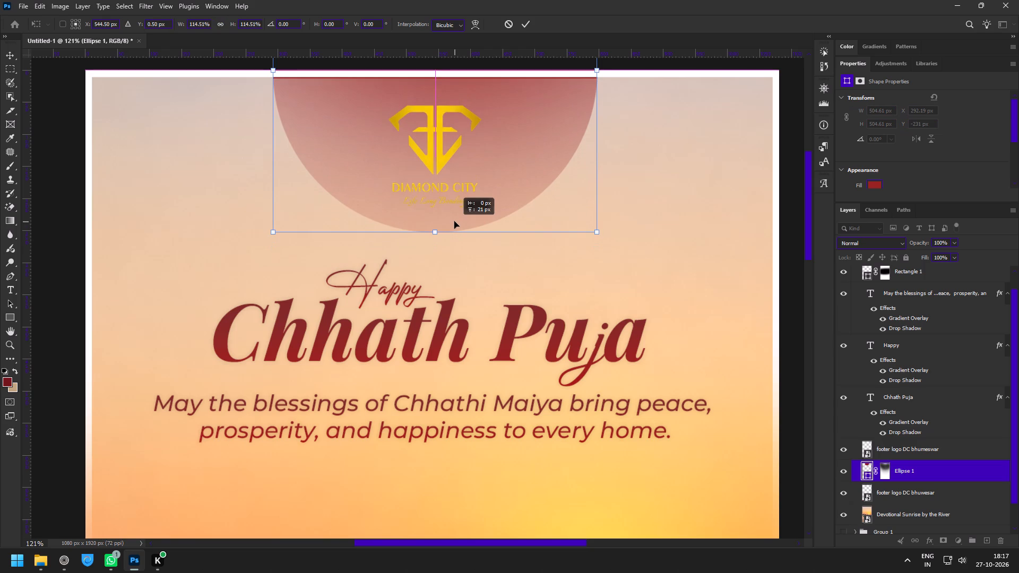
{"action": "left_click_drag", "start_coordinate": [454, 221], "coordinate": [453, 219]}
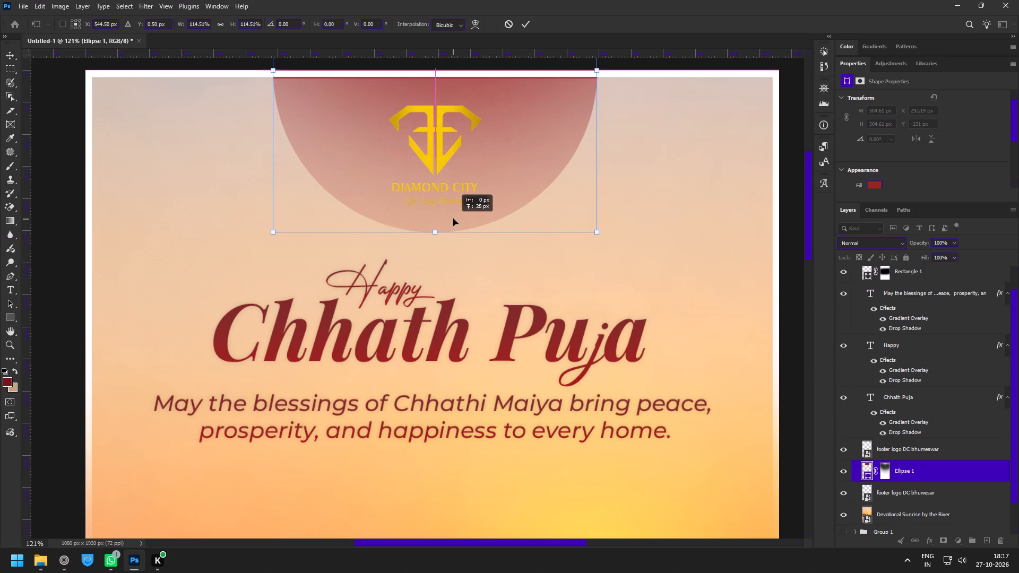
{"action": "left_click_drag", "start_coordinate": [453, 219], "coordinate": [453, 218]}
{"action": "left_click", "coordinate": [528, 31]}
Nudge the Diamond City logo up inside the ellipse to about Y 48 px.
{"action": "key", "text": "z"}
{"action": "left_click_drag", "start_coordinate": [393, 107], "coordinate": [395, 107]}
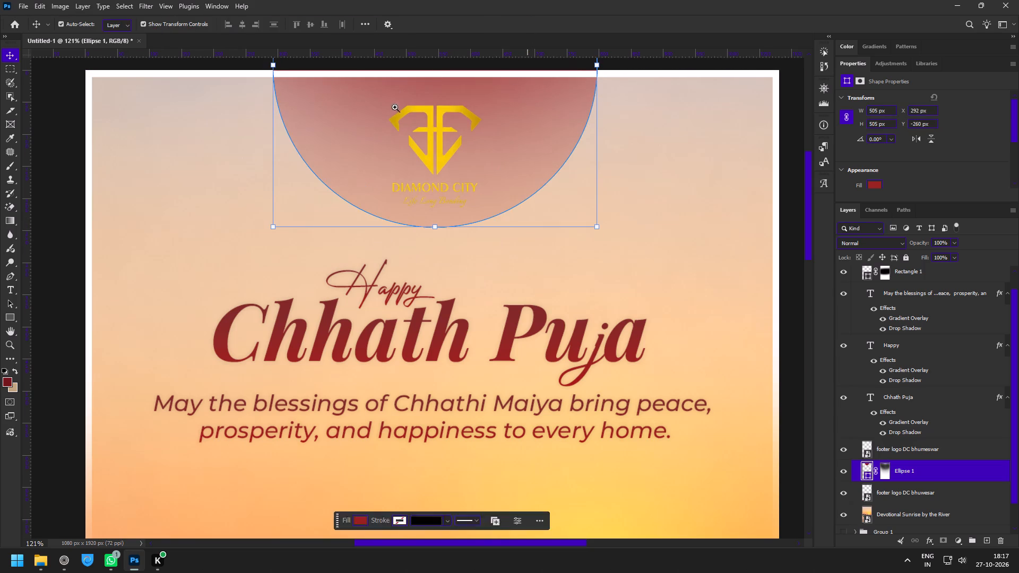
{"action": "left_click_drag", "start_coordinate": [395, 107], "coordinate": [418, 126]}
{"action": "key", "text": "v"}
{"action": "left_click", "coordinate": [468, 184]}
{"action": "left_click_drag", "start_coordinate": [469, 201], "coordinate": [469, 193]}
Inspect the adjusted logo and ellipse against the full story layout.
{"action": "key", "text": "z"}
{"action": "left_click_drag", "start_coordinate": [522, 227], "coordinate": [476, 203]}
{"action": "key", "text": "space"}
{"action": "key", "text": "space"}
{"action": "key", "text": "space"}
{"action": "left_click_drag", "start_coordinate": [542, 234], "coordinate": [490, 170]}
{"action": "left_click_drag", "start_coordinate": [525, 214], "coordinate": [483, 185]}
{"action": "key", "text": "space"}
{"action": "left_click_drag", "start_coordinate": [520, 234], "coordinate": [509, 190]}
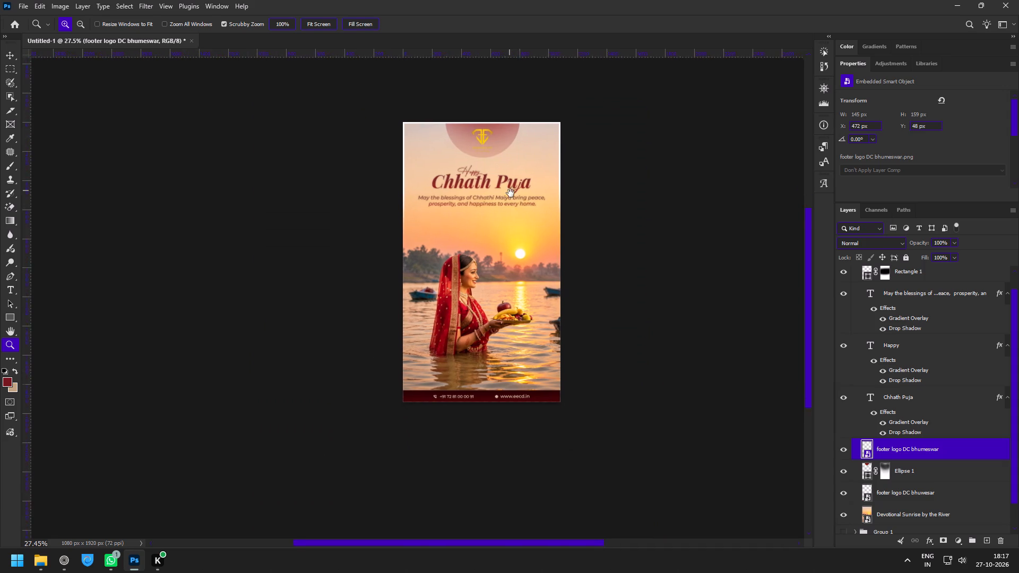
{"action": "left_click_drag", "start_coordinate": [510, 188], "coordinate": [529, 206]}
{"action": "left_click_drag", "start_coordinate": [469, 131], "coordinate": [486, 144]}
{"action": "left_click_drag", "start_coordinate": [509, 155], "coordinate": [516, 163]}
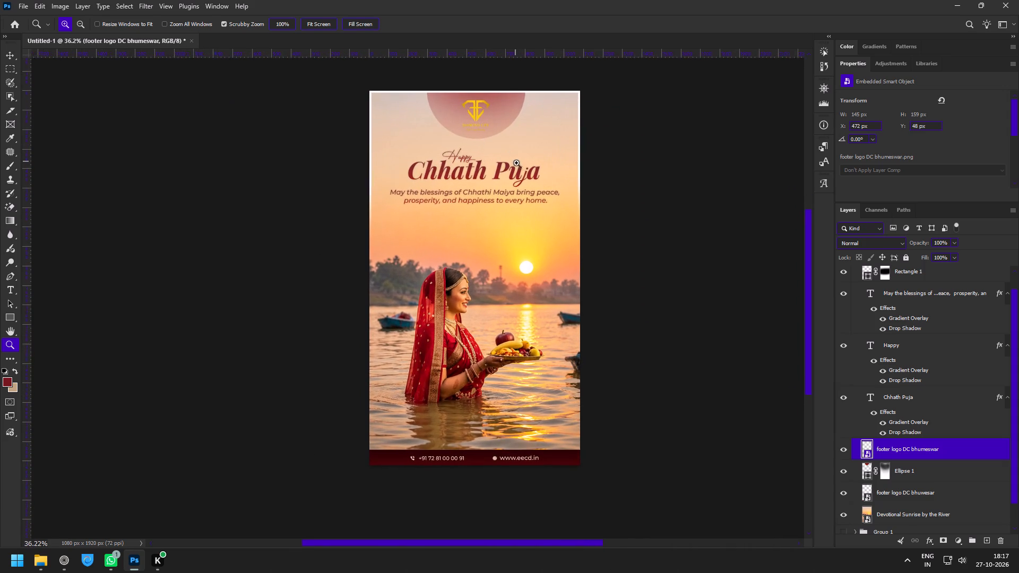
{"action": "left_click_drag", "start_coordinate": [516, 163], "coordinate": [520, 166]}
Fade the lower and side edges of the ellipse behind the logo by brushing its layer mask in black at 30% opacity.
{"action": "left_click_drag", "start_coordinate": [499, 93], "coordinate": [534, 142]}
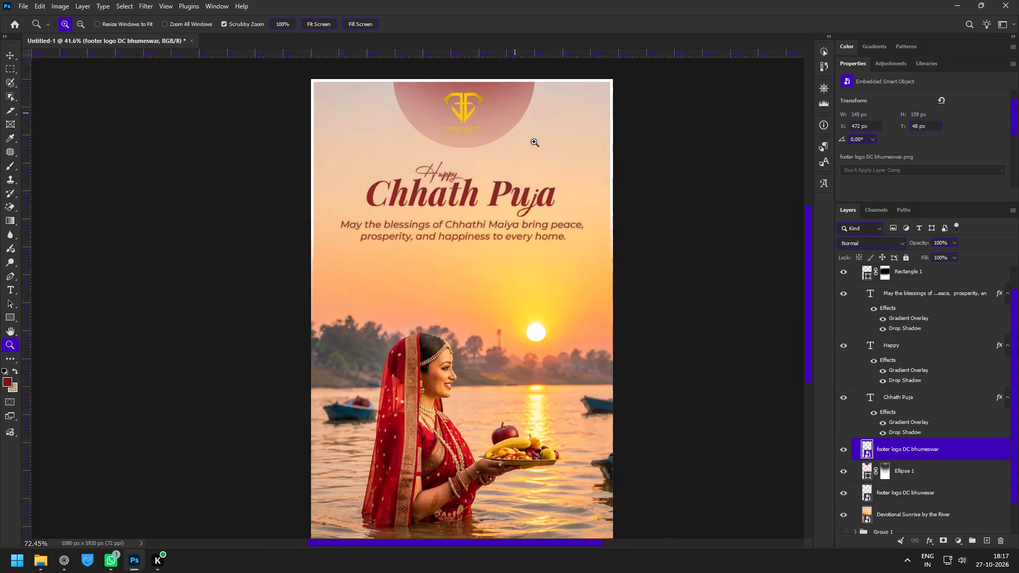
{"action": "left_click_drag", "start_coordinate": [534, 142], "coordinate": [534, 142]}
{"action": "key", "text": "v"}
{"action": "left_click", "coordinate": [533, 108]}
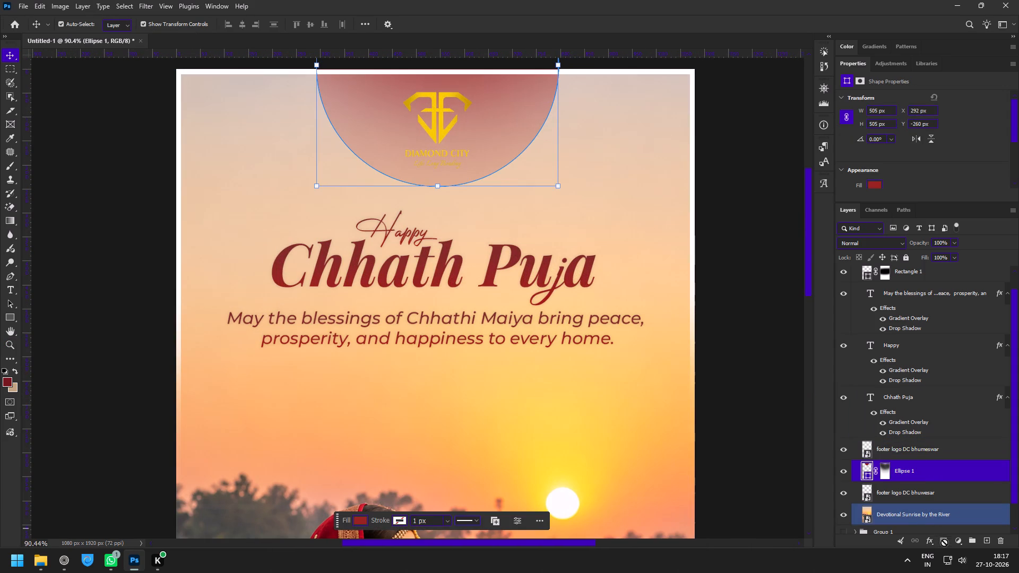
{"action": "left_click", "coordinate": [886, 466]}
{"action": "key", "text": "b"}
{"action": "left_click", "coordinate": [621, 177]}
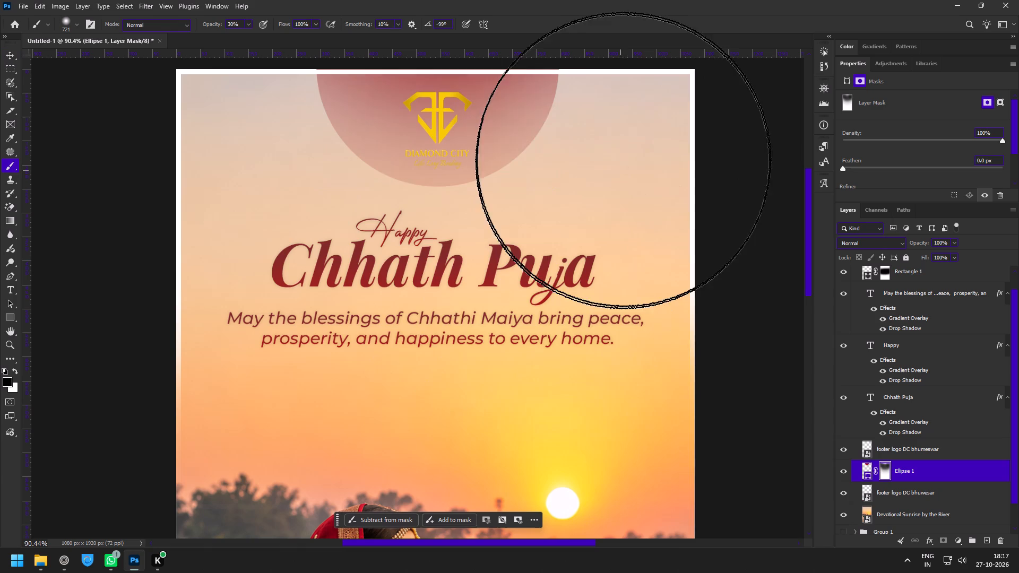
{"action": "left_click", "coordinate": [624, 159]}
{"action": "left_click_drag", "start_coordinate": [519, 292], "coordinate": [485, 284]}
{"action": "left_click_drag", "start_coordinate": [470, 283], "coordinate": [413, 280]}
{"action": "left_click_drag", "start_coordinate": [373, 280], "coordinate": [353, 276]}
{"action": "left_click_drag", "start_coordinate": [318, 269], "coordinate": [313, 267]}
{"action": "left_click", "coordinate": [278, 211]}
{"action": "left_click", "coordinate": [249, 166]}
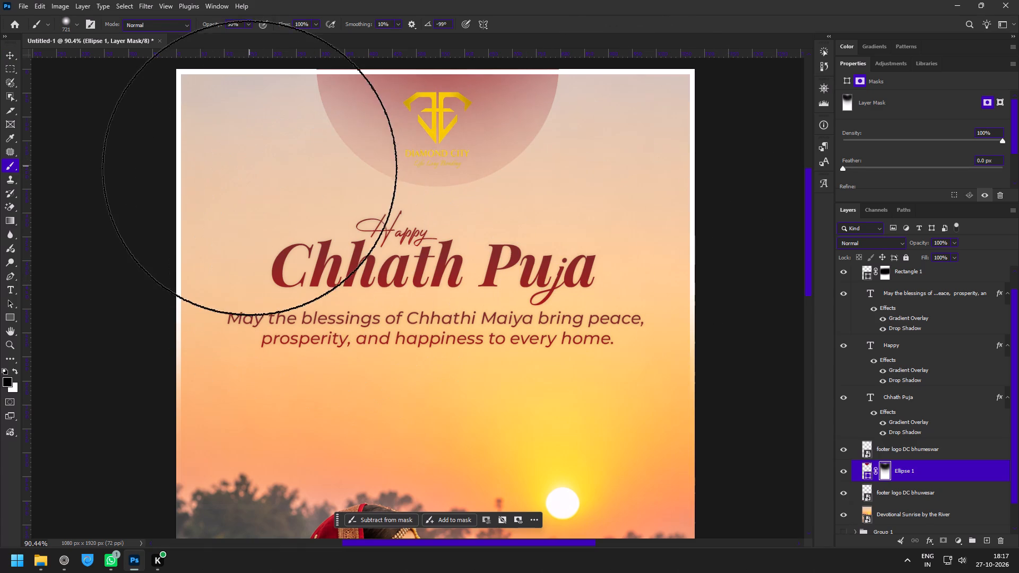
Soften the upper part of the logo ellipse by brushing black at 30% opacity on its mask above the artwork's top edge.
{"action": "key", "text": "z"}
{"action": "left_click_drag", "start_coordinate": [537, 264], "coordinate": [512, 261]}
{"action": "key", "text": "space"}
{"action": "key", "text": "space"}
{"action": "key", "text": "space"}
{"action": "left_click_drag", "start_coordinate": [564, 297], "coordinate": [470, 253]}
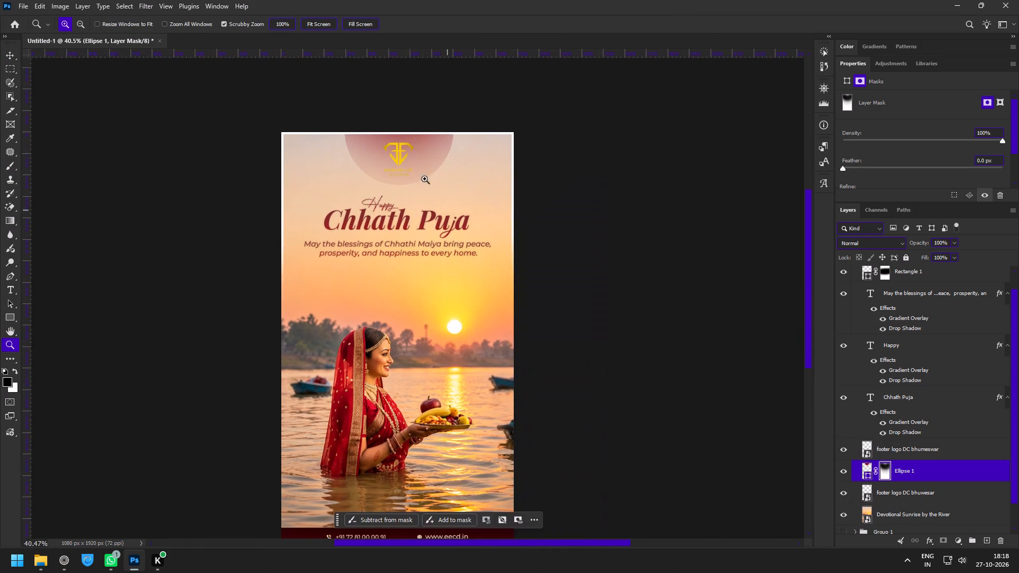
{"action": "left_click_drag", "start_coordinate": [408, 146], "coordinate": [448, 186]}
{"action": "key", "text": "space"}
{"action": "left_click_drag", "start_coordinate": [448, 195], "coordinate": [479, 281]}
{"action": "key", "text": "b"}
{"action": "left_click", "coordinate": [433, 151]}
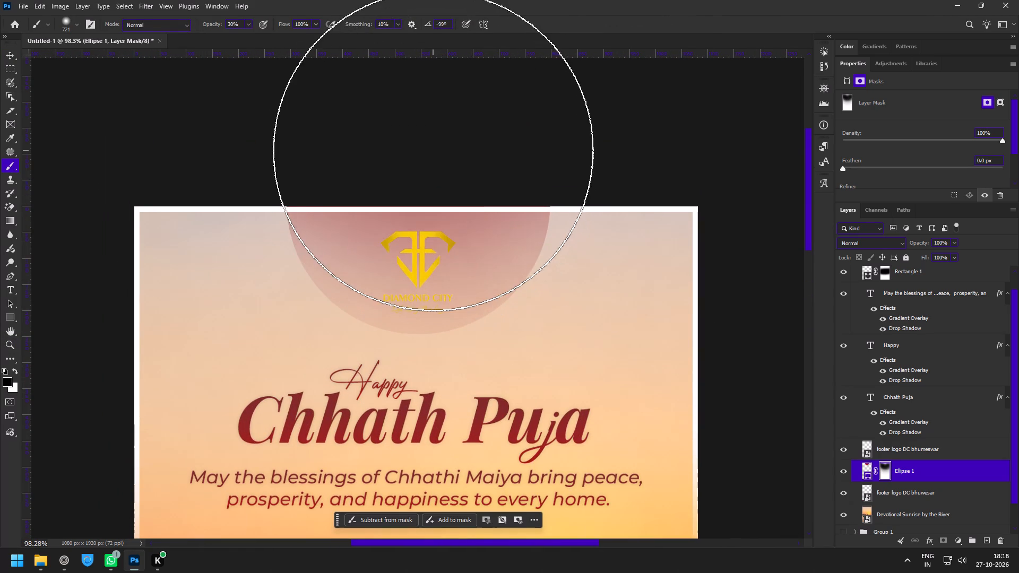
{"action": "left_click", "coordinate": [446, 128]}
Fade the ellipse's upper area further by brushing black on its mask around both sides of the logo.
{"action": "key", "text": "z"}
{"action": "left_click_drag", "start_coordinate": [518, 325], "coordinate": [491, 310]}
{"action": "key", "text": "space"}
{"action": "key", "text": "space"}
{"action": "key", "text": "space"}
{"action": "left_click_drag", "start_coordinate": [503, 341], "coordinate": [493, 275]}
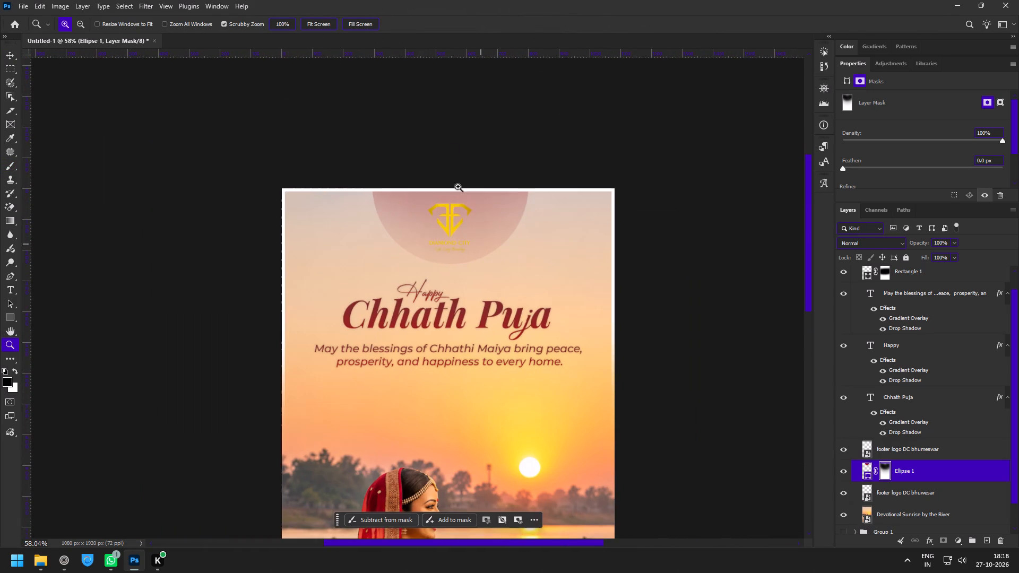
{"action": "key", "text": "b"}
{"action": "left_click", "coordinate": [415, 122]}
{"action": "left_click", "coordinate": [388, 128]}
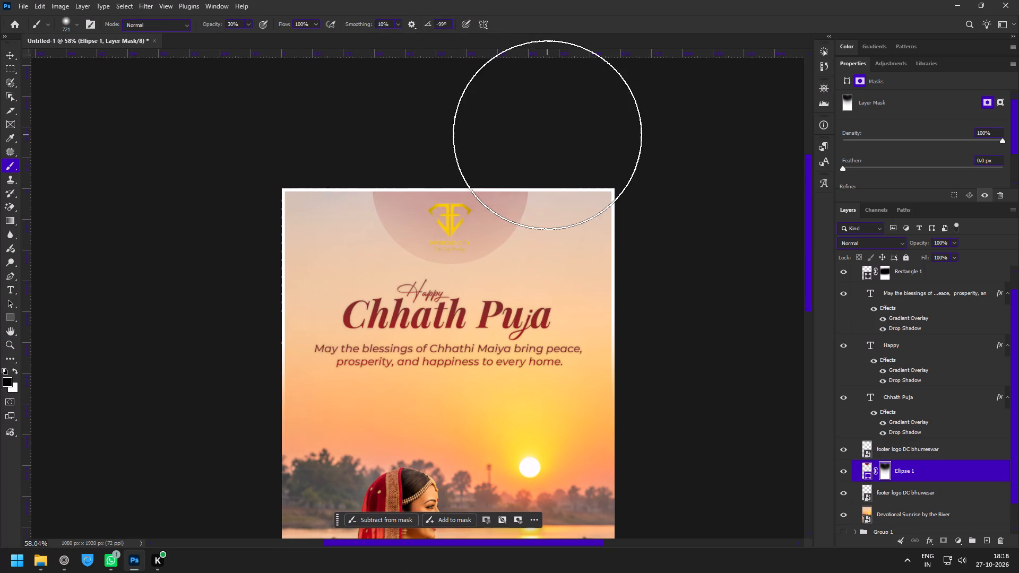
{"action": "left_click", "coordinate": [547, 135]}
Examine the faded logo ellipse against the full sunrise story layout.
{"action": "key", "text": "z"}
{"action": "left_click_drag", "start_coordinate": [439, 223], "coordinate": [430, 225]}
{"action": "key", "text": "space"}
{"action": "key", "text": "space"}
{"action": "key", "text": "space"}
{"action": "key", "text": "space"}
{"action": "left_click_drag", "start_coordinate": [476, 281], "coordinate": [484, 218]}
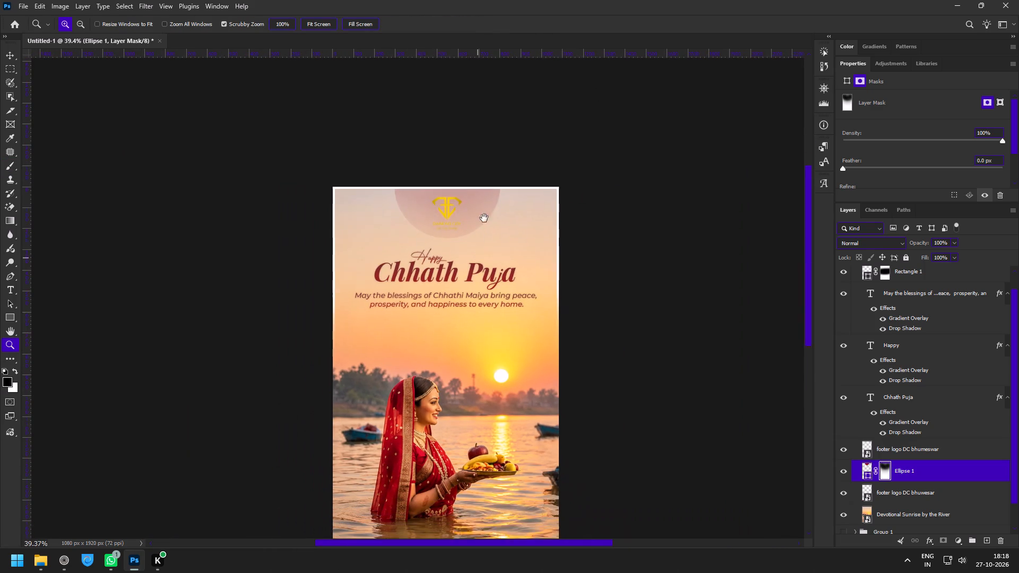
{"action": "left_click_drag", "start_coordinate": [484, 218], "coordinate": [488, 207]}
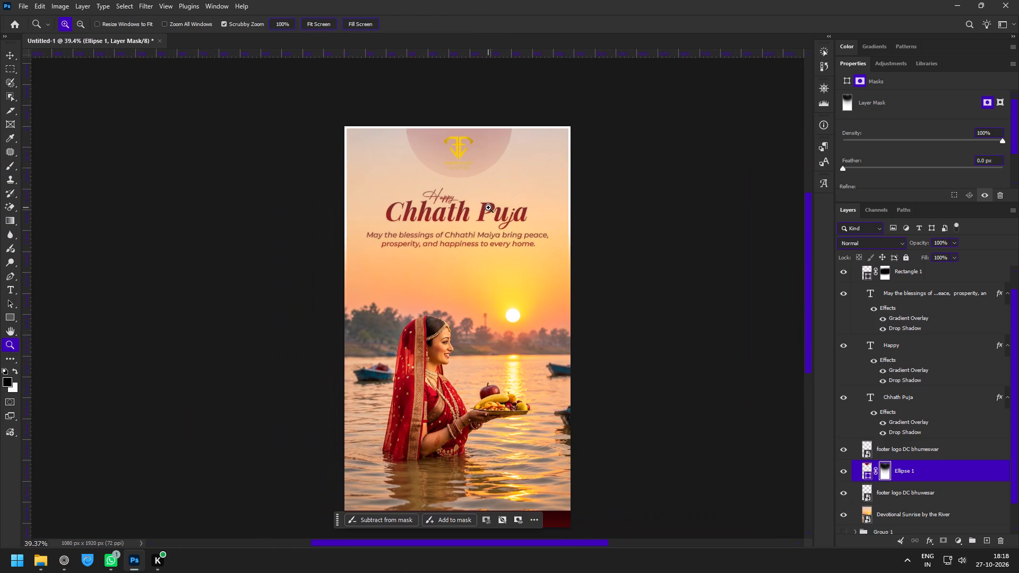
Stamp all visible layers into a new layer above Group 1 copy and convert it to a smart object.
{"action": "scroll", "coordinate": [932, 386], "scroll_direction": "up", "scroll_amount": 4}
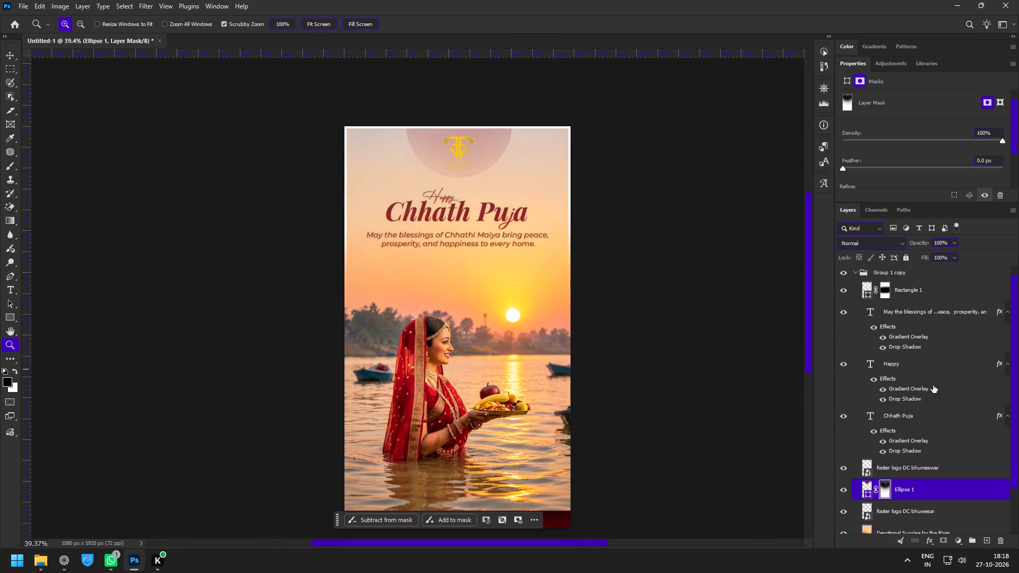
{"action": "scroll", "coordinate": [933, 385], "scroll_direction": "up", "scroll_amount": 5}
{"action": "left_click", "coordinate": [882, 264]}
{"action": "left_click", "coordinate": [880, 272]}
{"action": "key", "text": "ctrl+alt+shift+e"}
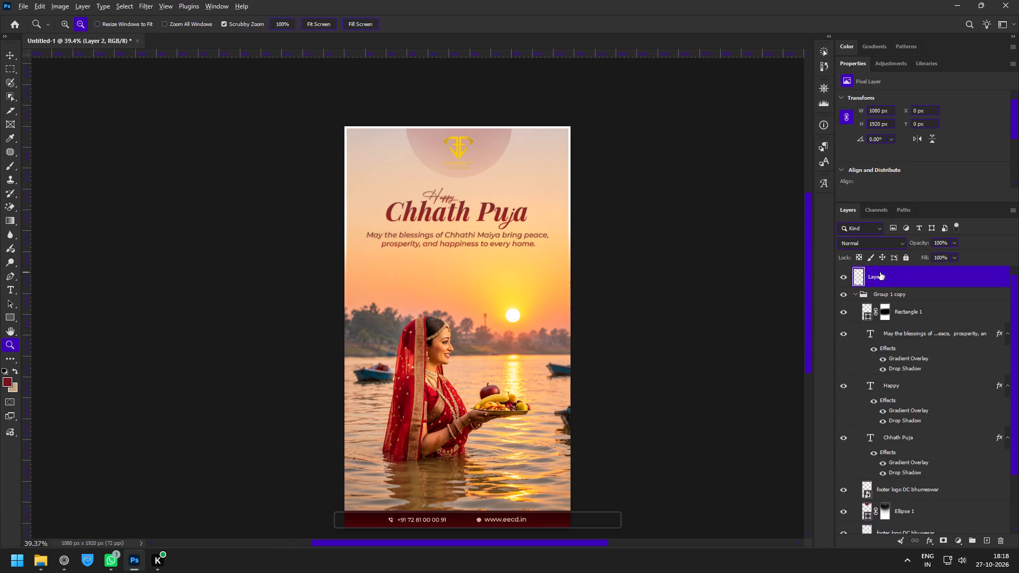
{"action": "key", "text": "F8"}
Apply the Camera Raw Filter to the merged layer with contrast +34, exposure +0.15 and whites +2.
{"action": "left_click", "coordinate": [135, 4]}
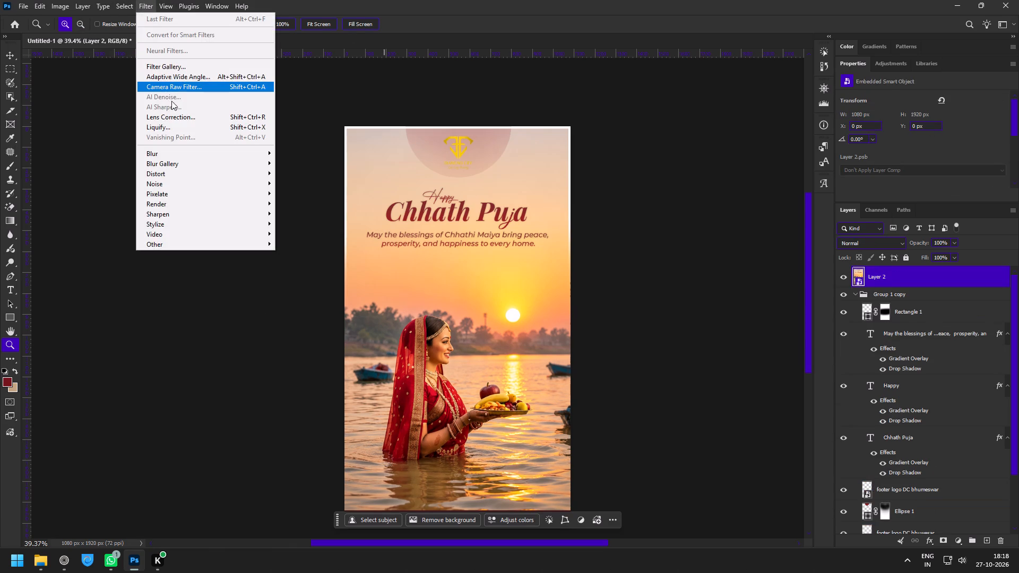
{"action": "left_click", "coordinate": [185, 88]}
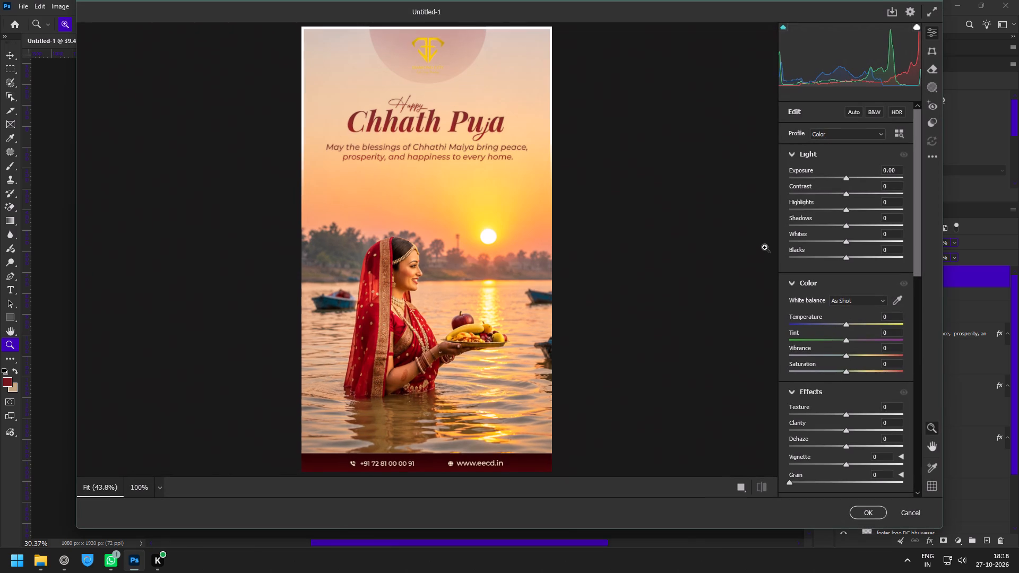
{"action": "left_click_drag", "start_coordinate": [847, 194], "coordinate": [872, 194]}
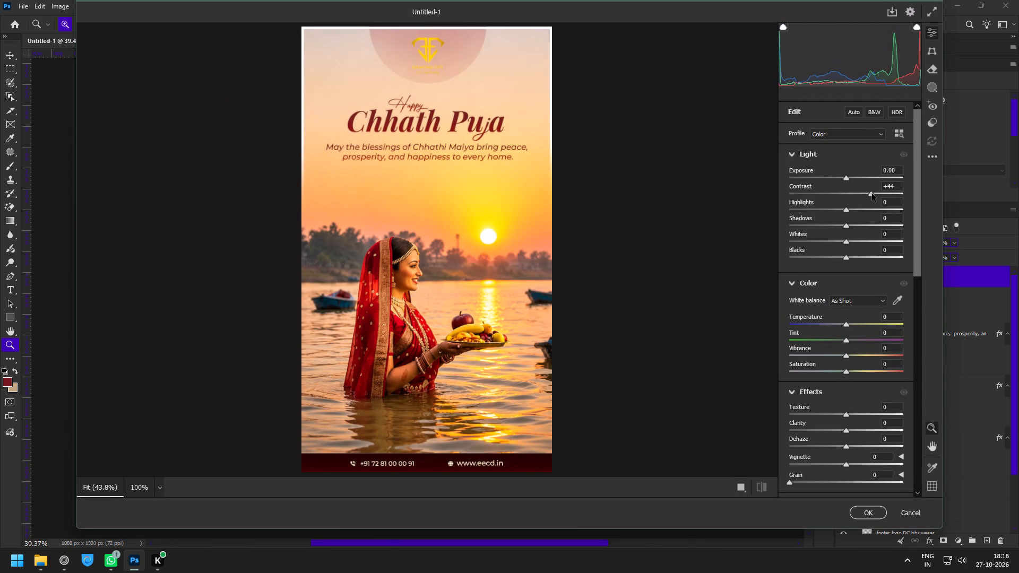
{"action": "left_click_drag", "start_coordinate": [872, 194], "coordinate": [866, 192]}
{"action": "left_click", "coordinate": [848, 178]}
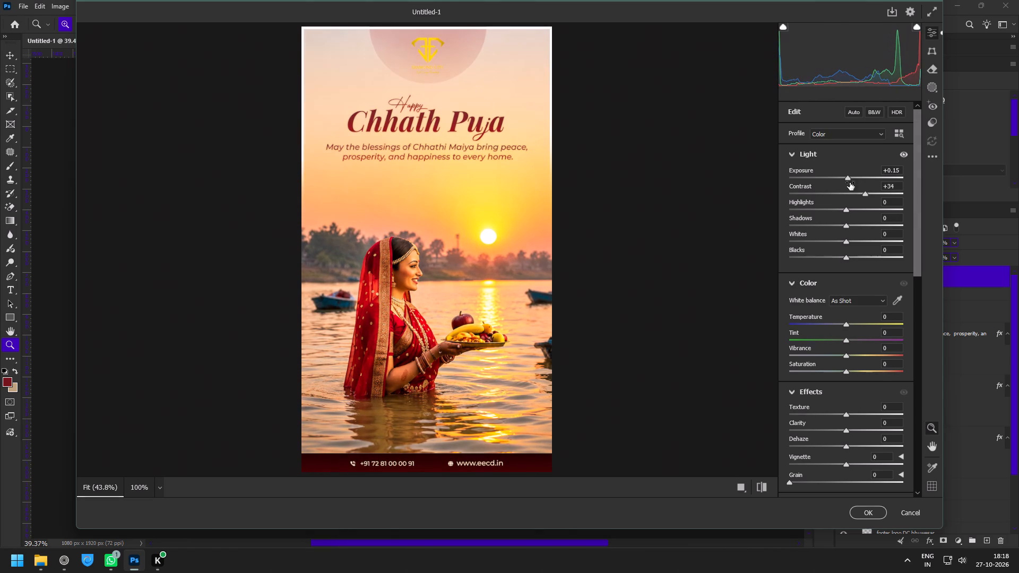
{"action": "left_click", "coordinate": [845, 237]}
Raise the merged layer's saturation to about +13 in the Camera Raw Filter.
{"action": "scroll", "coordinate": [843, 336], "scroll_direction": "down", "scroll_amount": 3}
{"action": "left_click_drag", "start_coordinate": [848, 180], "coordinate": [868, 181]}
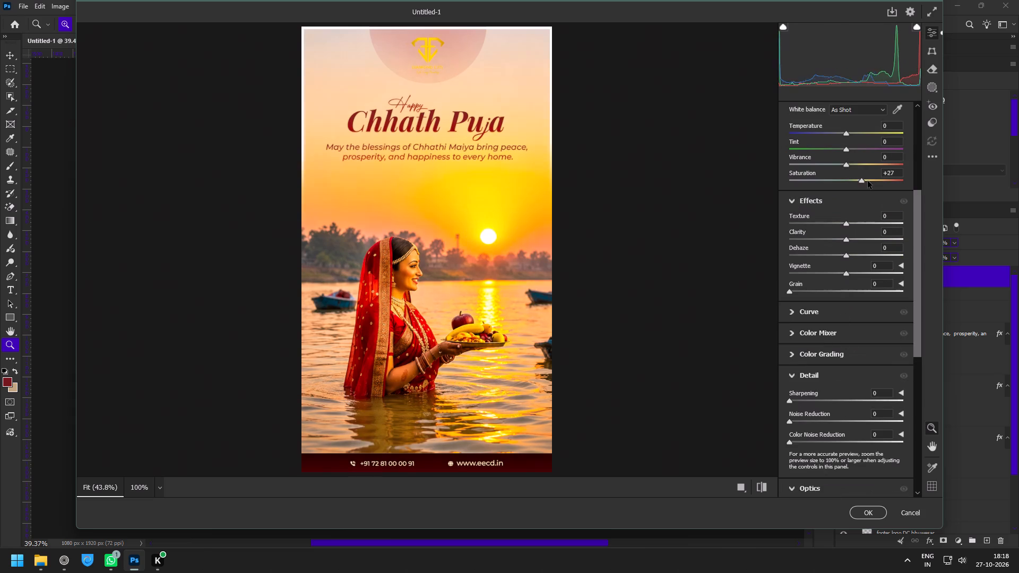
{"action": "left_click_drag", "start_coordinate": [868, 181], "coordinate": [849, 183]}
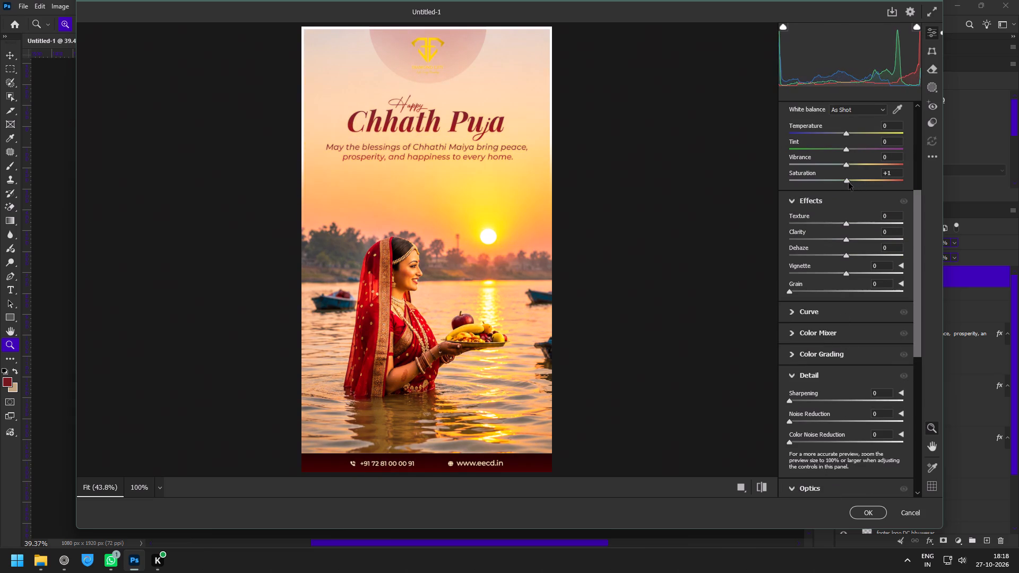
{"action": "left_click_drag", "start_coordinate": [849, 183], "coordinate": [856, 183]}
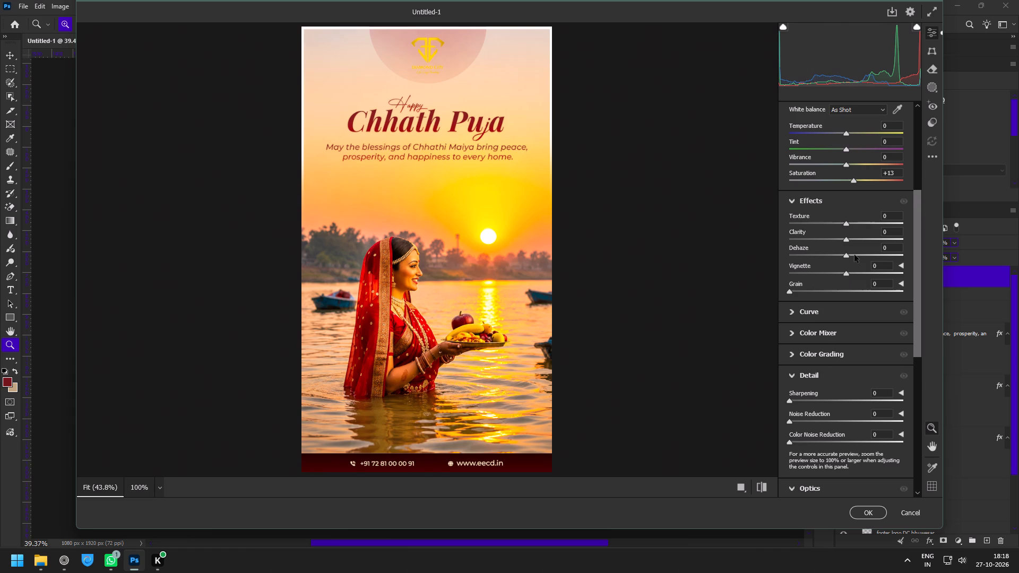
{"action": "left_click", "coordinate": [854, 181]}
Set sharpening to just under 37 and apply the Camera Raw adjustments to the merged layer.
{"action": "scroll", "coordinate": [840, 298], "scroll_direction": "down", "scroll_amount": 3}
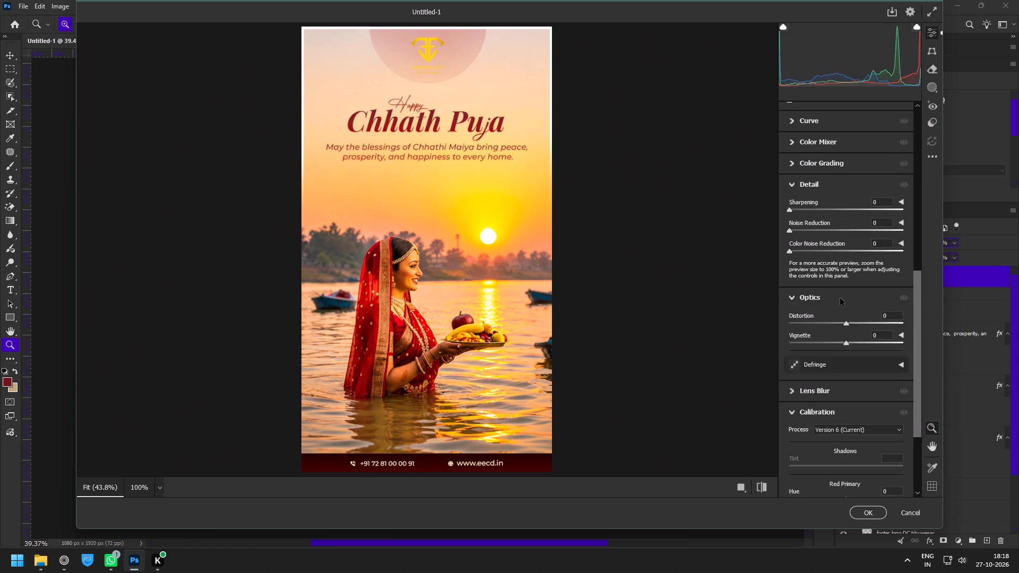
{"action": "scroll", "coordinate": [840, 298], "scroll_direction": "down", "scroll_amount": 3}
{"action": "scroll", "coordinate": [841, 343], "scroll_direction": "down", "scroll_amount": 3}
{"action": "scroll", "coordinate": [841, 349], "scroll_direction": "up", "scroll_amount": 2}
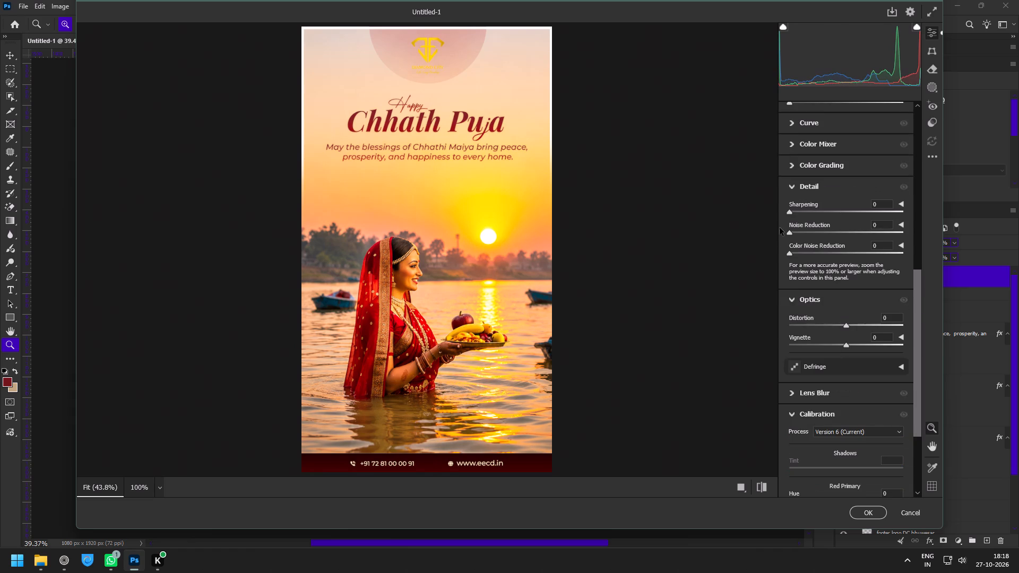
{"action": "left_click_drag", "start_coordinate": [793, 211], "coordinate": [816, 213]}
{"action": "left_click_drag", "start_coordinate": [816, 213], "coordinate": [814, 213]}
{"action": "left_click", "coordinate": [872, 515]}
Hide the colour-graded merged layer after a close check of its logo and greeting text.
{"action": "key", "text": "z"}
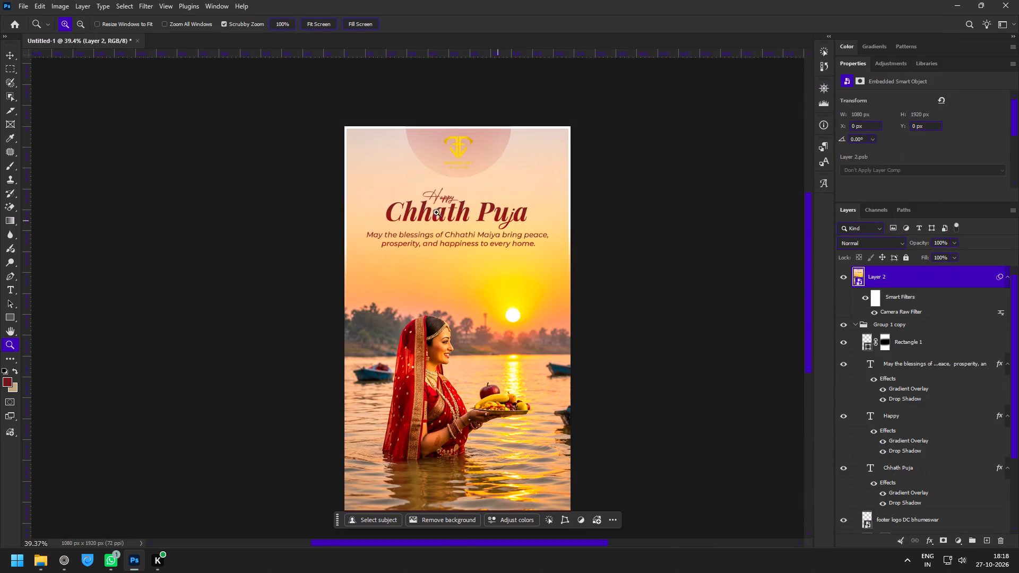
{"action": "left_click_drag", "start_coordinate": [423, 207], "coordinate": [451, 232]}
{"action": "left_click_drag", "start_coordinate": [476, 208], "coordinate": [486, 226]}
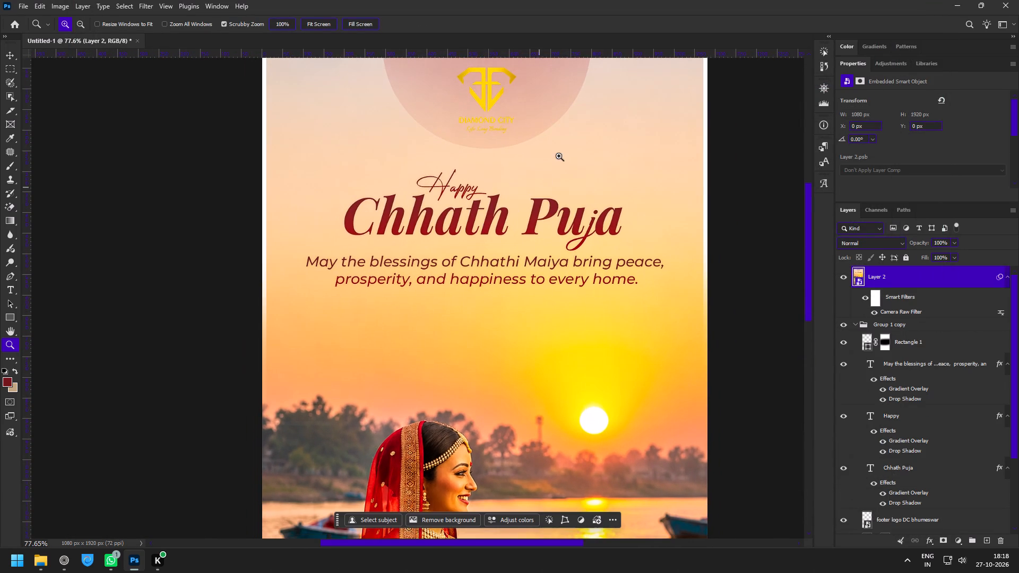
{"action": "left_click", "coordinate": [842, 273]}
Check the logo ellipse with its layer mask temporarily disabled, and re-enable the mask.
{"action": "key", "text": "v"}
{"action": "left_click", "coordinate": [558, 87]}
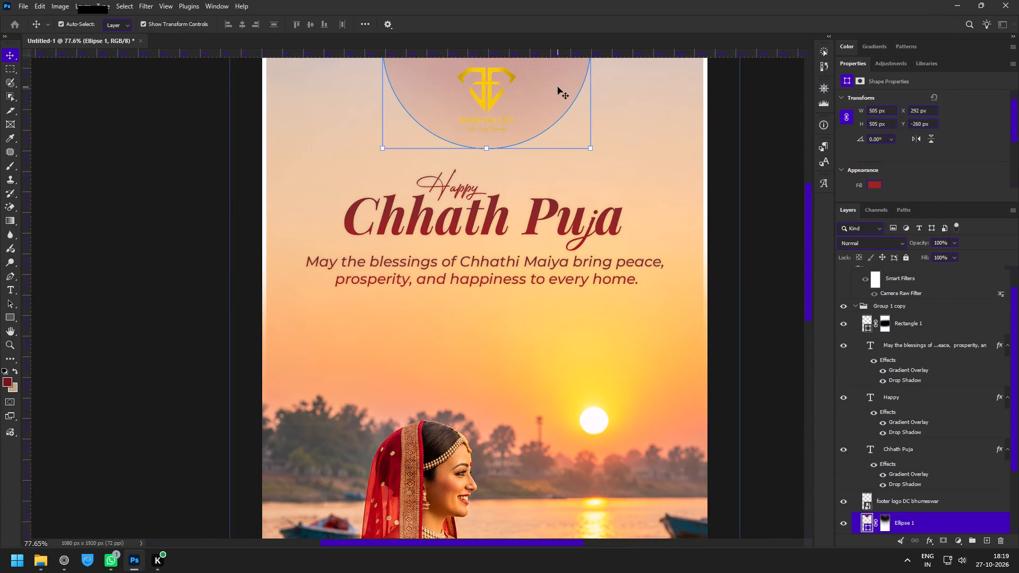
{"action": "scroll", "coordinate": [889, 349], "scroll_direction": "down", "scroll_amount": 3}
{"action": "left_click", "coordinate": [885, 445], "text": "shift"}
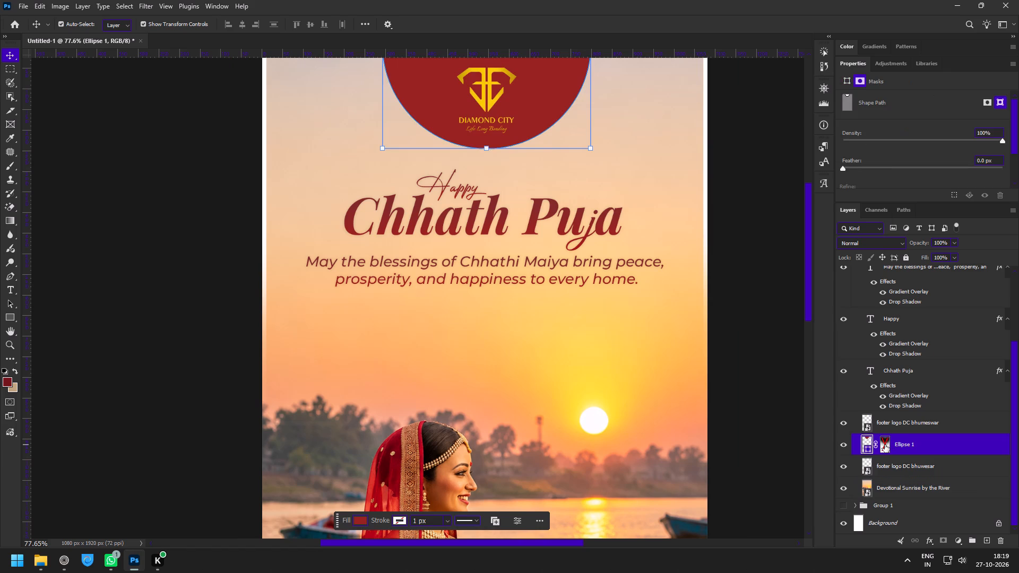
{"action": "left_click", "coordinate": [885, 445], "text": "shift"}
Strengthen the maroon ellipse behind the logo by brushing white at 30% opacity on its mask, undoing a mistaken black stroke.
{"action": "key", "text": "b"}
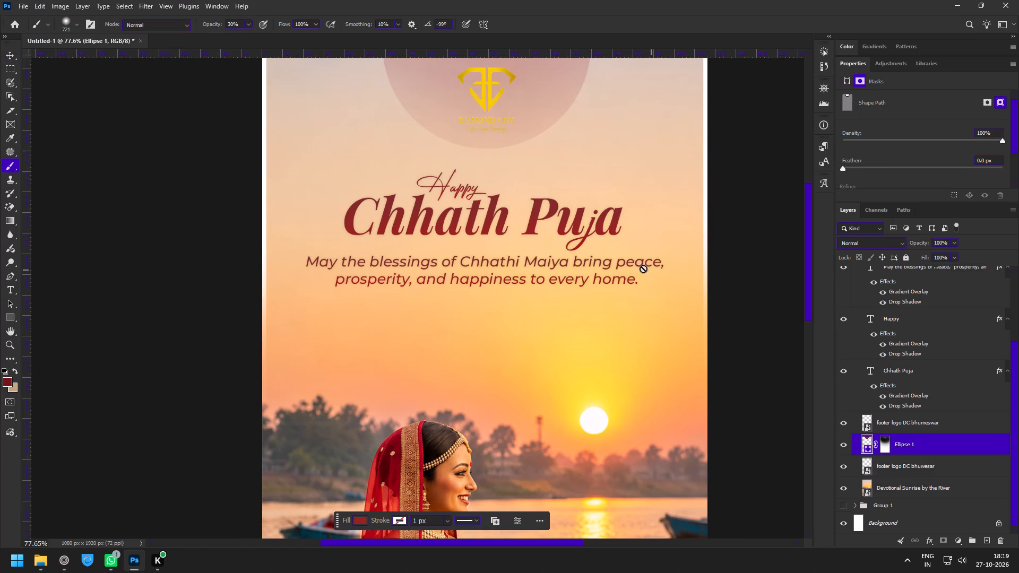
{"action": "key", "text": "space"}
{"action": "key", "text": "space"}
{"action": "key", "text": "space"}
{"action": "key", "text": "space"}
{"action": "key", "text": "space"}
{"action": "left_click_drag", "start_coordinate": [594, 229], "coordinate": [591, 353]}
{"action": "key", "text": "v"}
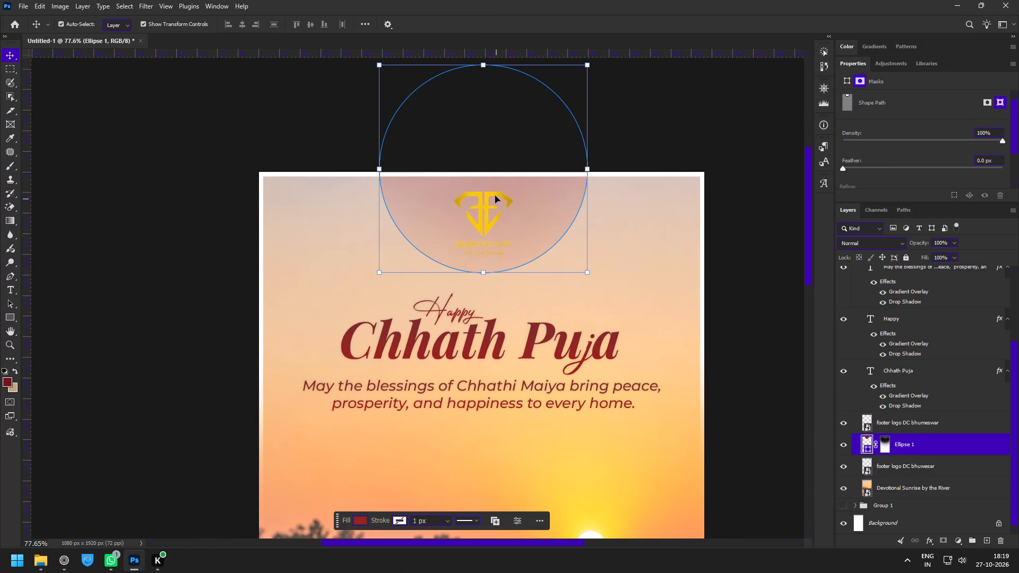
{"action": "left_click", "coordinate": [887, 445]}
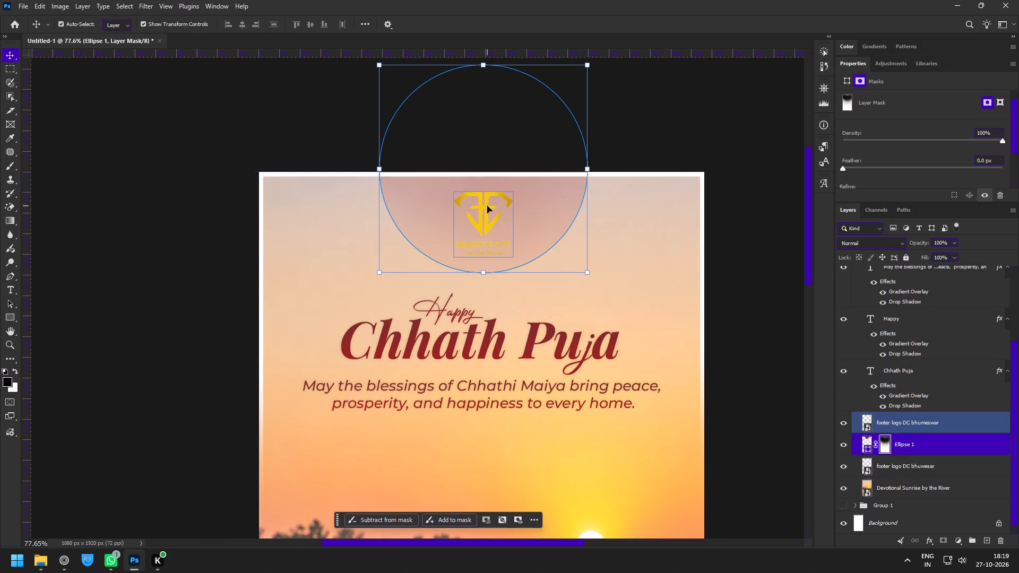
{"action": "left_click", "coordinate": [883, 443]}
{"action": "key", "text": "b"}
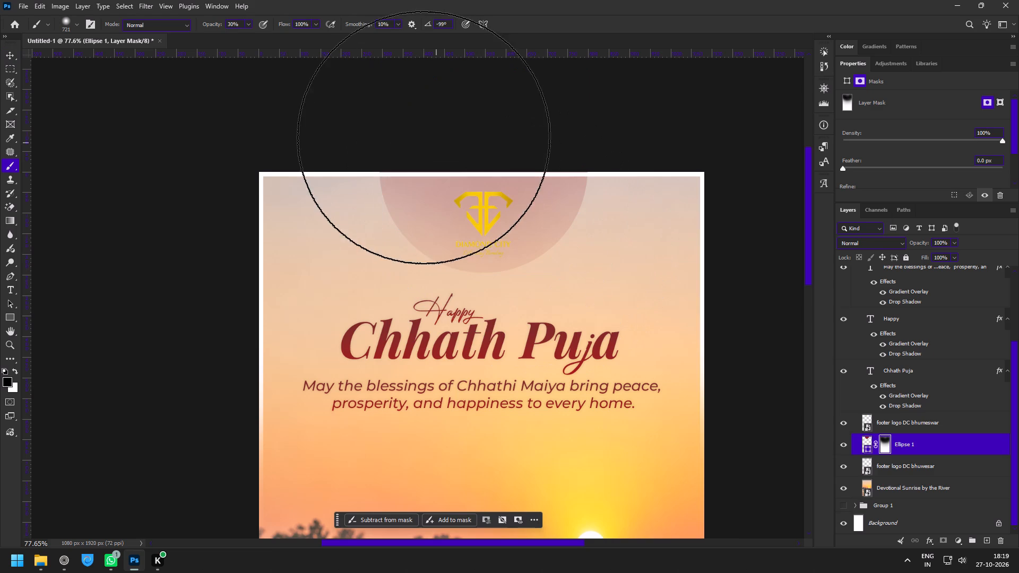
{"action": "left_click", "coordinate": [422, 137]}
{"action": "key", "text": "ctrl+z"}
{"action": "key", "text": "x"}
{"action": "left_click", "coordinate": [422, 137]}
{"action": "left_click", "coordinate": [533, 126]}
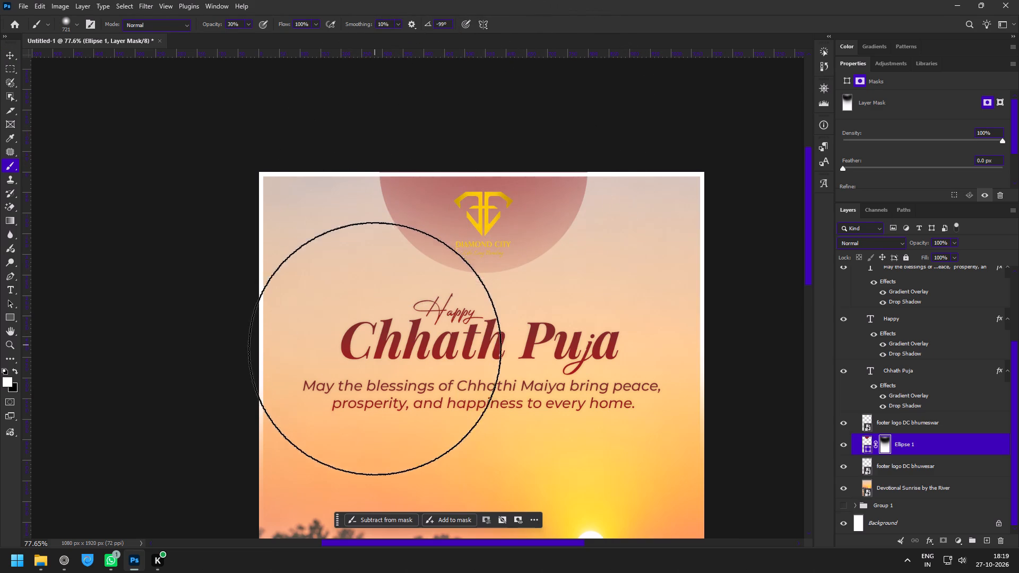
{"action": "left_click_drag", "start_coordinate": [375, 355], "coordinate": [377, 362]}
{"action": "left_click", "coordinate": [625, 285]}
Restore more of the ellipse's maroon fill by brushing white on its mask beside the logo, judging it against the wider layout.
{"action": "key", "text": "z"}
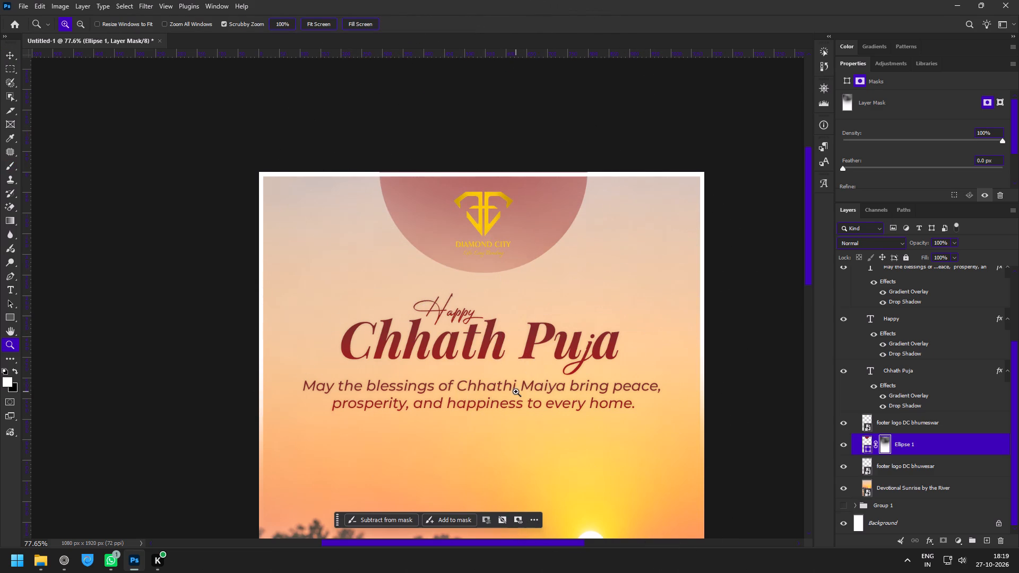
{"action": "left_click_drag", "start_coordinate": [516, 391], "coordinate": [493, 370]}
{"action": "key", "text": "space"}
{"action": "key", "text": "space"}
{"action": "key", "text": "space"}
{"action": "key", "text": "space"}
{"action": "left_click_drag", "start_coordinate": [523, 395], "coordinate": [530, 318]}
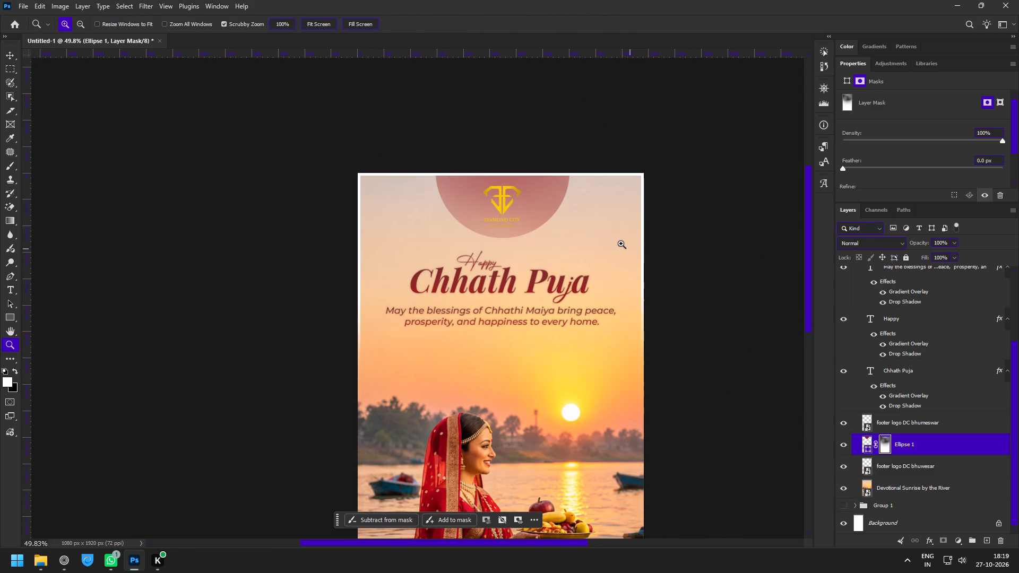
{"action": "key", "text": "b"}
{"action": "left_click", "coordinate": [617, 161]}
{"action": "left_click", "coordinate": [410, 258]}
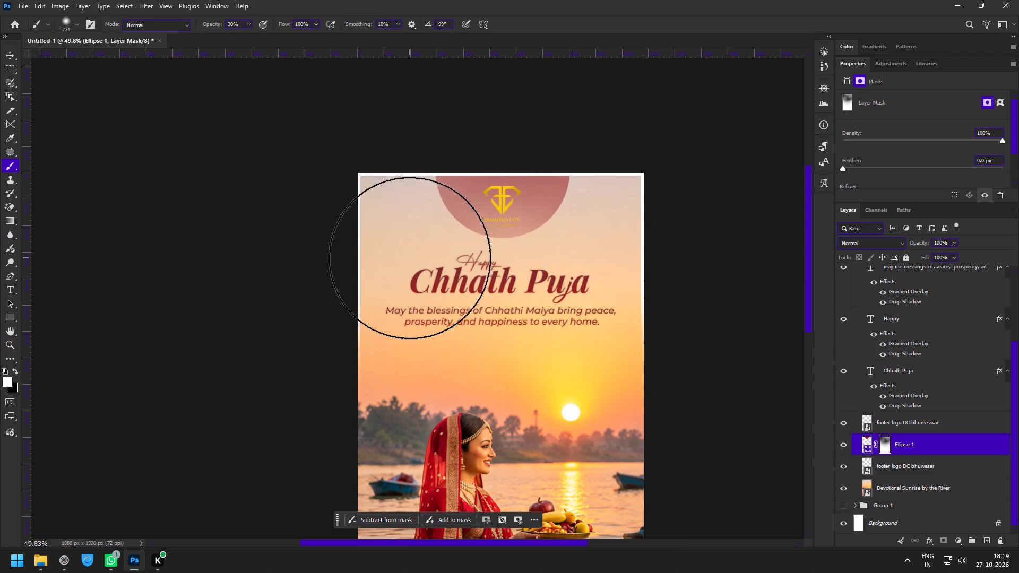
Restore more of the ellipse's fill beneath the logo by brushing white at 30% opacity on its layer mask.
{"action": "left_click_drag", "start_coordinate": [463, 285], "coordinate": [485, 289]}
{"action": "left_click", "coordinate": [522, 289]}
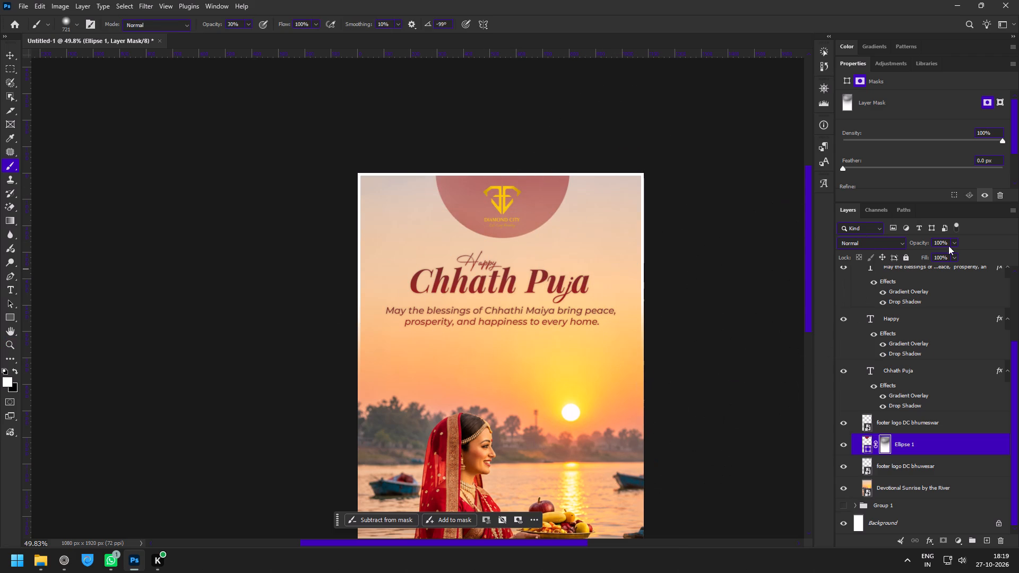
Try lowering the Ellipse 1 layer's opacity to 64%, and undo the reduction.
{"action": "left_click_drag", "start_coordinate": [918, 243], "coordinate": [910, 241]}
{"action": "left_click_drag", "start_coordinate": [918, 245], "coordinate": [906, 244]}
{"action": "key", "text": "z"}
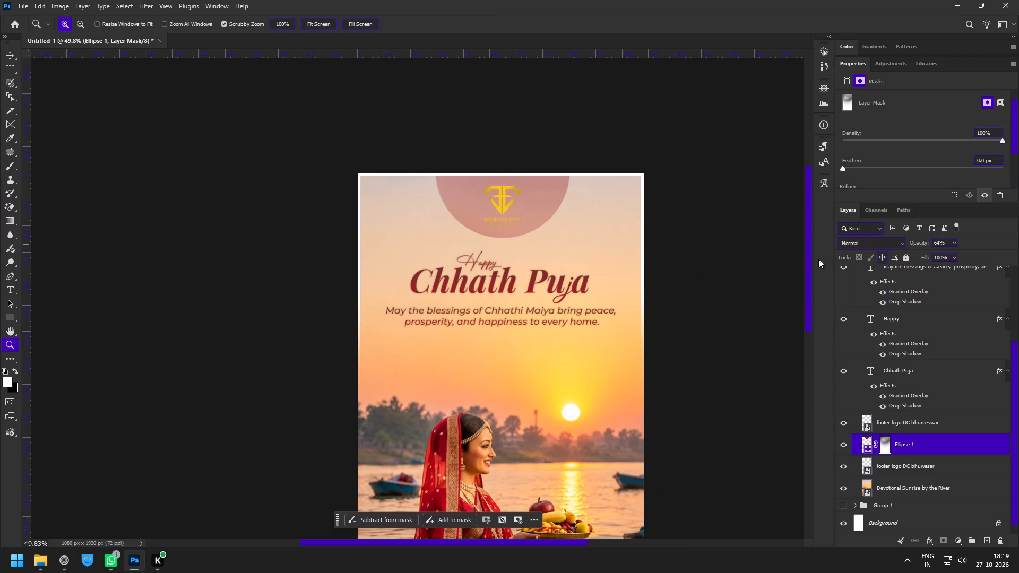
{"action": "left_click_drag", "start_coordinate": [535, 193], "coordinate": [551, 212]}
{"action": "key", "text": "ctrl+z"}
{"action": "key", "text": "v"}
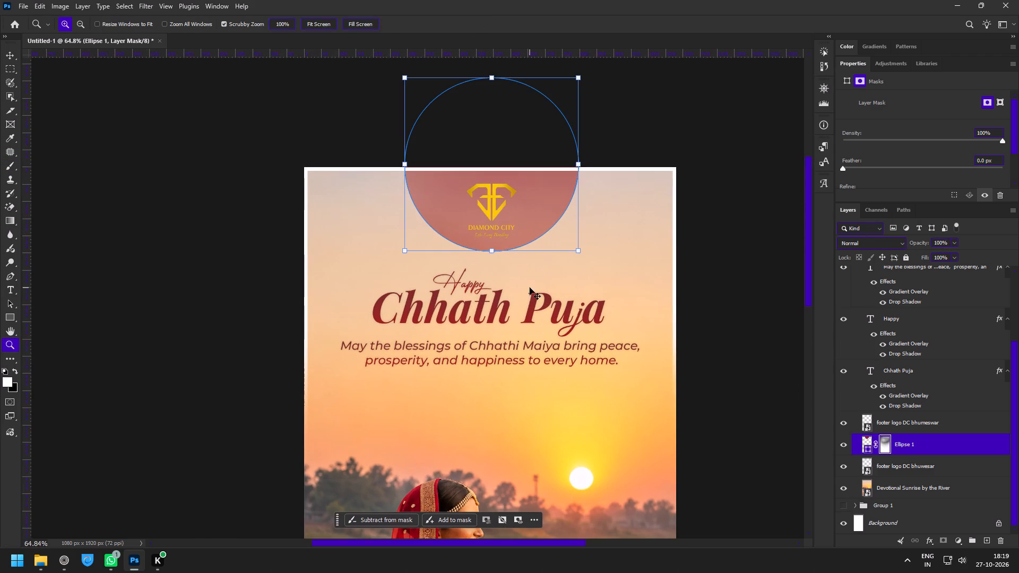
Soften the ellipse's lower rim and sides by brushing black at 30% opacity on its mask, undoing a stray white stroke.
{"action": "key", "text": "b"}
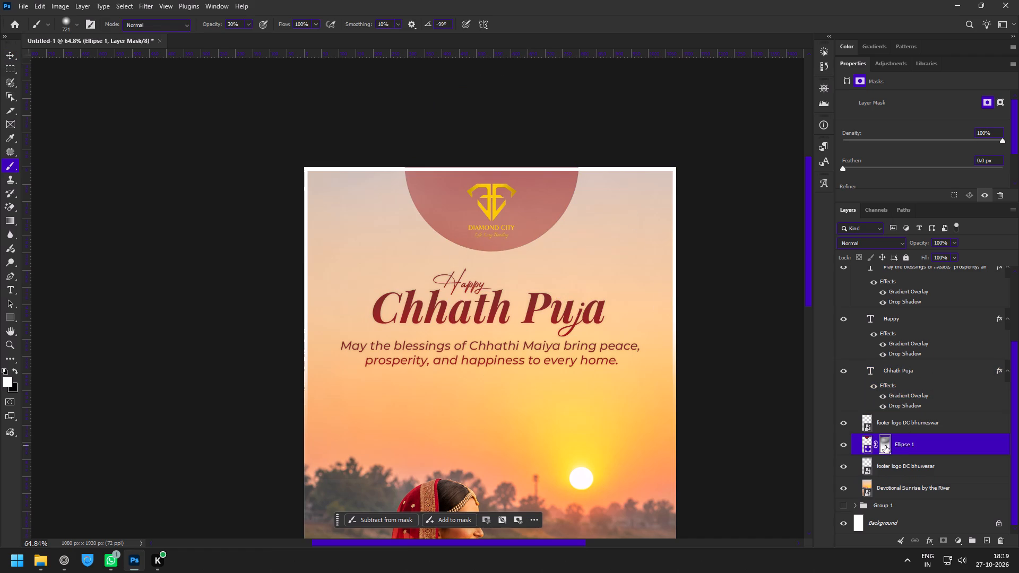
{"action": "left_click", "coordinate": [885, 446]}
{"action": "key", "text": "b"}
{"action": "left_click", "coordinate": [603, 250]}
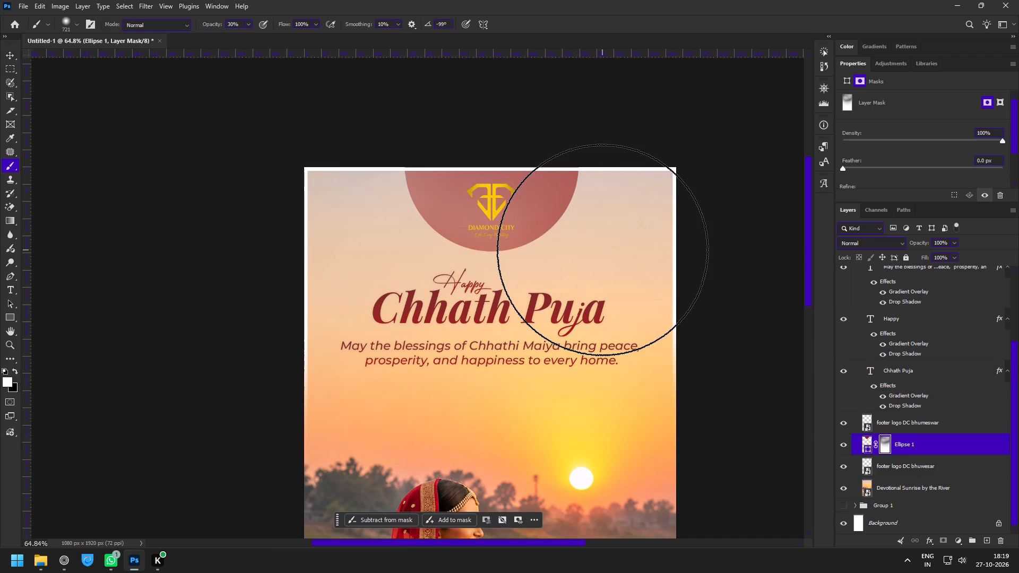
{"action": "key", "text": "ctrl+z"}
{"action": "key", "text": "x"}
{"action": "left_click", "coordinate": [633, 244]}
{"action": "left_click_drag", "start_coordinate": [582, 302], "coordinate": [566, 314]}
{"action": "left_click_drag", "start_coordinate": [522, 341], "coordinate": [491, 348]}
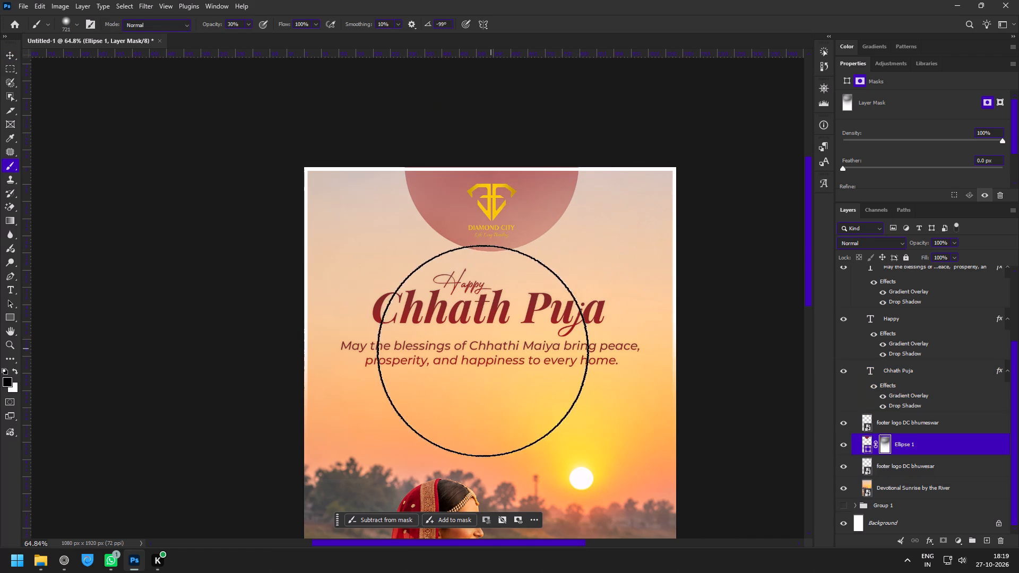
{"action": "left_click_drag", "start_coordinate": [480, 351], "coordinate": [438, 351]}
{"action": "left_click_drag", "start_coordinate": [426, 348], "coordinate": [487, 349]}
{"action": "left_click_drag", "start_coordinate": [457, 346], "coordinate": [369, 315]}
{"action": "left_click", "coordinate": [365, 312]}
{"action": "left_click_drag", "start_coordinate": [383, 308], "coordinate": [387, 310]}
{"action": "left_click_drag", "start_coordinate": [378, 308], "coordinate": [364, 302]}
{"action": "left_click_drag", "start_coordinate": [344, 285], "coordinate": [340, 281]}
{"action": "left_click", "coordinate": [318, 253]}
{"action": "left_click_drag", "start_coordinate": [319, 249], "coordinate": [339, 262]}
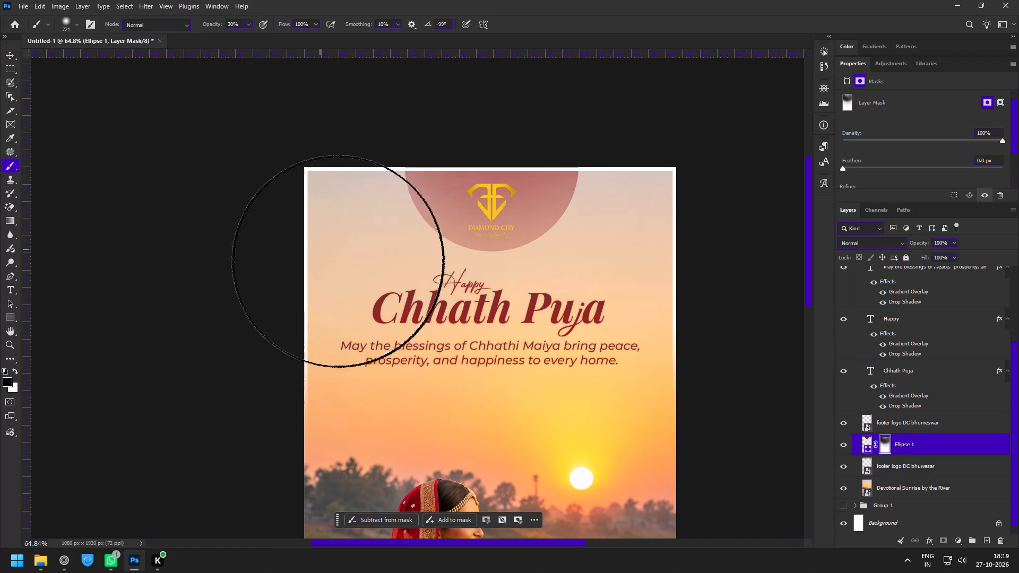
{"action": "left_click_drag", "start_coordinate": [339, 262], "coordinate": [353, 274]}
{"action": "left_click_drag", "start_coordinate": [369, 287], "coordinate": [389, 314]}
Examine the softened logo ellipse against the whole story layout and up close with the greeting text.
{"action": "key", "text": "z"}
{"action": "left_click_drag", "start_coordinate": [634, 383], "coordinate": [612, 368]}
{"action": "key", "text": "space"}
{"action": "key", "text": "space"}
{"action": "key", "text": "space"}
{"action": "left_click_drag", "start_coordinate": [624, 399], "coordinate": [610, 262]}
{"action": "left_click_drag", "start_coordinate": [615, 283], "coordinate": [599, 276]}
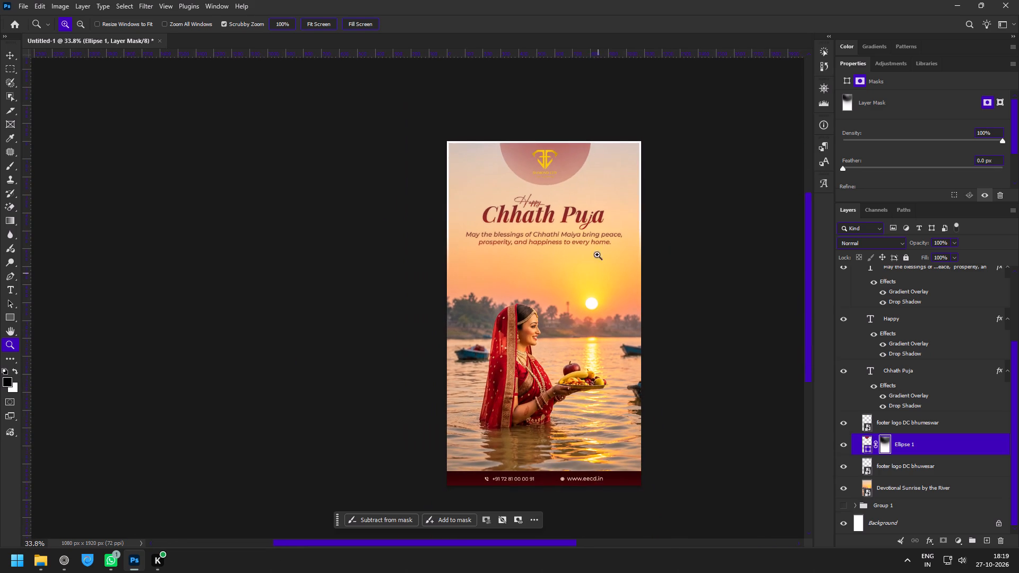
{"action": "left_click_drag", "start_coordinate": [576, 204], "coordinate": [585, 219]}
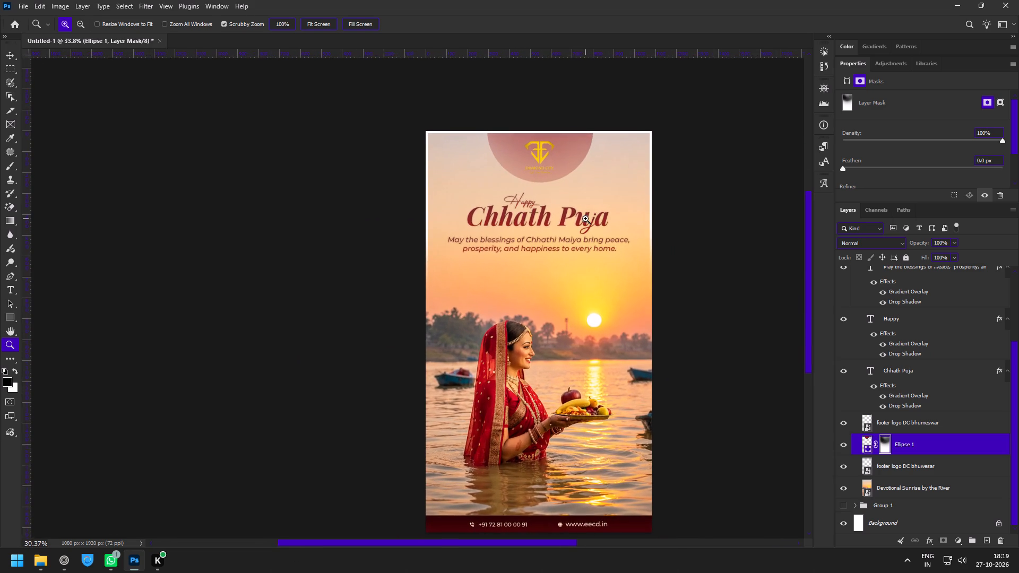
{"action": "left_click_drag", "start_coordinate": [585, 219], "coordinate": [588, 220]}
{"action": "left_click_drag", "start_coordinate": [556, 169], "coordinate": [569, 190]}
{"action": "key", "text": "space"}
{"action": "key", "text": "space"}
{"action": "key", "text": "space"}
{"action": "key", "text": "space"}
{"action": "left_click_drag", "start_coordinate": [588, 167], "coordinate": [574, 214]}
{"action": "left_click_drag", "start_coordinate": [600, 255], "coordinate": [578, 246]}
{"action": "key", "text": "space"}
{"action": "key", "text": "space"}
{"action": "key", "text": "space"}
{"action": "key", "text": "space"}
{"action": "left_click_drag", "start_coordinate": [608, 262], "coordinate": [562, 228]}
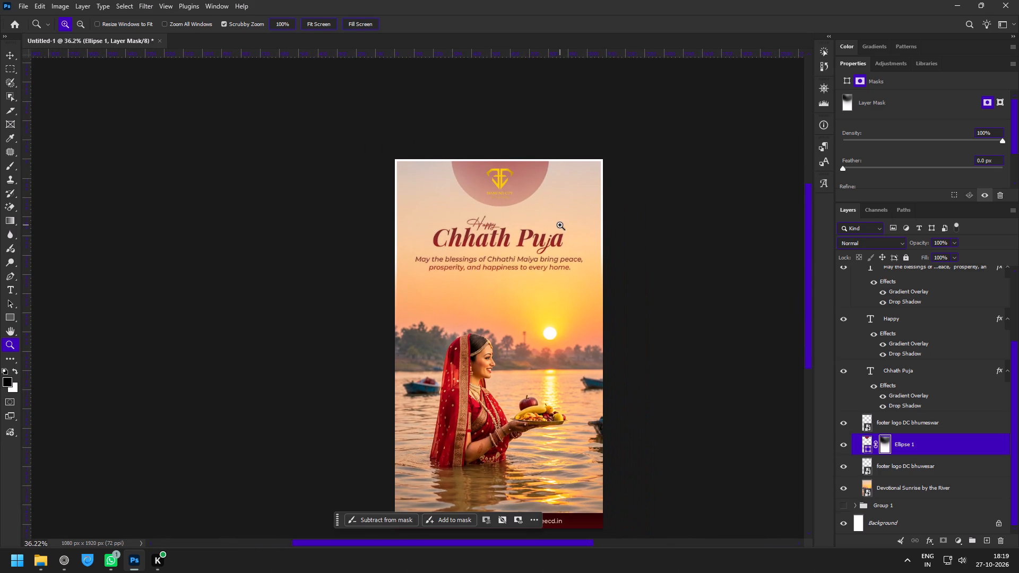
{"action": "left_click_drag", "start_coordinate": [534, 282], "coordinate": [561, 293]}
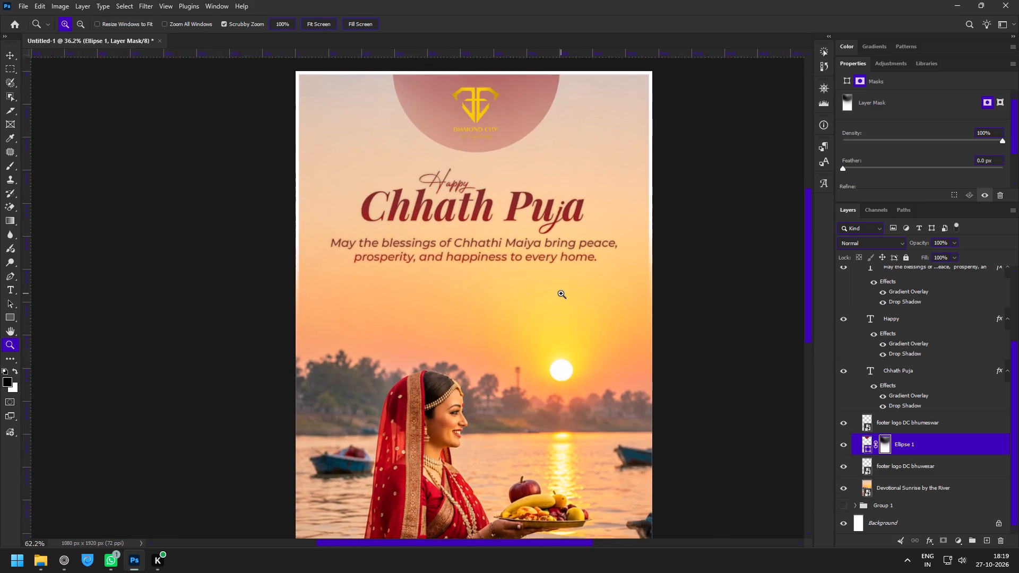
{"action": "left_click_drag", "start_coordinate": [561, 293], "coordinate": [572, 294]}
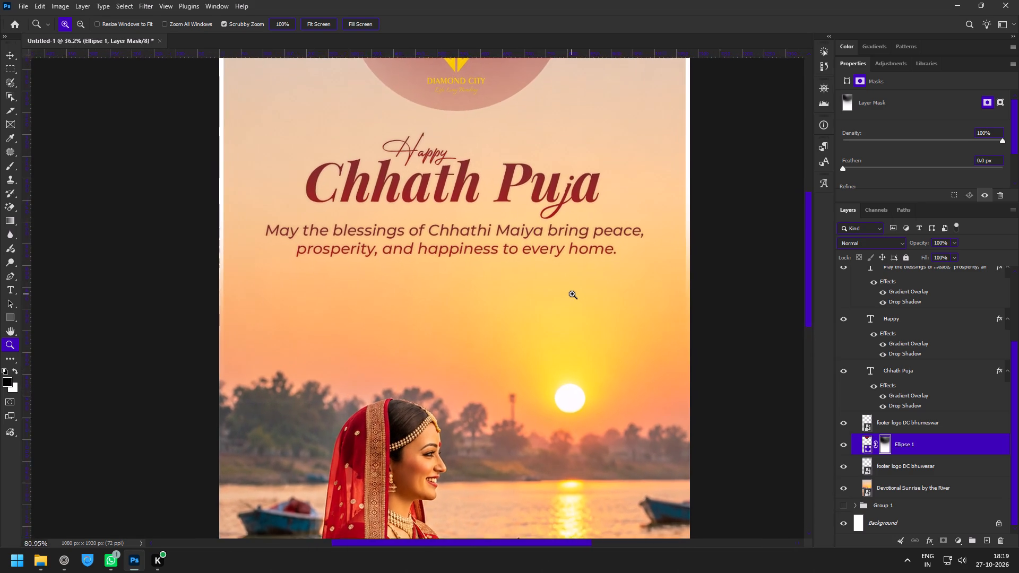
{"action": "left_click_drag", "start_coordinate": [572, 294], "coordinate": [575, 294]}
{"action": "key", "text": "space"}
{"action": "key", "text": "space"}
{"action": "key", "text": "space"}
{"action": "key", "text": "space"}
{"action": "key", "text": "space"}
{"action": "key", "text": "space"}
{"action": "key", "text": "space"}
{"action": "key", "text": "space"}
{"action": "key", "text": "space"}
{"action": "key", "text": "space"}
{"action": "key", "text": "space"}
{"action": "key", "text": "space"}
{"action": "key", "text": "space"}
{"action": "key", "text": "space"}
{"action": "key", "text": "space"}
{"action": "key", "text": "space"}
{"action": "key", "text": "space"}
{"action": "key", "text": "space"}
{"action": "key", "text": "space"}
{"action": "key", "text": "space"}
{"action": "left_click_drag", "start_coordinate": [559, 285], "coordinate": [564, 381]}
Stamp all visible artwork into a new merged layer above Group 1 copy and convert it to a smart object.
{"action": "scroll", "coordinate": [934, 361], "scroll_direction": "up", "scroll_amount": 10}
{"action": "left_click", "coordinate": [902, 326]}
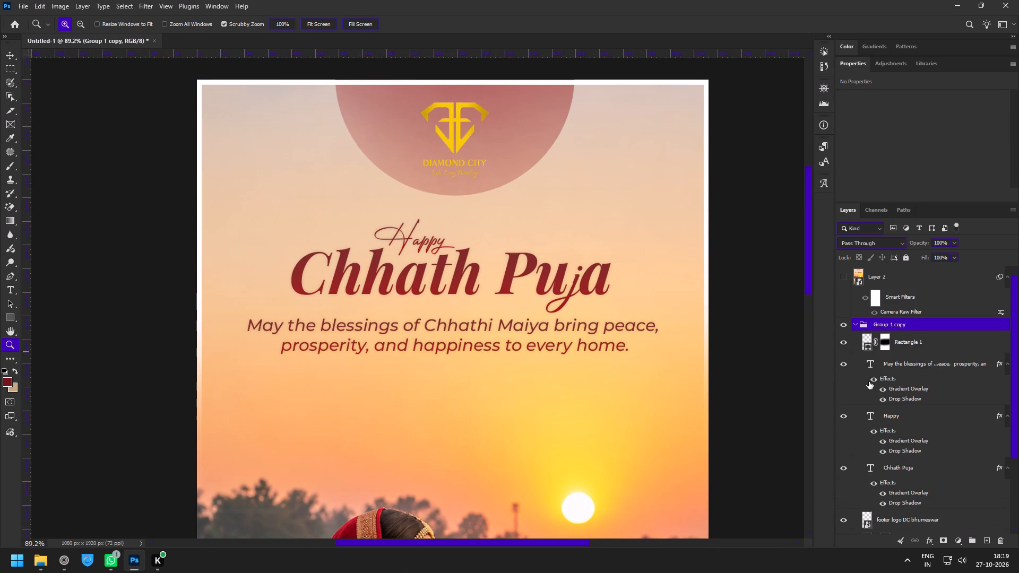
{"action": "key", "text": "ctrl+alt+shift+e"}
{"action": "key", "text": "F8"}
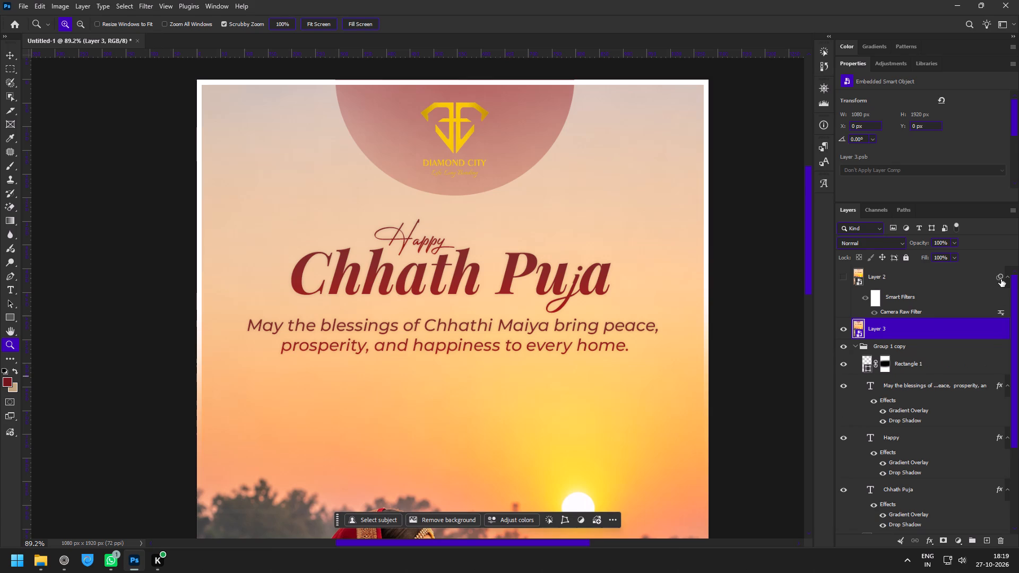
Copy the Camera Raw Filter smart filter from Layer 2 onto the new merged layer.
{"action": "left_click_drag", "start_coordinate": [1000, 280], "coordinate": [876, 333], "text": "alt"}
{"action": "left_click", "coordinate": [885, 331]}
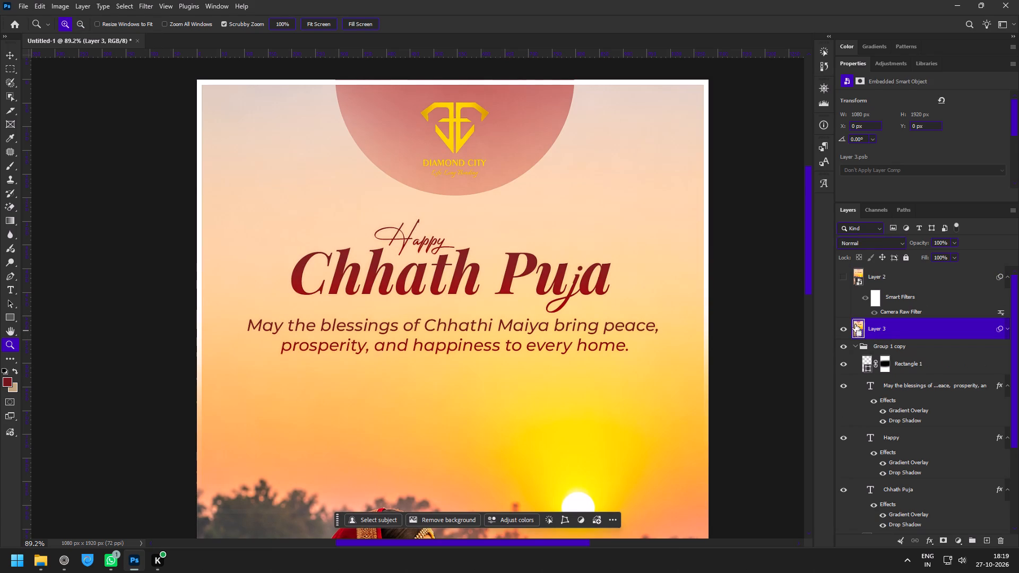
Select the full outline of the new merged layer and copy its colour-graded artwork.
{"action": "key", "text": "z"}
{"action": "left_click", "coordinate": [858, 326], "text": "ctrl"}
{"action": "key", "text": "ctrl+c"}
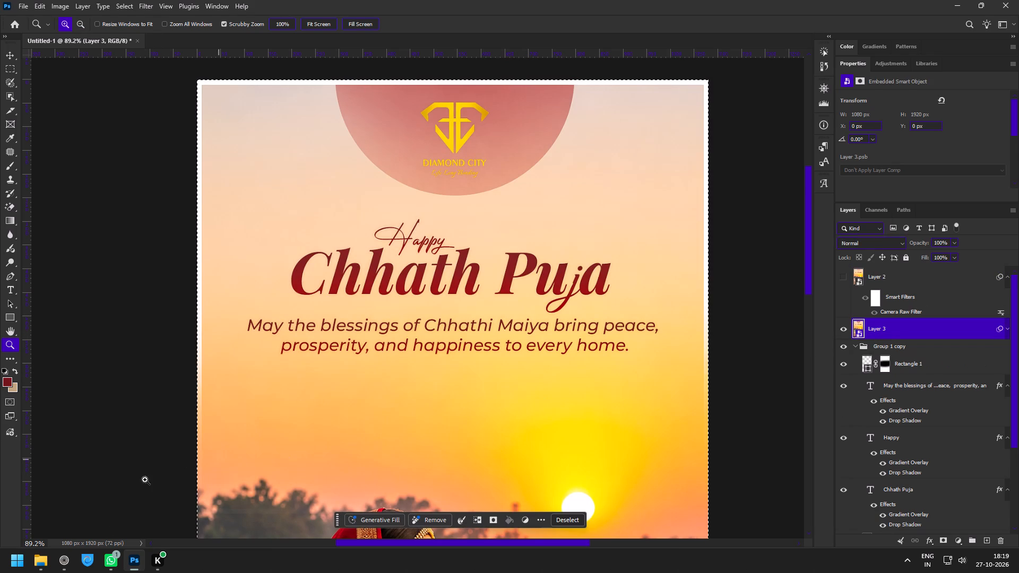
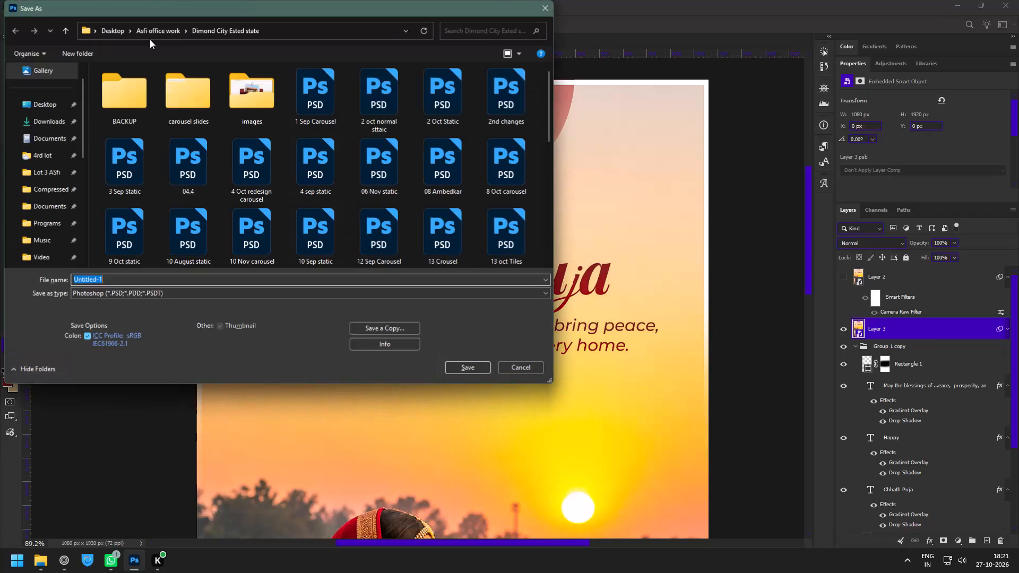
Save the untitled Chhath Puja story document as a Photoshop file.
{"action": "left_click_drag", "start_coordinate": [280, 13], "coordinate": [403, 39]}
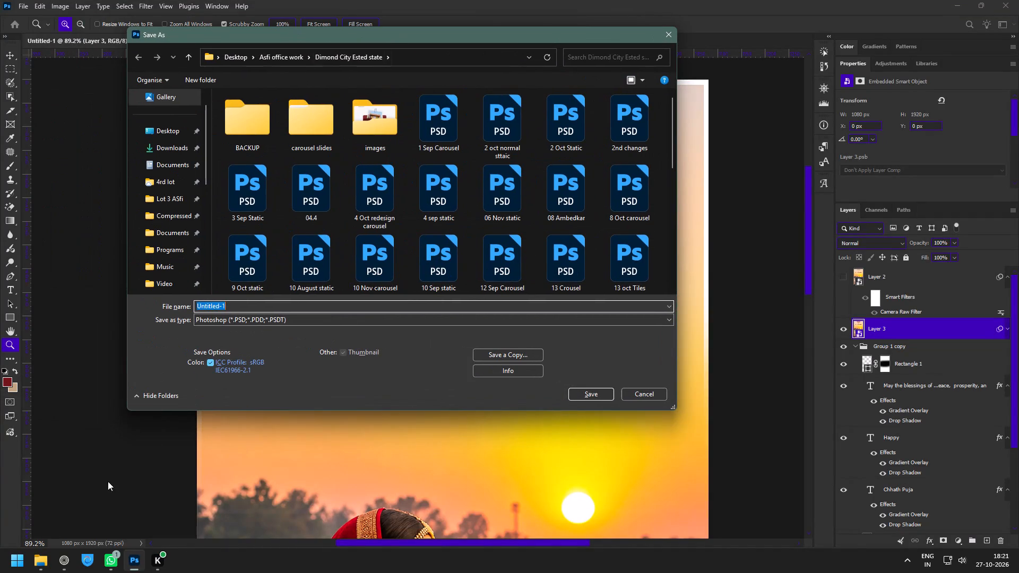
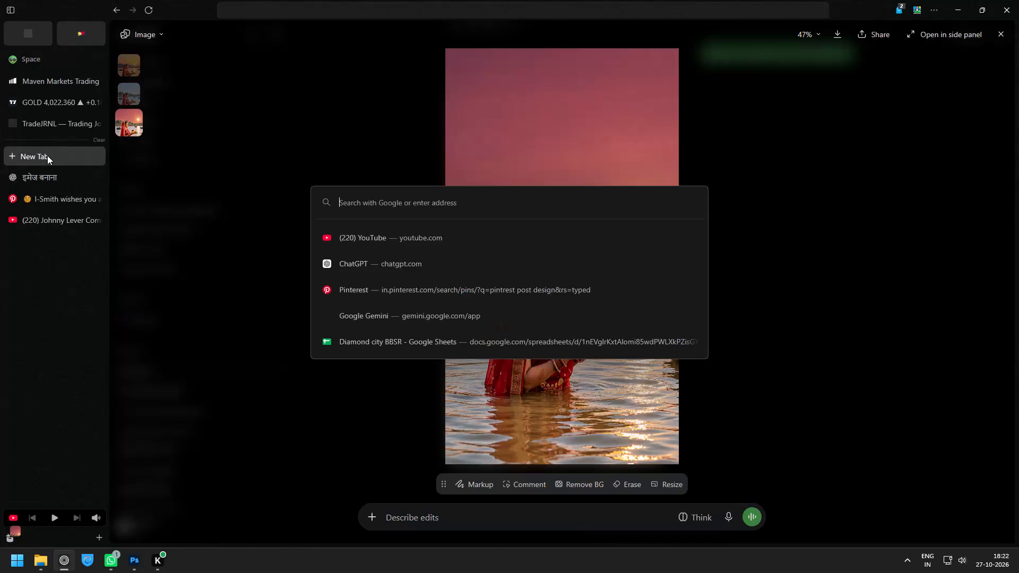
Open the Diamond city BBSR spreadsheet in the browser and look up the Chhath Puja post's date on the Nov-Dec2026 sheet.
{"action": "type", "text": "bb"}
{"action": "left_click", "coordinate": [390, 268]}
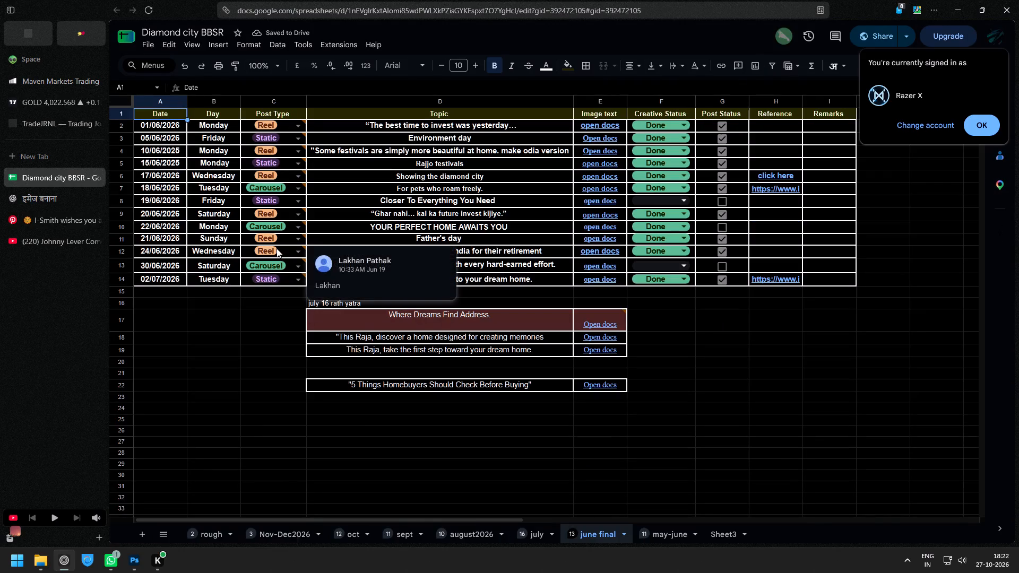
{"action": "left_click", "coordinate": [279, 531]}
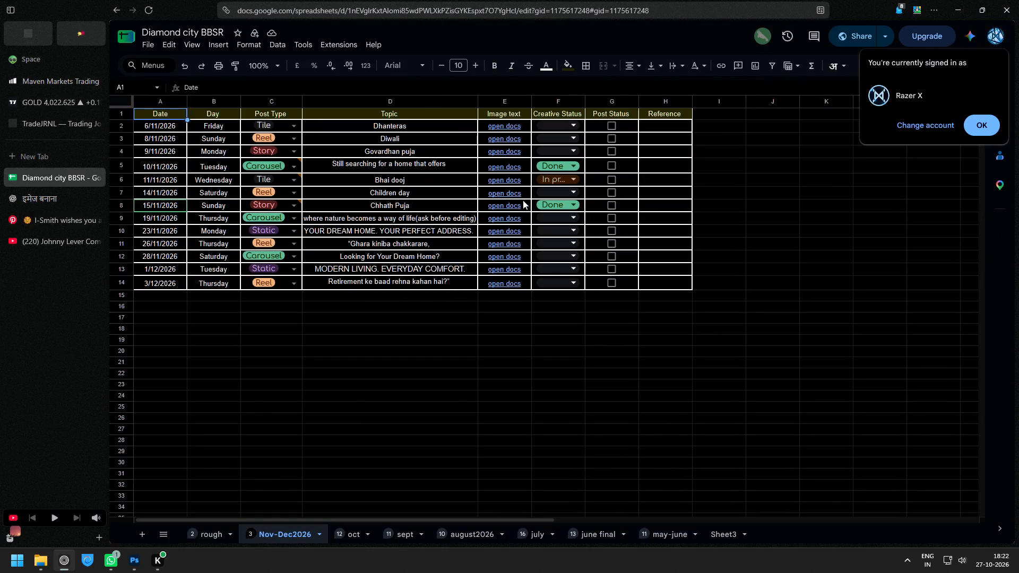
Switch to Photoshop and save the Chhath Puja document as "15 Nov story" in PSD format with Maximize Compatibility on.
{"action": "left_click", "coordinate": [134, 565]}
{"action": "type", "text": "15"}
{"action": "key", "text": "space"}
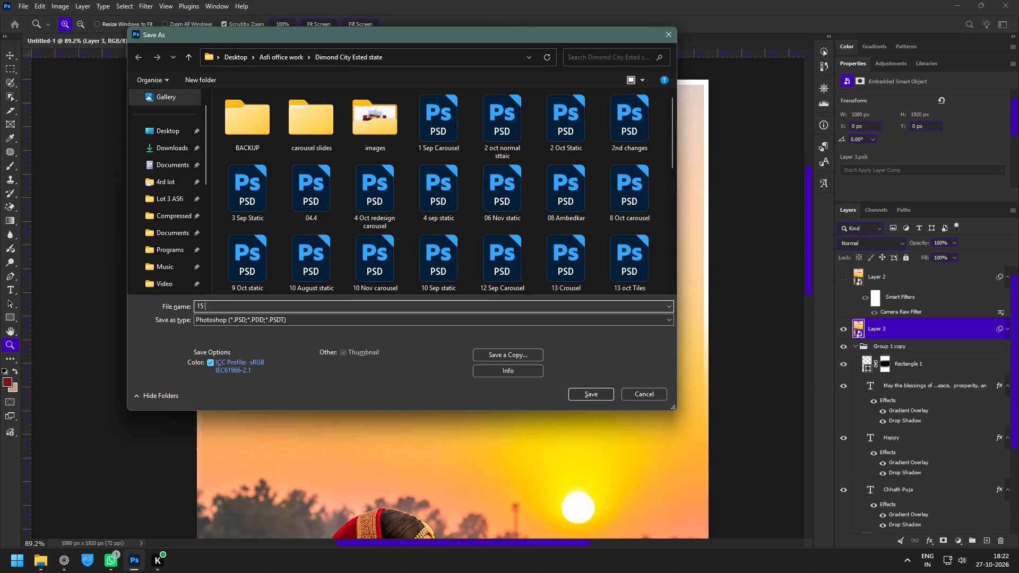
{"action": "type", "text": "Nov s"}
{"action": "type", "text": "tory"}
{"action": "key", "text": "space"}
{"action": "key", "text": "Return"}
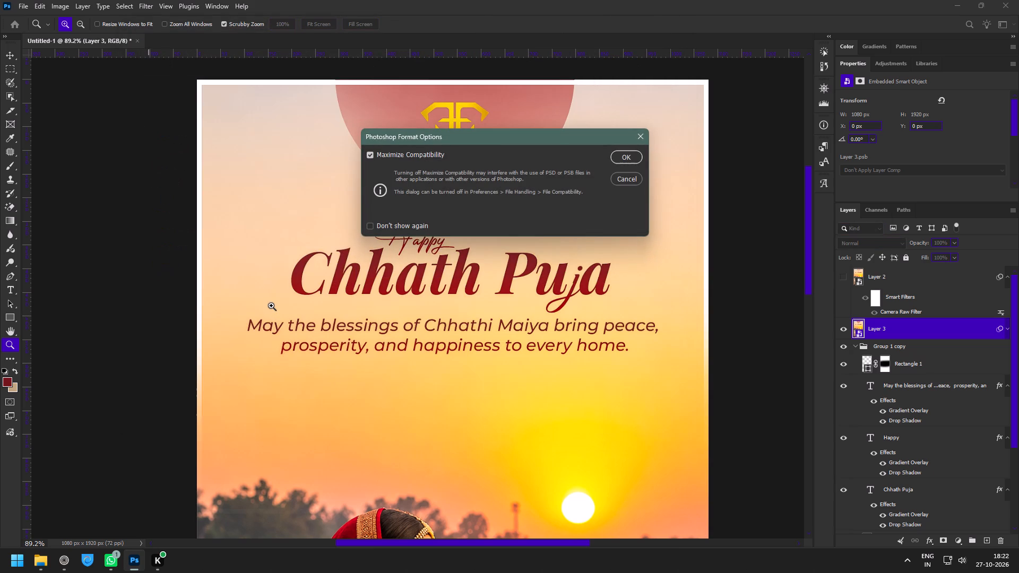
{"action": "left_click", "coordinate": [626, 158]}
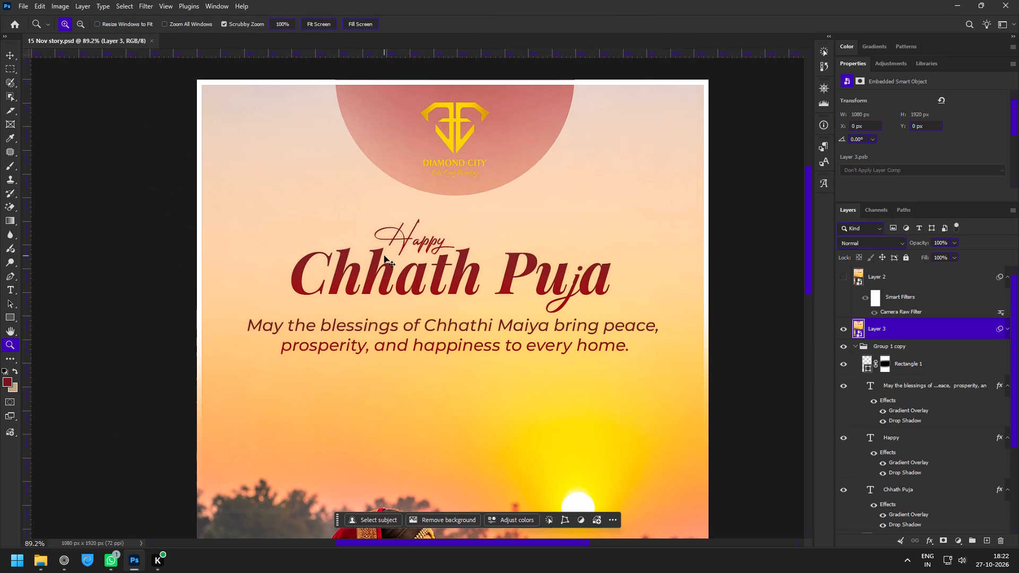
Save the 15 Nov story document once more, close it, and minimise Photoshop to return to the spreadsheet.
{"action": "key", "text": "ctrl+d"}
{"action": "key", "text": "ctrl+s"}
{"action": "left_click", "coordinate": [150, 43]}
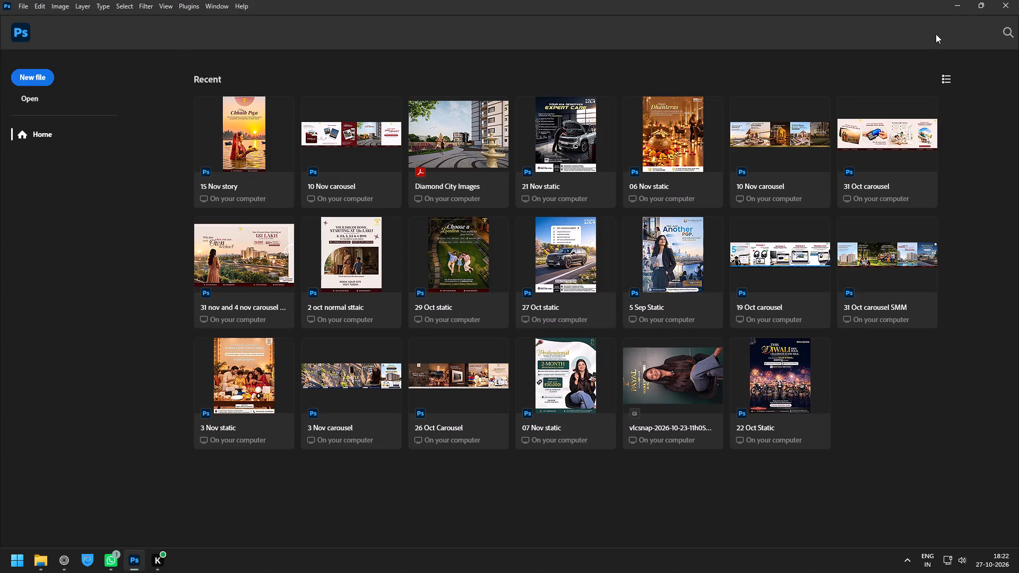
{"action": "left_click", "coordinate": [952, 4]}
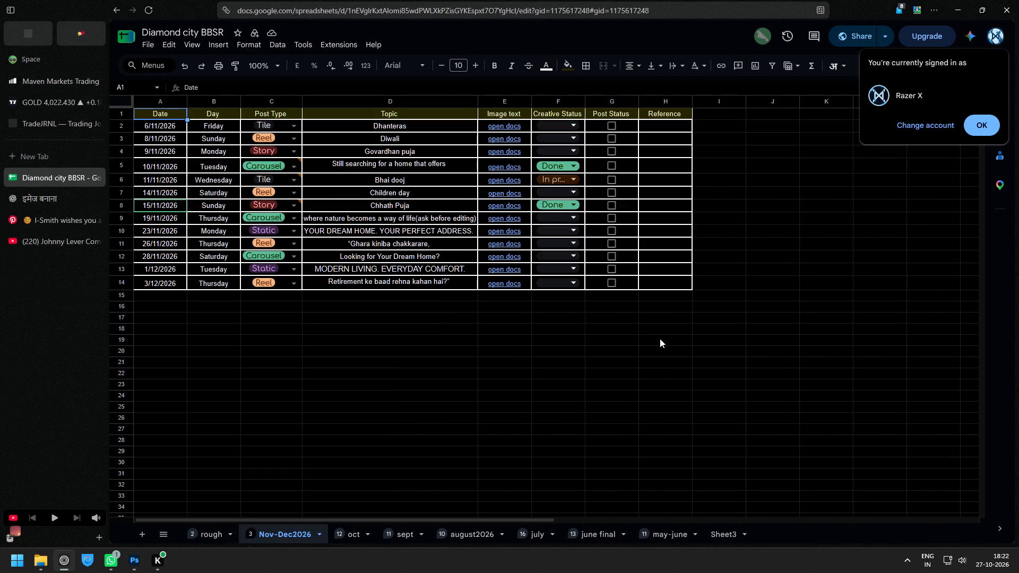
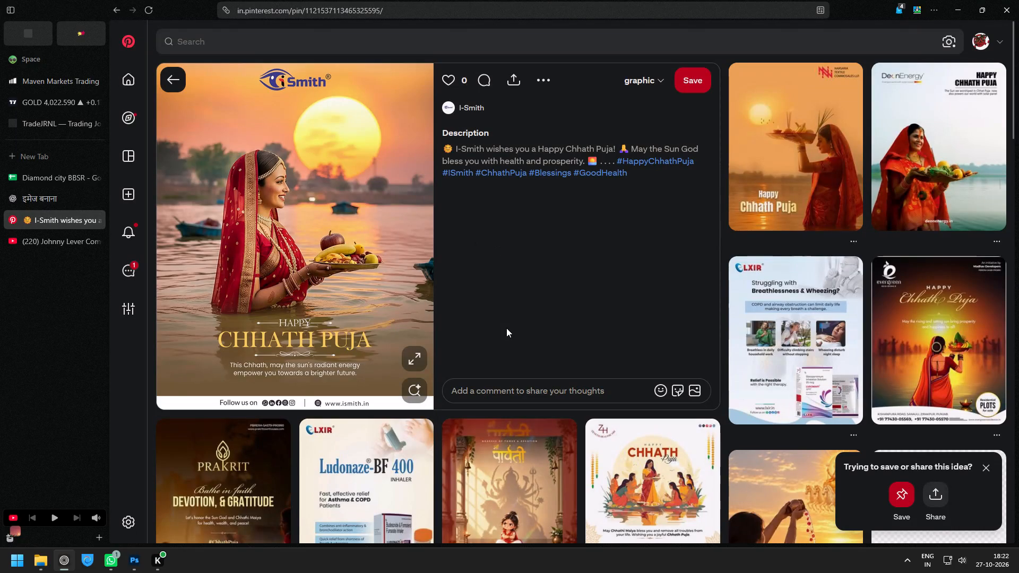
Browse the Pinterest pins related to the Chhath Puja reference for other festive poster designs.
{"action": "scroll", "coordinate": [506, 328], "scroll_direction": "up", "scroll_amount": 2}
{"action": "left_click", "coordinate": [170, 82]}
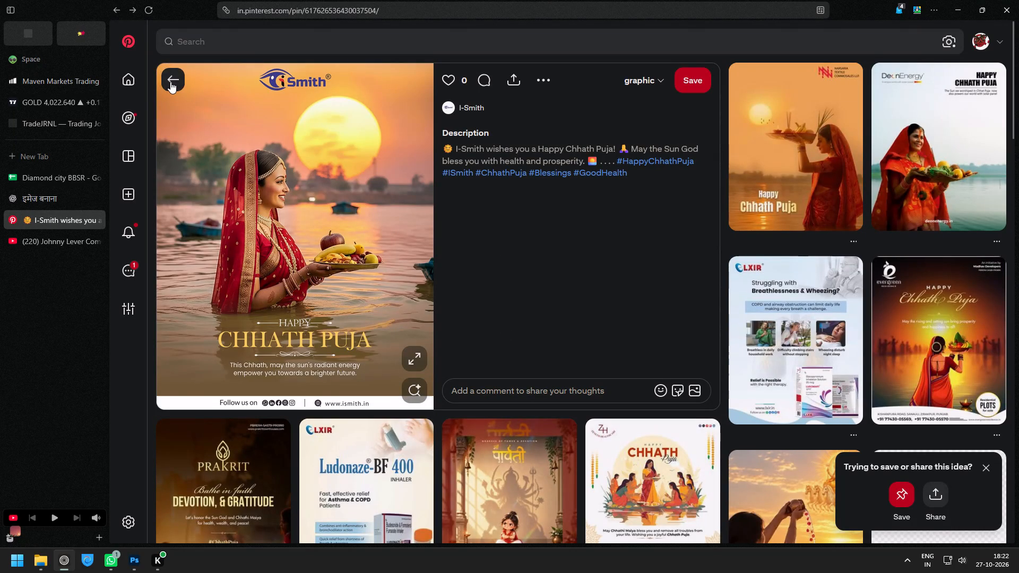
{"action": "scroll", "coordinate": [421, 349], "scroll_direction": "up", "scroll_amount": 2}
{"action": "scroll", "coordinate": [421, 349], "scroll_direction": "down", "scroll_amount": 1}
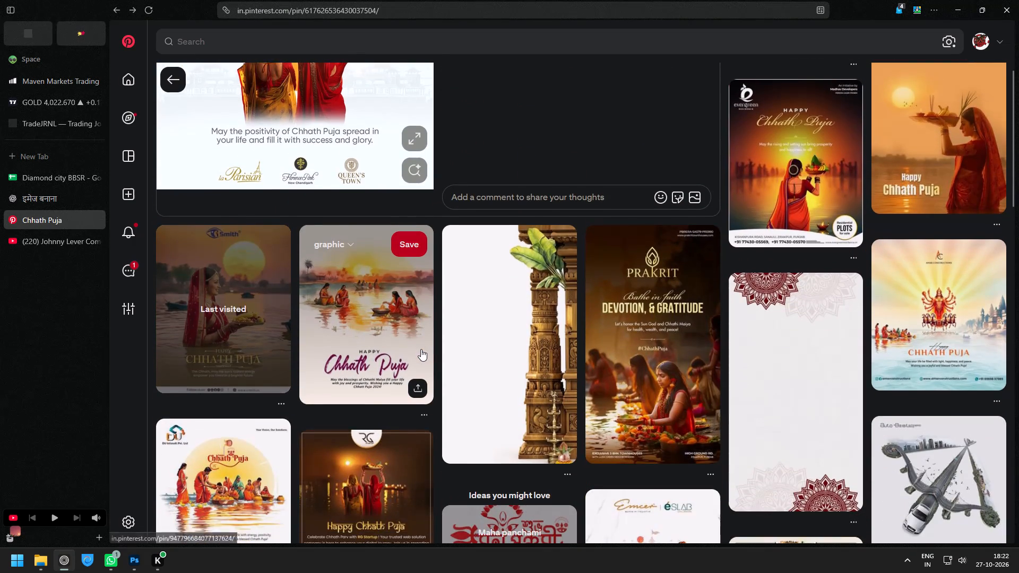
{"action": "scroll", "coordinate": [421, 349], "scroll_direction": "up", "scroll_amount": 4}
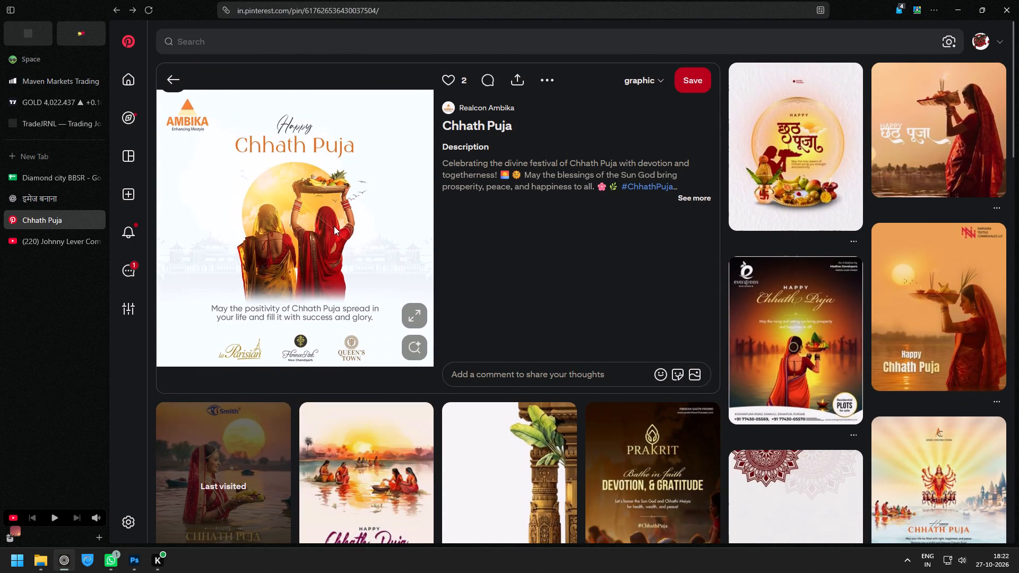
{"action": "scroll", "coordinate": [334, 226], "scroll_direction": "down", "scroll_amount": 5}
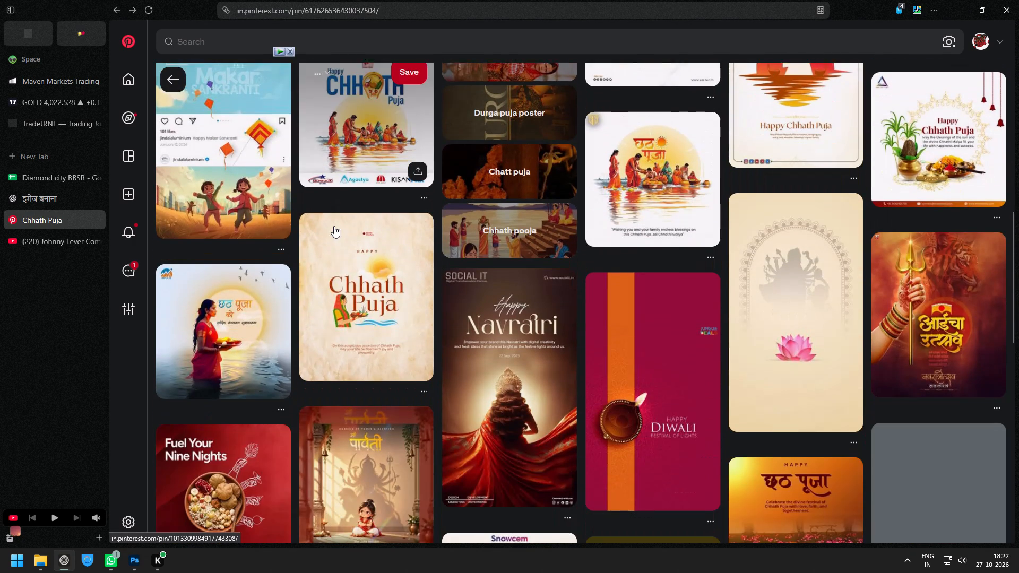
{"action": "scroll", "coordinate": [334, 226], "scroll_direction": "down", "scroll_amount": 1}
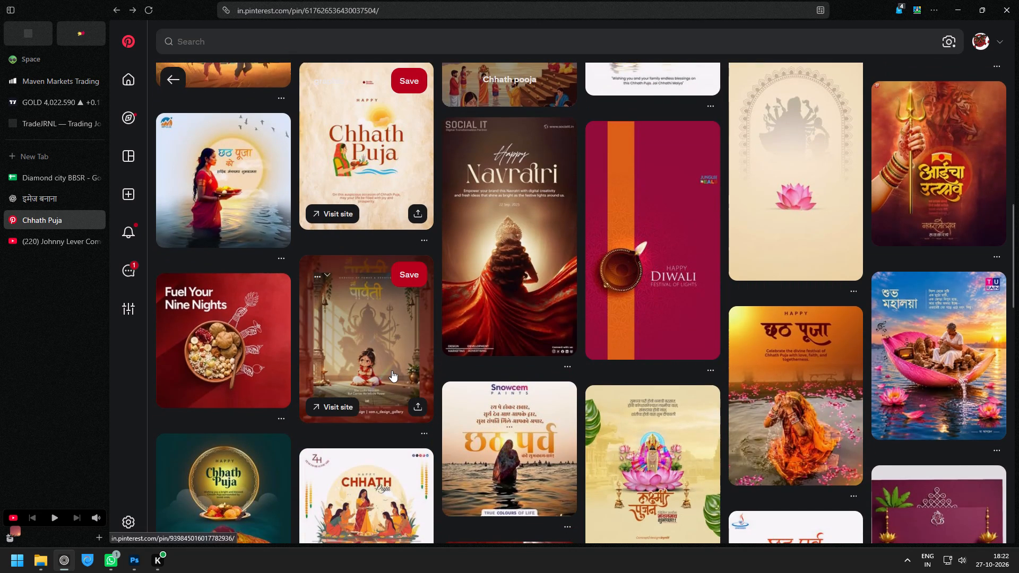
{"action": "scroll", "coordinate": [392, 370], "scroll_direction": "down", "scroll_amount": 2}
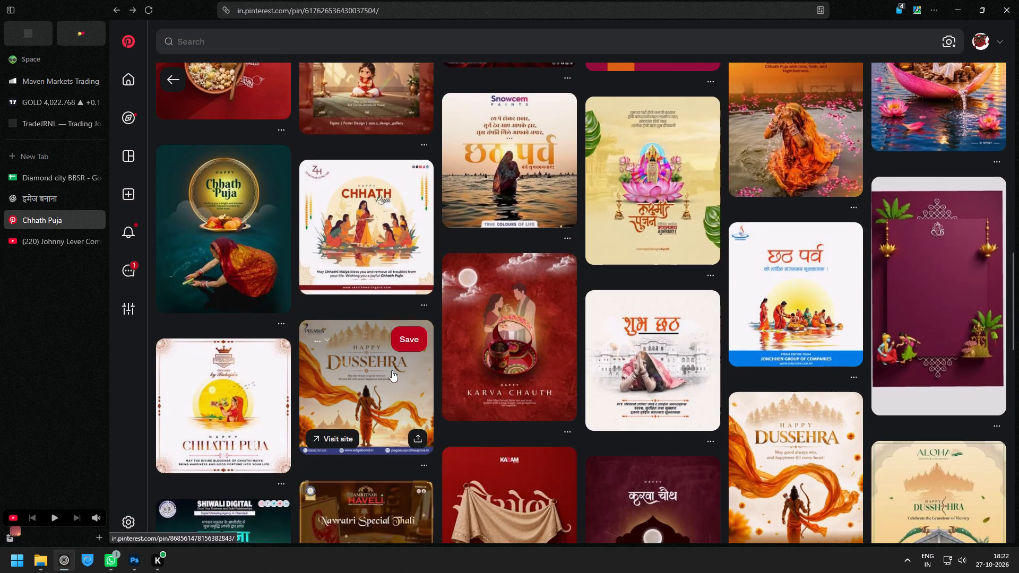
{"action": "scroll", "coordinate": [392, 370], "scroll_direction": "up", "scroll_amount": 1}
{"action": "left_click", "coordinate": [239, 203]}
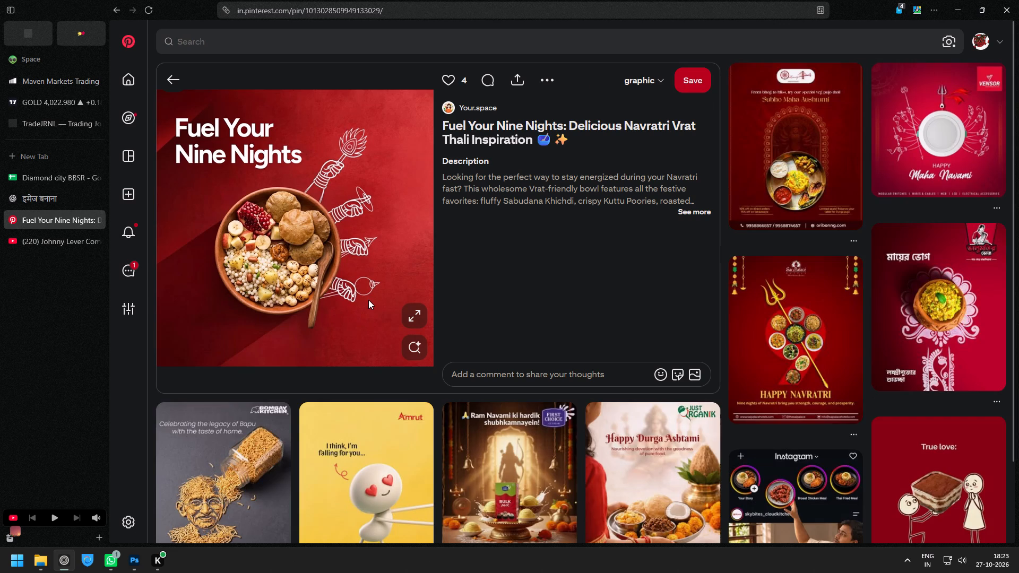
{"action": "left_click", "coordinate": [170, 76]}
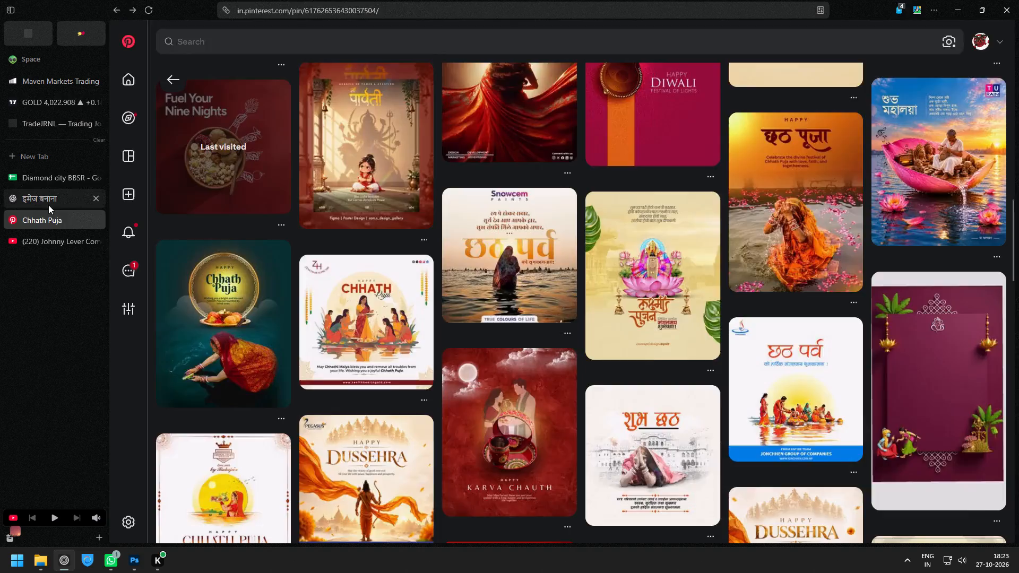
Return to the Diamond city BBSR spreadsheet, check the Nov-Dec2026 schedule and close the spreadsheet.
{"action": "left_click", "coordinate": [43, 202]}
{"action": "left_click", "coordinate": [48, 179]}
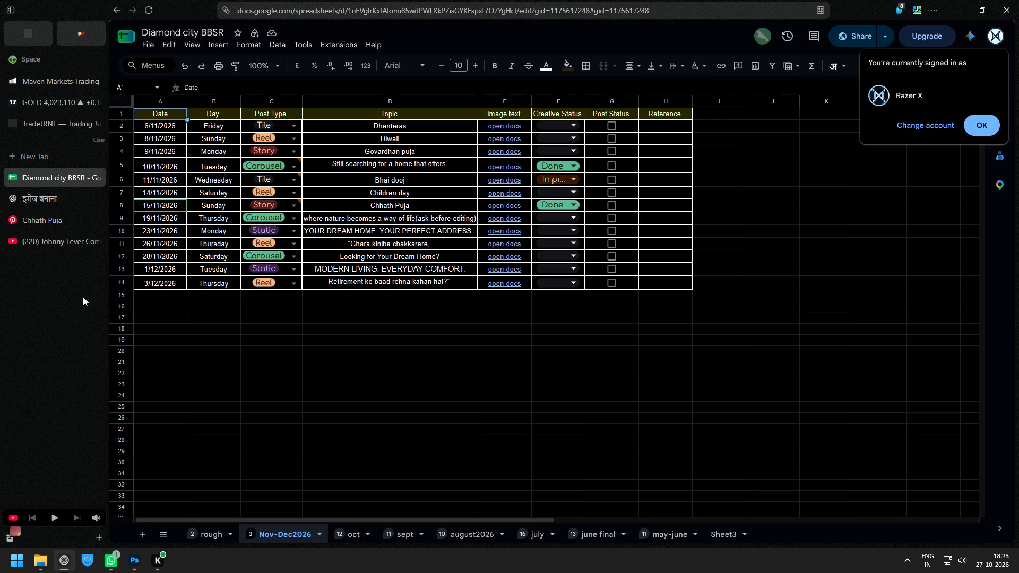
{"action": "left_click", "coordinate": [97, 176]}
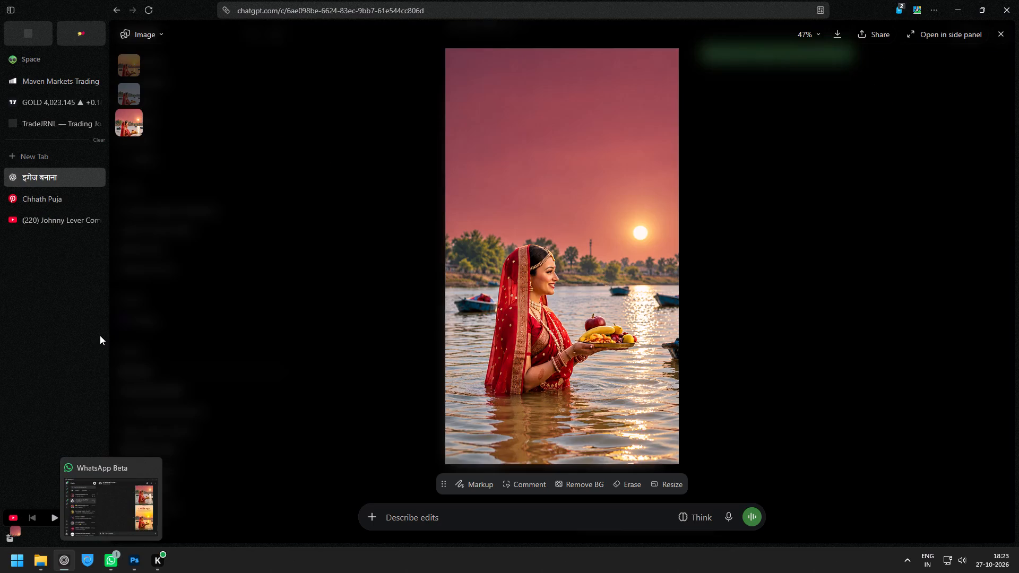
{"action": "left_click", "coordinate": [130, 566]}
{"action": "left_click", "coordinate": [130, 566]}
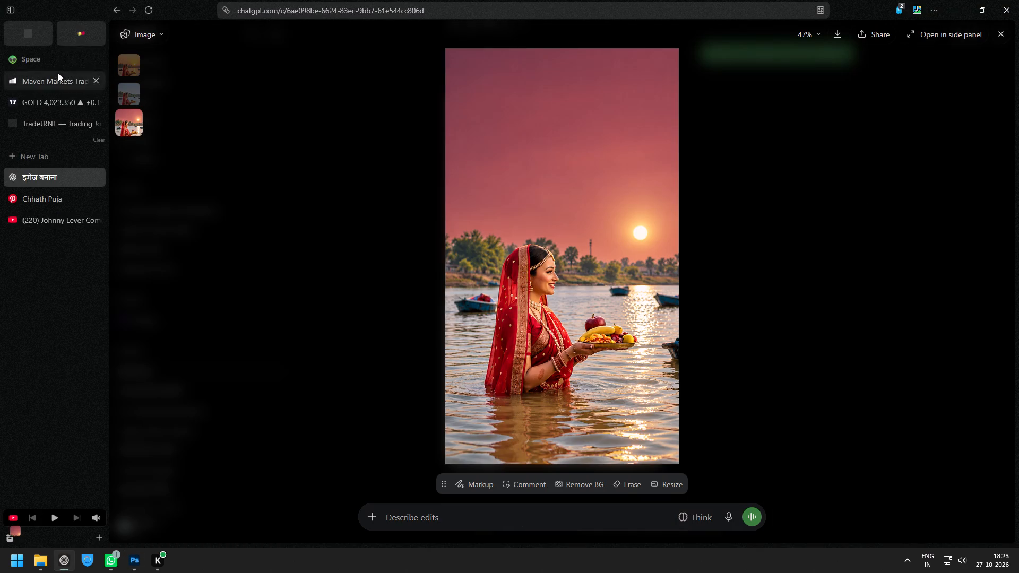
Open the Virtualize Solutions admin panel and log in as a team member with the saved credentials.
{"action": "left_click", "coordinate": [72, 37]}
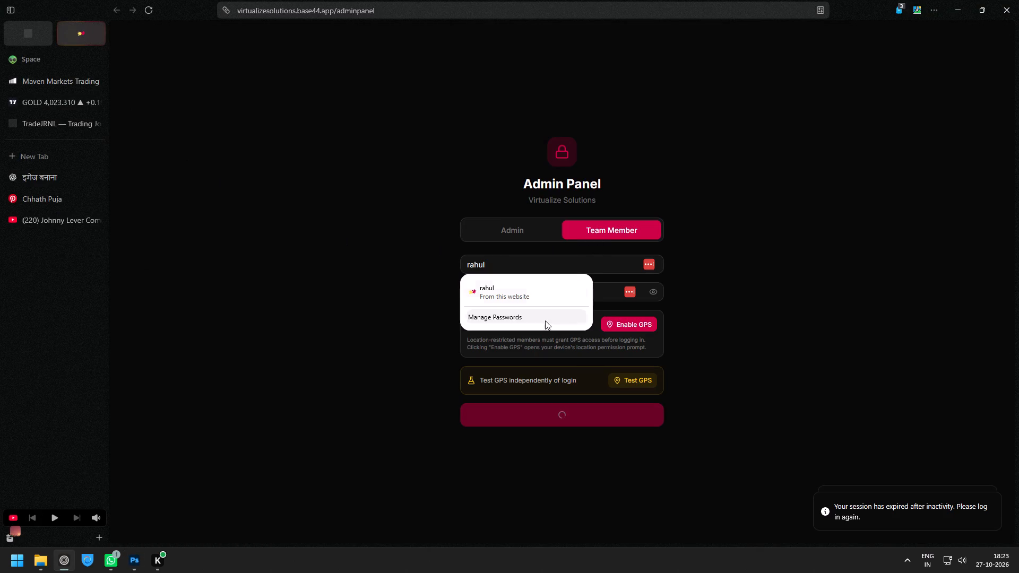
{"action": "left_click", "coordinate": [739, 288]}
{"action": "left_click", "coordinate": [575, 415]}
Start a new task on the task board and title it "15 Nov story static".
{"action": "left_click", "coordinate": [953, 73]}
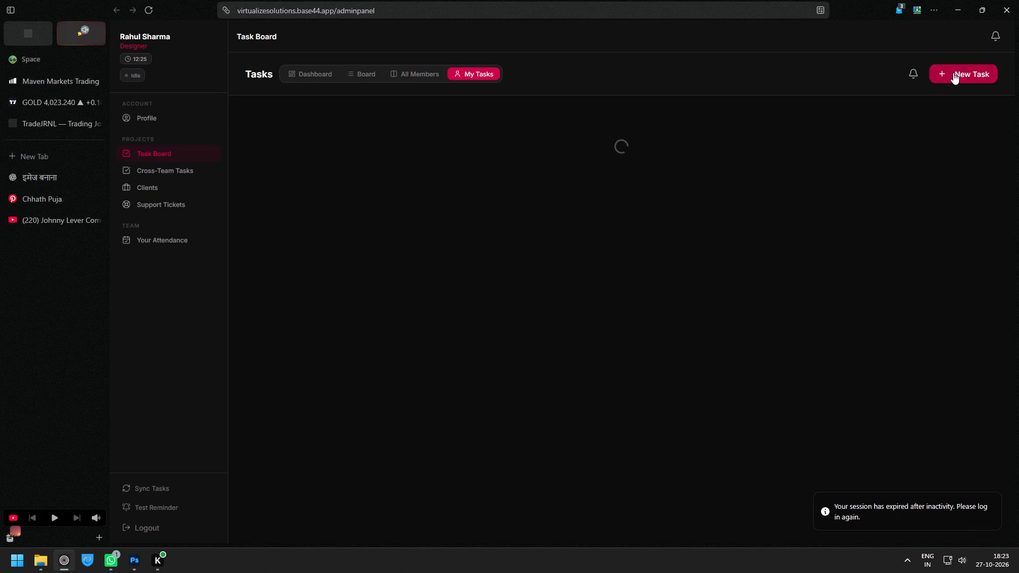
{"action": "left_click", "coordinate": [530, 133]}
{"action": "left_click", "coordinate": [513, 150]}
{"action": "type", "text": "15 Nov story"}
{"action": "key", "text": "space"}
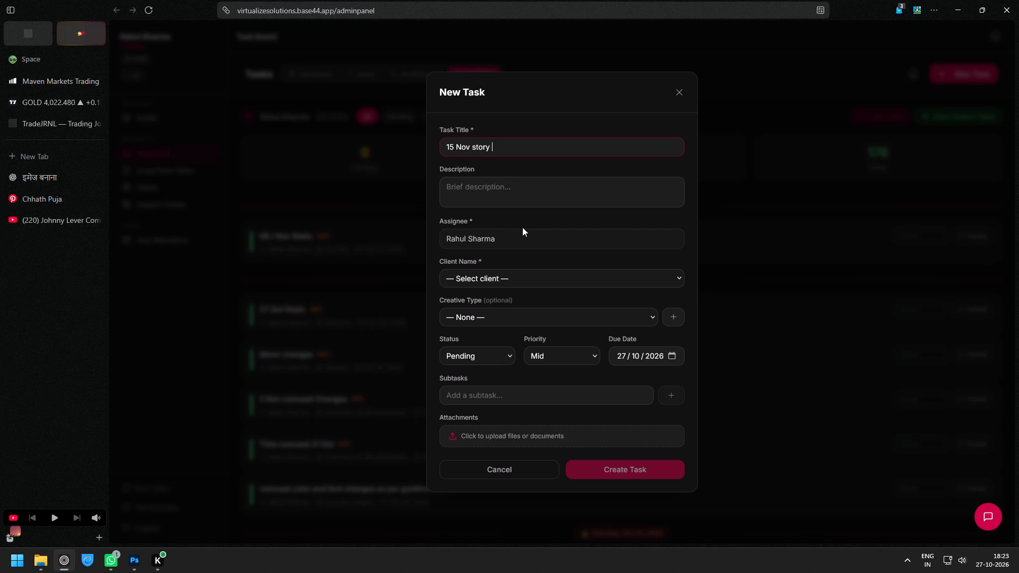
{"action": "left_click_drag", "start_coordinate": [502, 148], "coordinate": [489, 142]}
{"action": "key", "text": "Right"}
{"action": "type", "text": "static"}
{"action": "key", "text": "space"}
Set the task's creative type to Static, status to Done and client to Diamond city Bhubaneswar, and create it.
{"action": "left_click", "coordinate": [492, 319]}
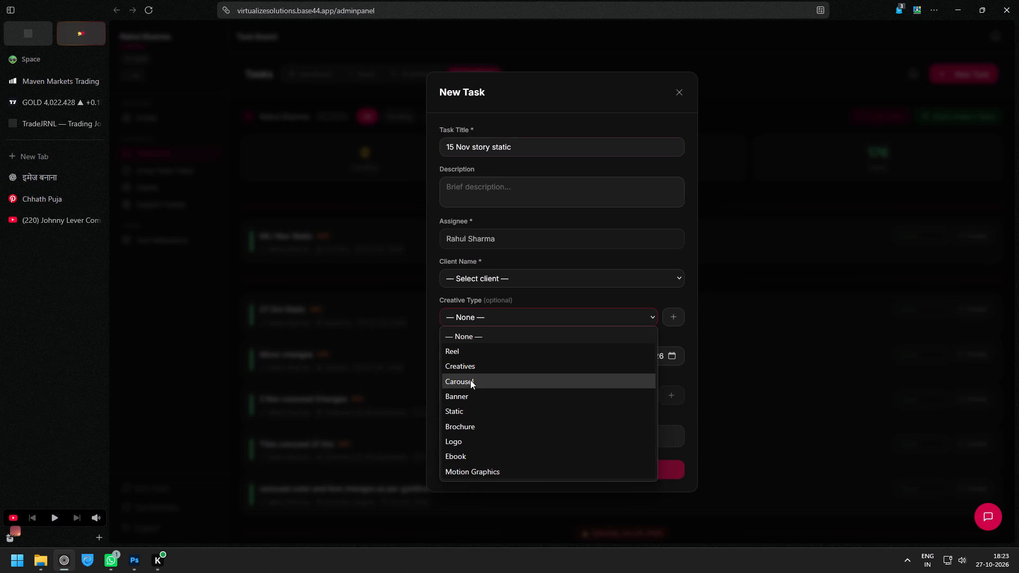
{"action": "left_click", "coordinate": [468, 410]}
{"action": "left_click", "coordinate": [470, 361]}
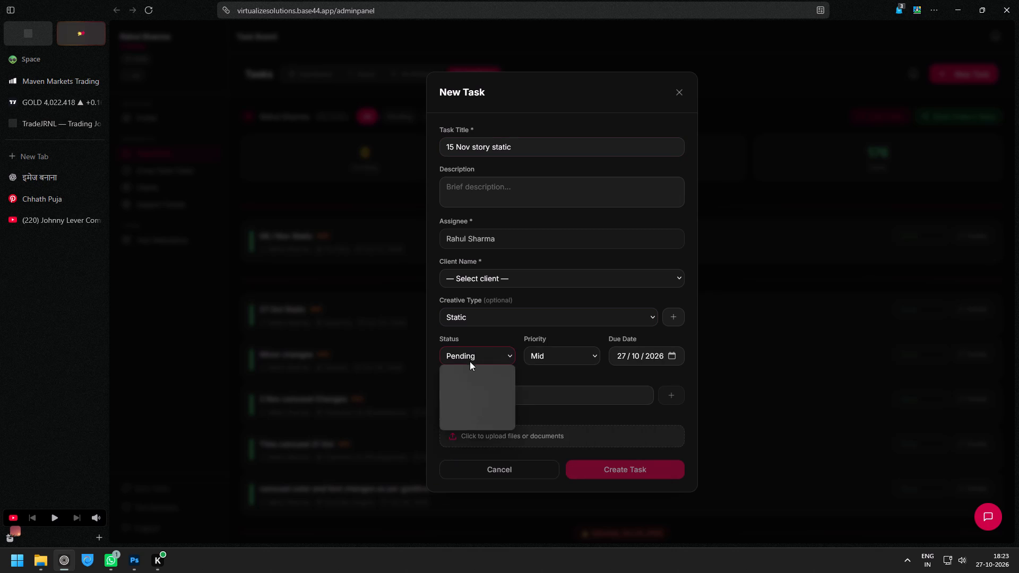
{"action": "left_click", "coordinate": [472, 405]}
{"action": "left_click", "coordinate": [546, 281]}
{"action": "type", "text": "dd"}
{"action": "left_click", "coordinate": [519, 506]}
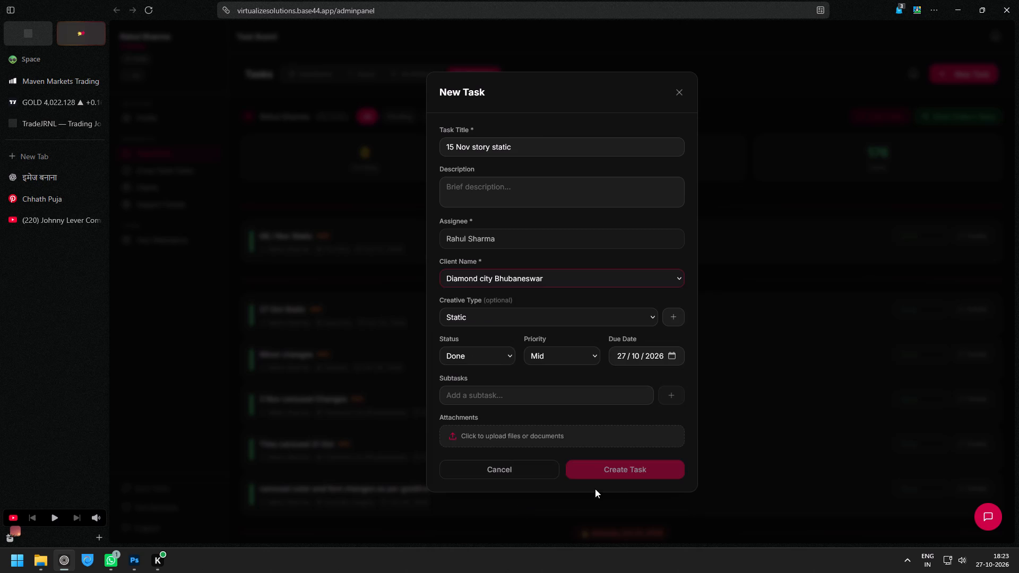
{"action": "left_click", "coordinate": [624, 471]}
Open a blank form for another new task on the task board.
{"action": "left_click", "coordinate": [942, 77]}
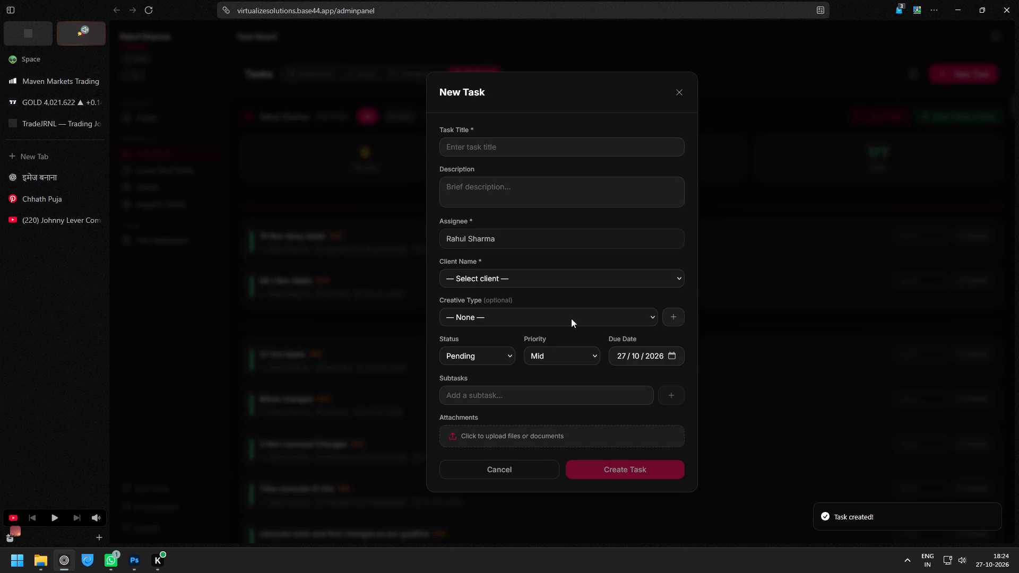
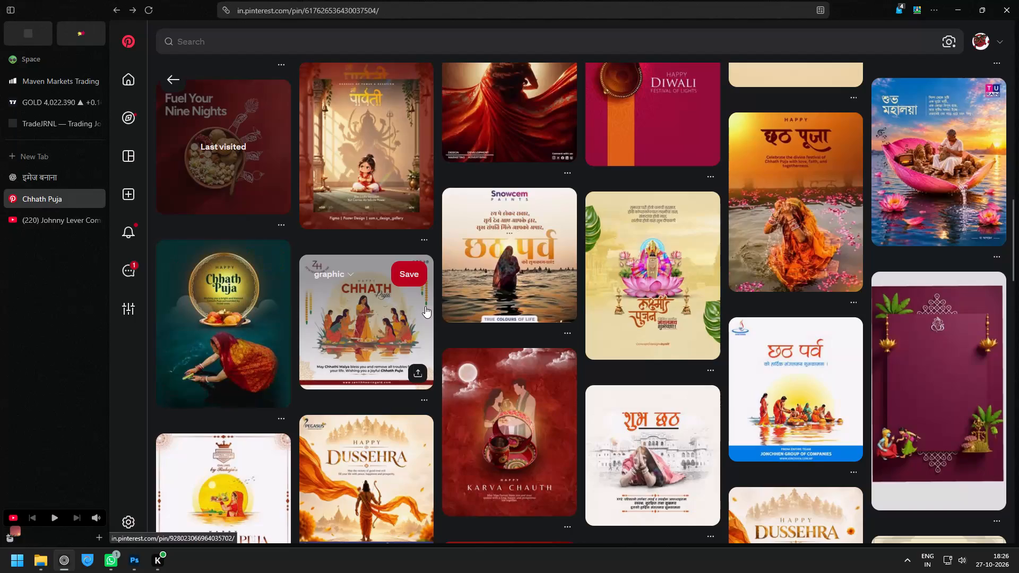
Browse the related Pinterest pins for Chhath Puja poster design references.
{"action": "scroll", "coordinate": [409, 323], "scroll_direction": "down", "scroll_amount": 1}
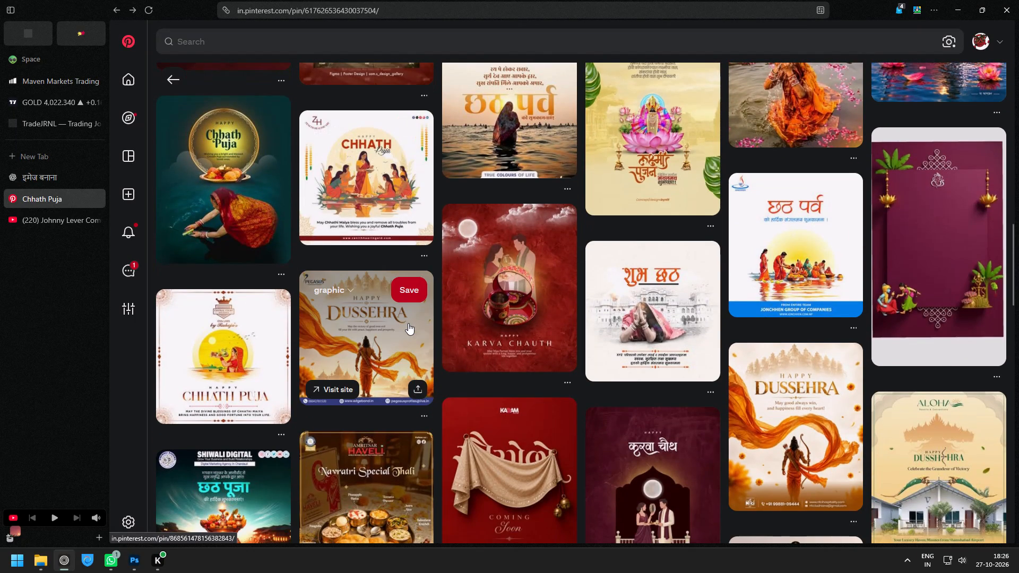
{"action": "scroll", "coordinate": [408, 323], "scroll_direction": "down", "scroll_amount": 1}
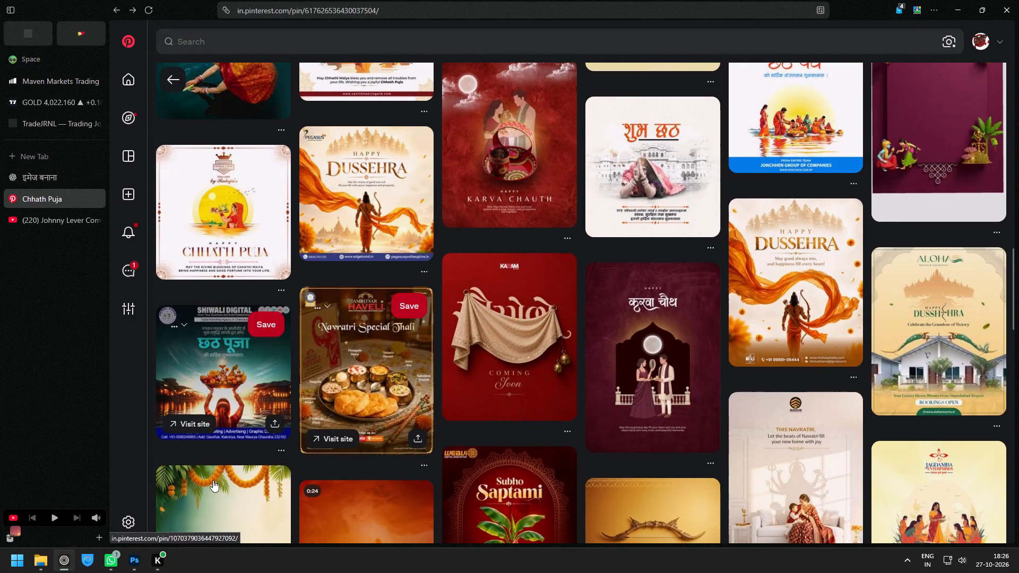
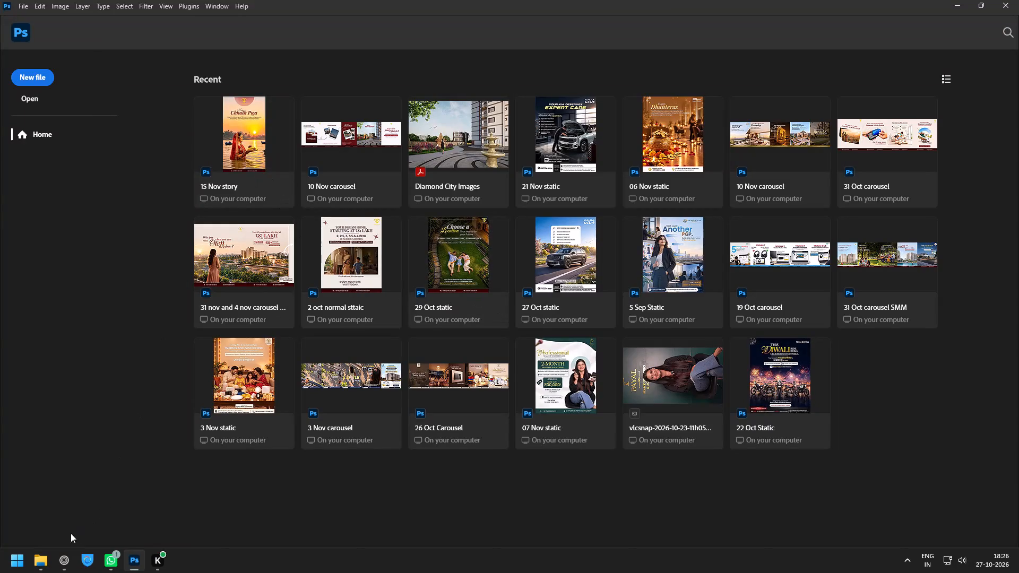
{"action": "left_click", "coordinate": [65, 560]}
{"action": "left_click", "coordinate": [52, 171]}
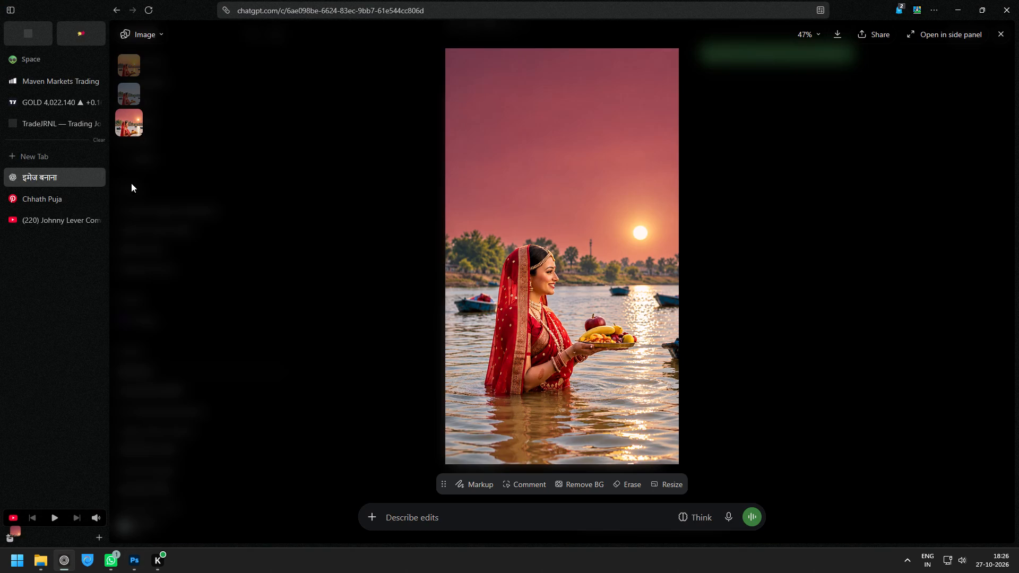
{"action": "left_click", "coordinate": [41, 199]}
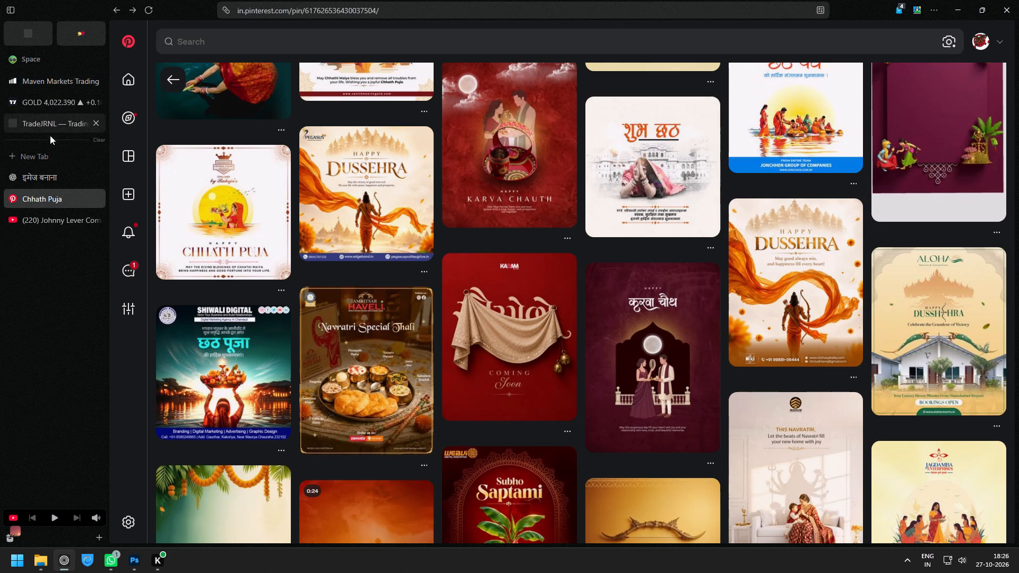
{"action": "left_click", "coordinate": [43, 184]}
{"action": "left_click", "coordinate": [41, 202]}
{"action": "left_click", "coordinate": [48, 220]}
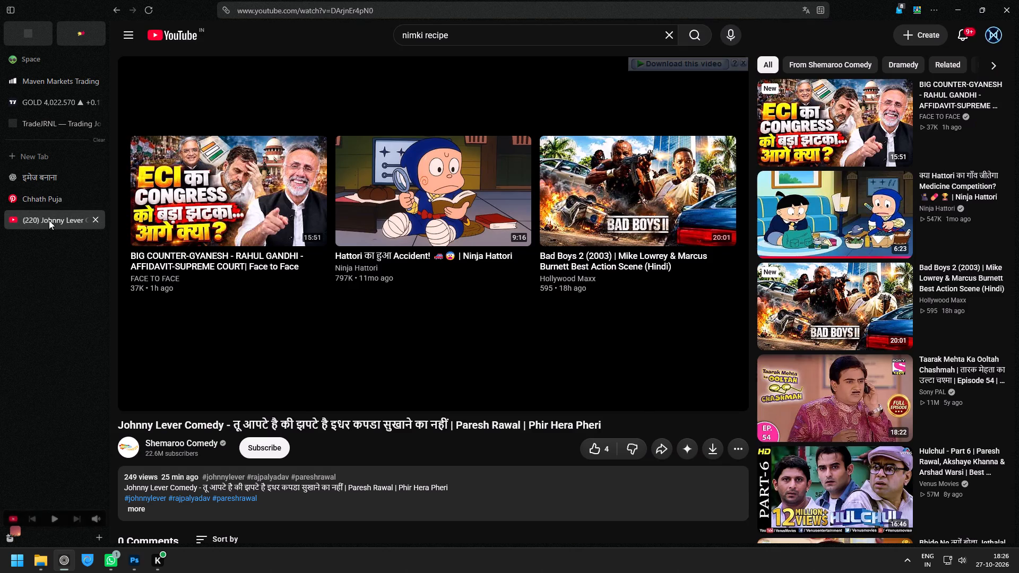
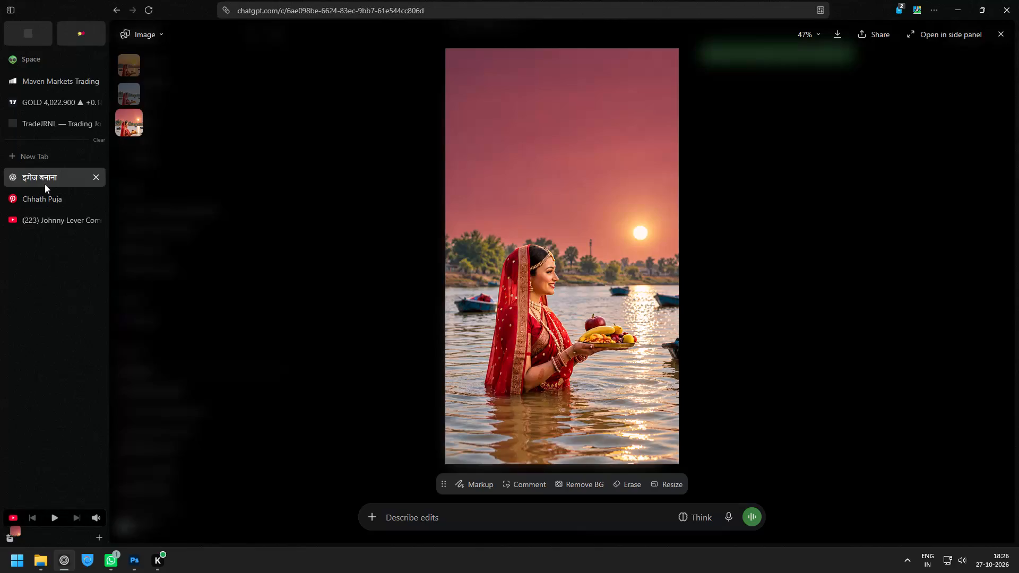
Return to the Chhath Puja page on Pinterest and look back through the related poster designs up to the main pin.
{"action": "left_click", "coordinate": [45, 188]}
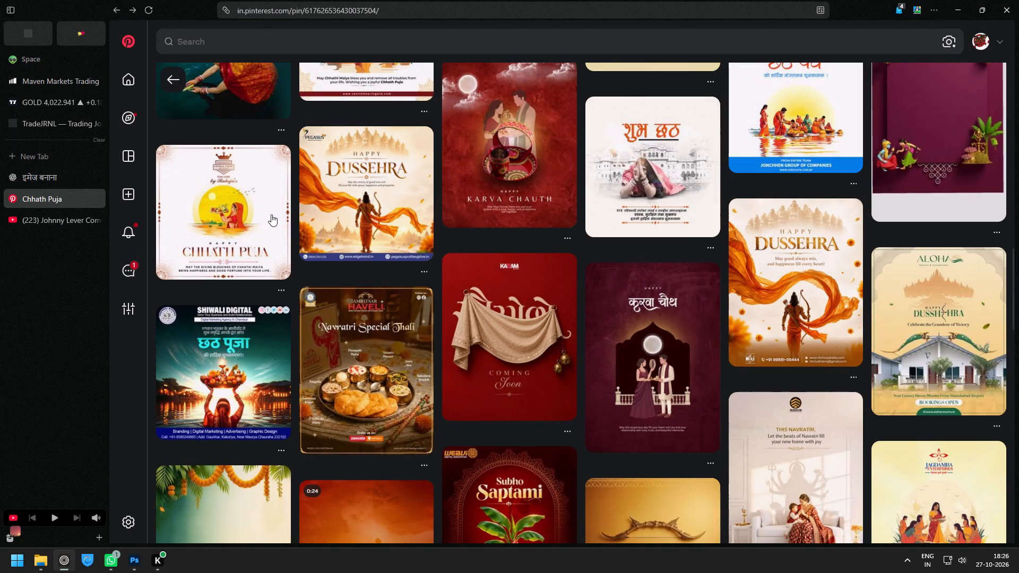
{"action": "scroll", "coordinate": [324, 392], "scroll_direction": "up", "scroll_amount": 1}
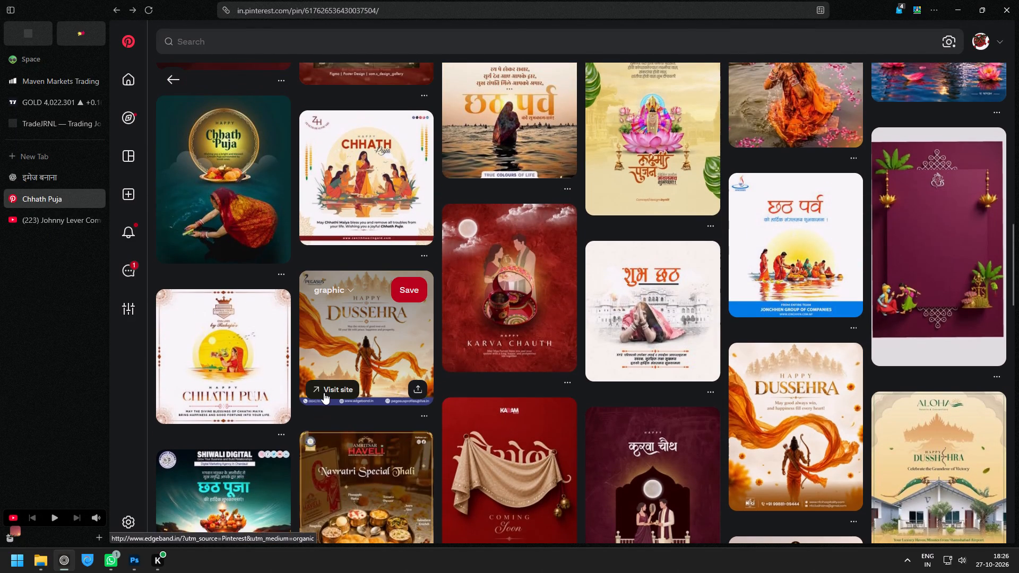
{"action": "scroll", "coordinate": [324, 393], "scroll_direction": "up", "scroll_amount": 5}
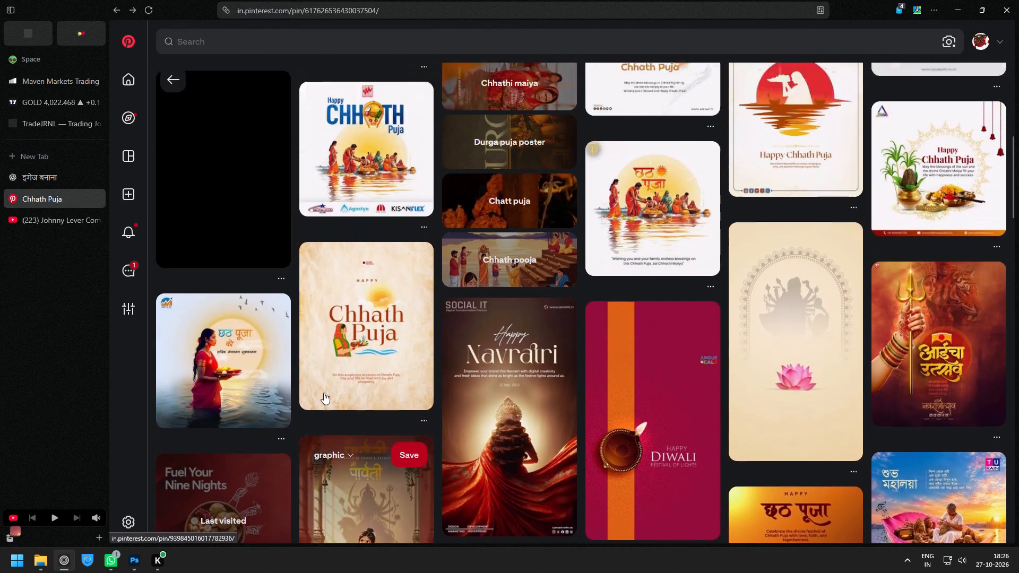
{"action": "scroll", "coordinate": [324, 393], "scroll_direction": "up", "scroll_amount": 3}
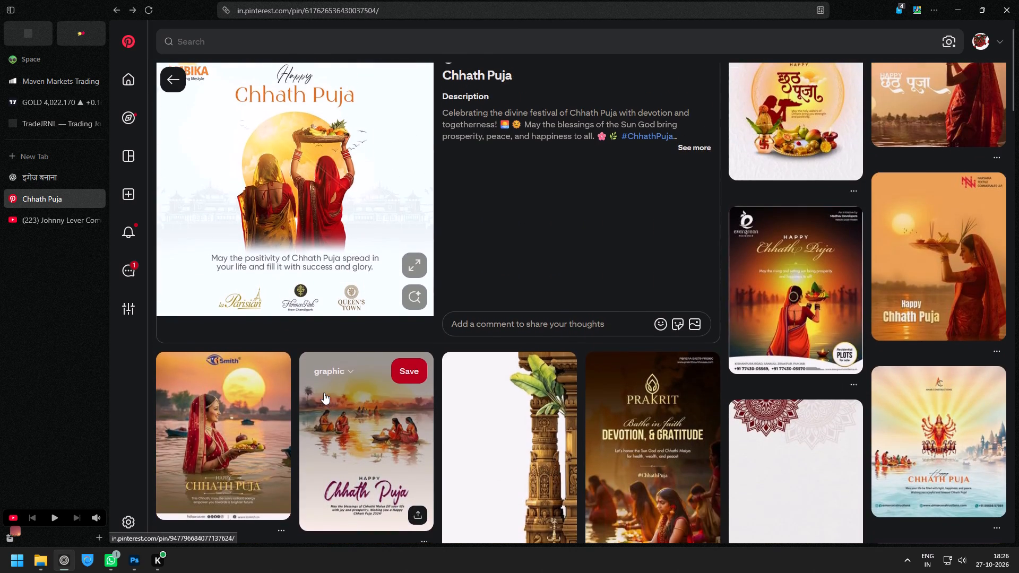
{"action": "scroll", "coordinate": [324, 393], "scroll_direction": "up", "scroll_amount": 2}
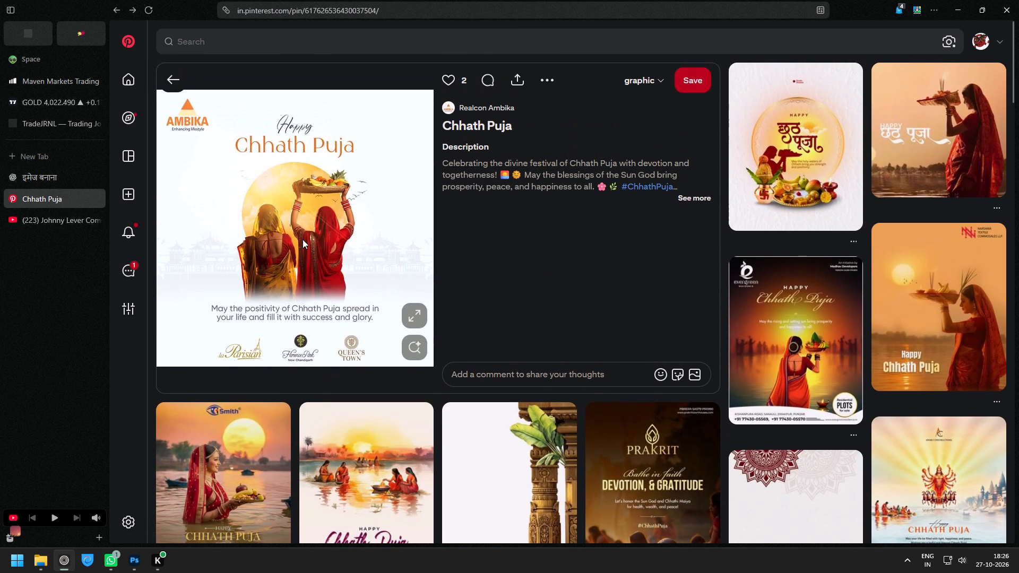
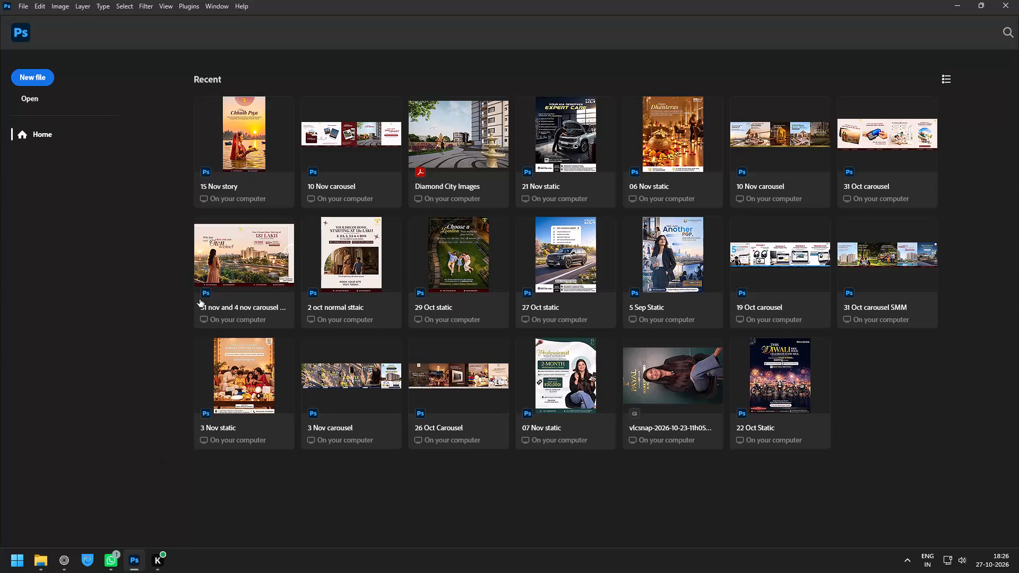
Open the recent "15 Nov story" Chhath Puja design in Photoshop.
{"action": "left_click", "coordinate": [249, 139]}
Switch to the Chhath Puja pin on Pinterest in the browser and examine the related poster designs for reference.
{"action": "left_click", "coordinate": [69, 572]}
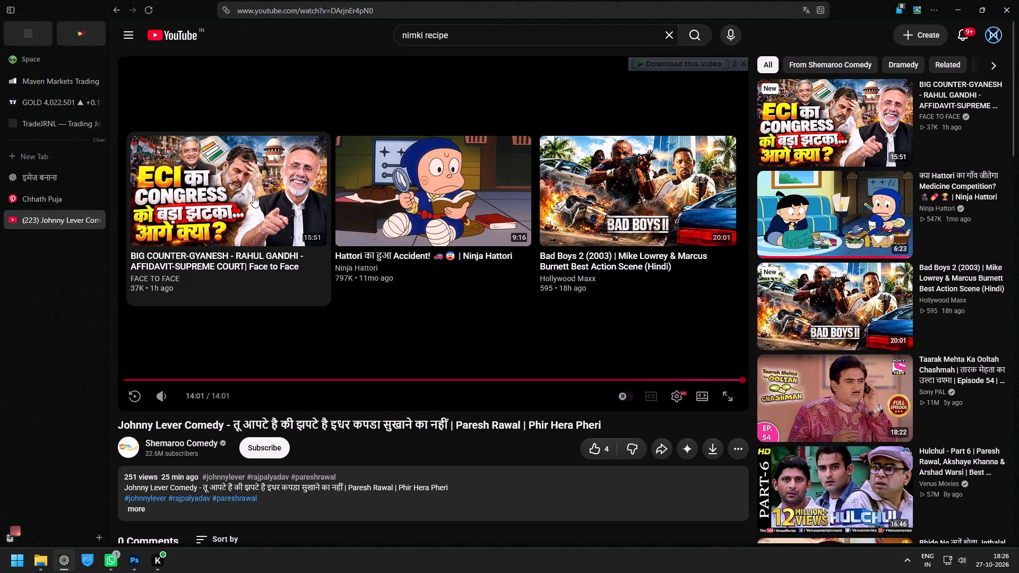
{"action": "left_click", "coordinate": [35, 181]}
{"action": "left_click", "coordinate": [40, 201]}
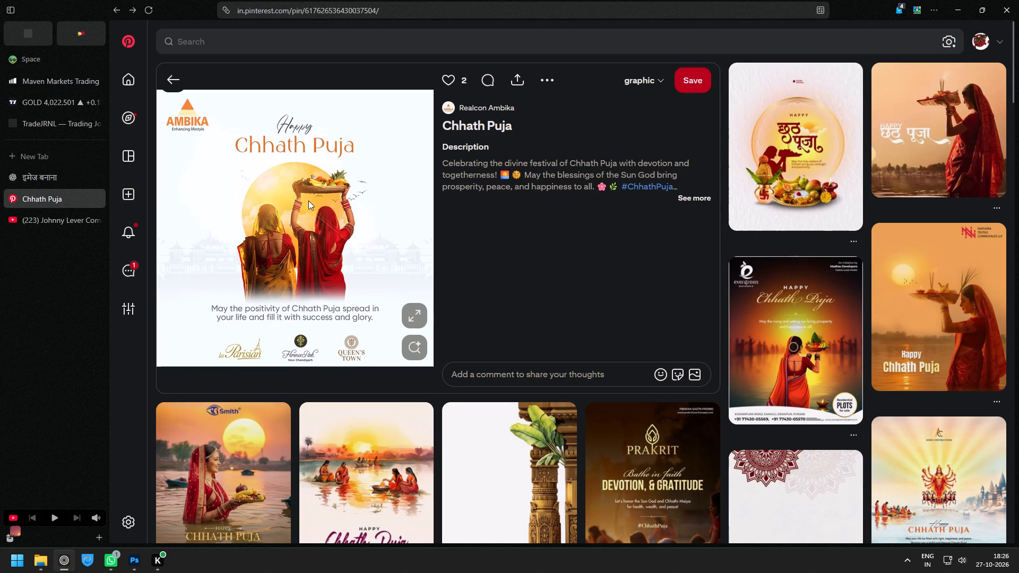
{"action": "scroll", "coordinate": [593, 240], "scroll_direction": "down", "scroll_amount": 1}
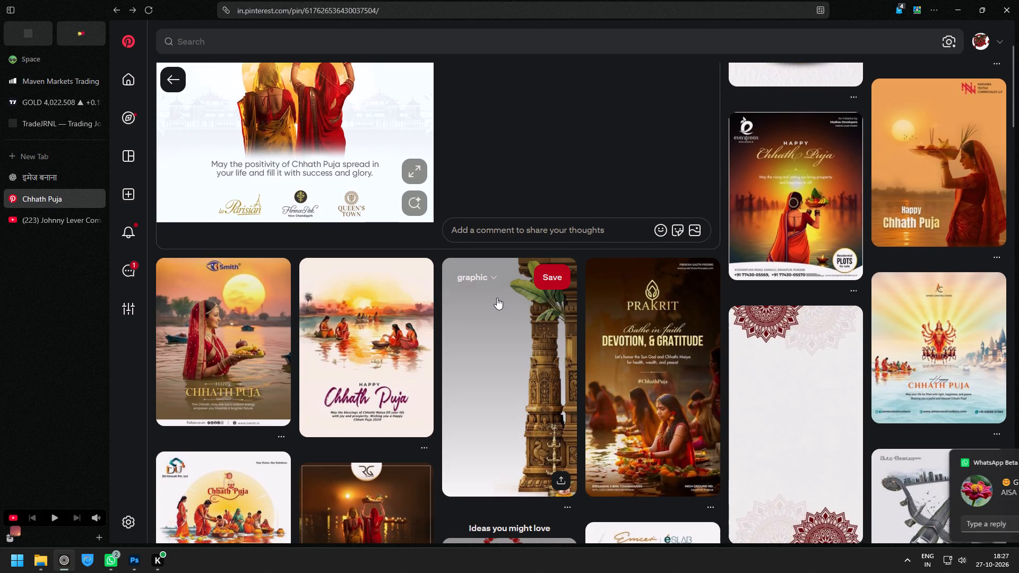
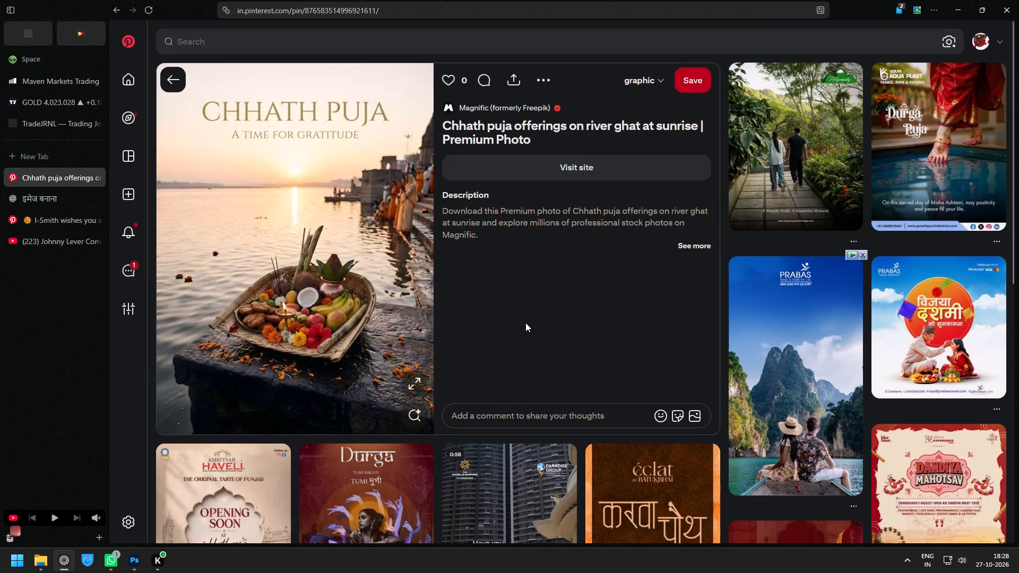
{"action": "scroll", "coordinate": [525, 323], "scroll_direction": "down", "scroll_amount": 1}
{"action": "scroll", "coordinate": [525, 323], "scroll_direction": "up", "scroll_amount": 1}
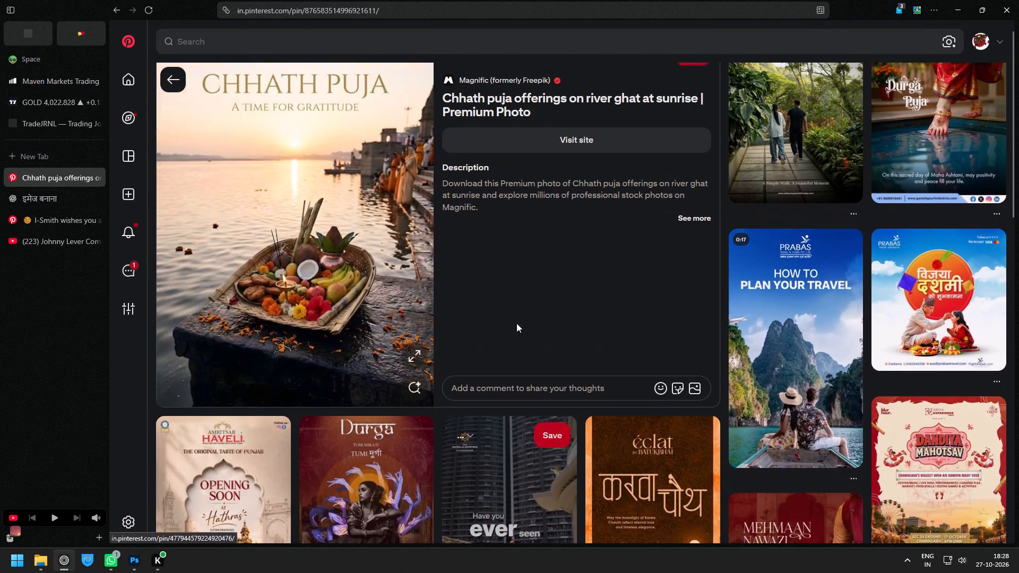
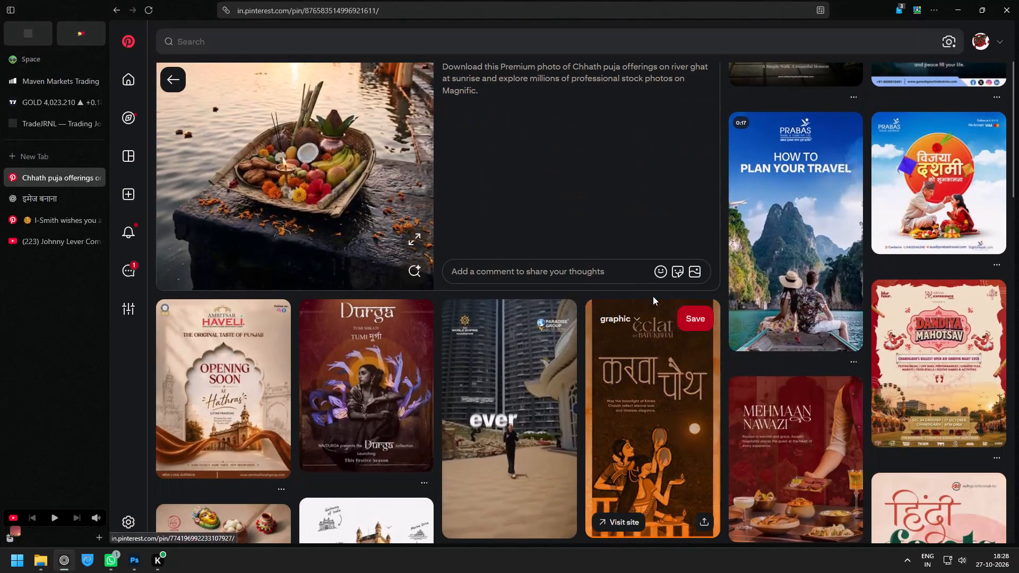
Browse the related pins below the Chhath puja offerings photo for festive poster design references.
{"action": "scroll", "coordinate": [653, 296], "scroll_direction": "down", "scroll_amount": 1}
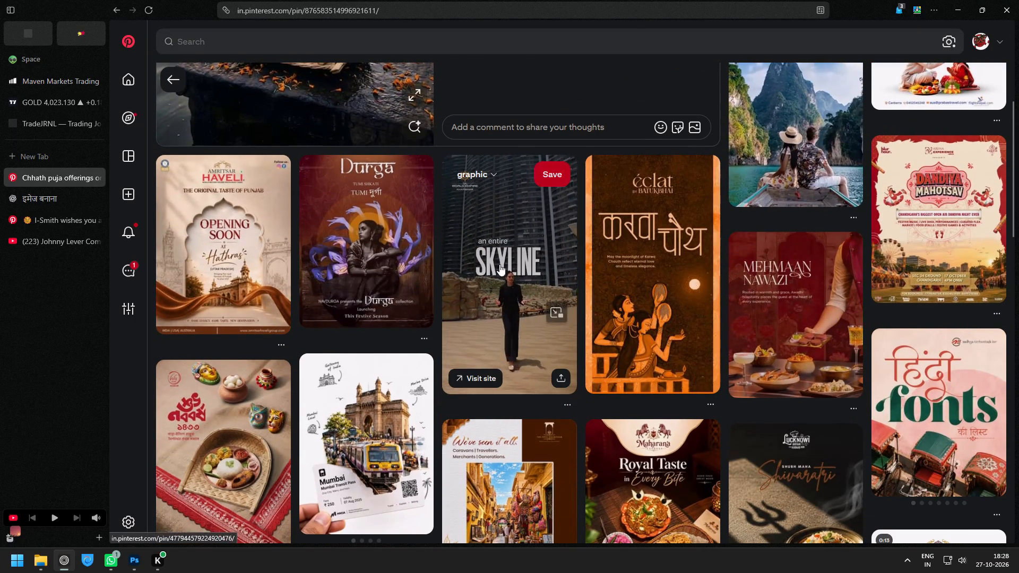
{"action": "scroll", "coordinate": [499, 264], "scroll_direction": "down", "scroll_amount": 1}
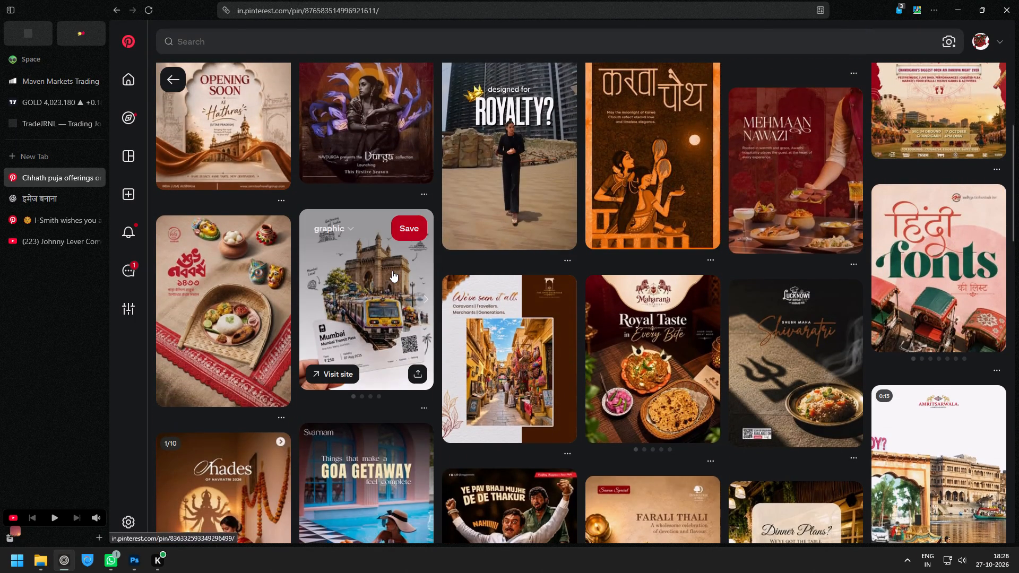
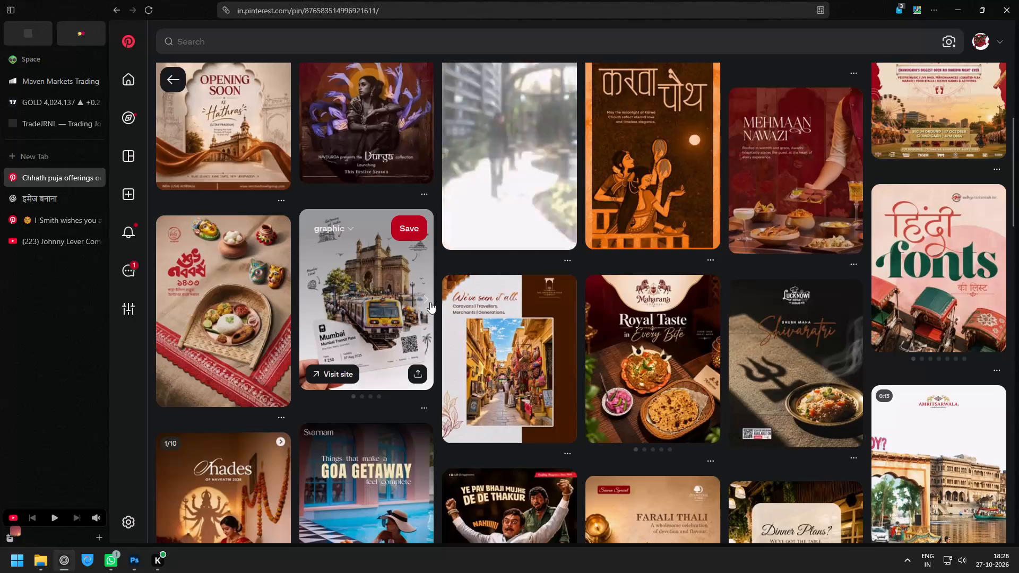
Look over the related pins below the Chhath puja offerings photo once more for poster ideas.
{"action": "scroll", "coordinate": [508, 355], "scroll_direction": "down", "scroll_amount": 2}
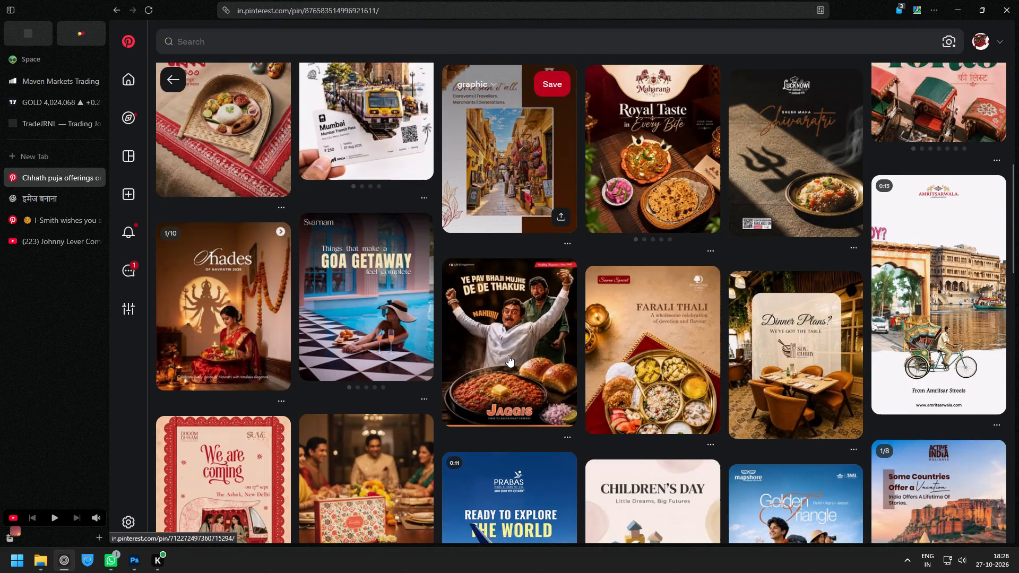
{"action": "scroll", "coordinate": [508, 355], "scroll_direction": "up", "scroll_amount": 4}
{"action": "scroll", "coordinate": [508, 355], "scroll_direction": "down", "scroll_amount": 2}
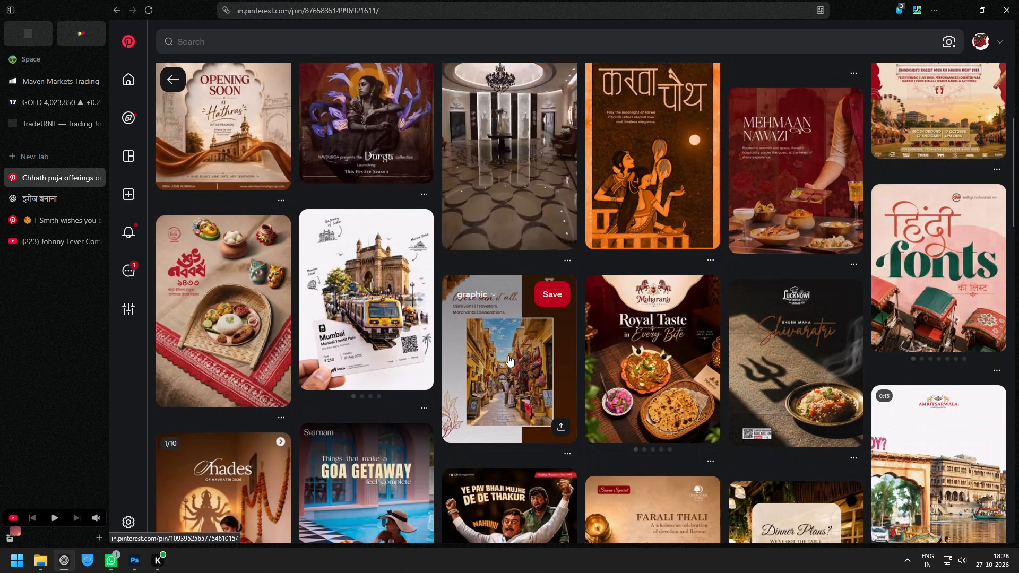
{"action": "scroll", "coordinate": [508, 355], "scroll_direction": "up", "scroll_amount": 5}
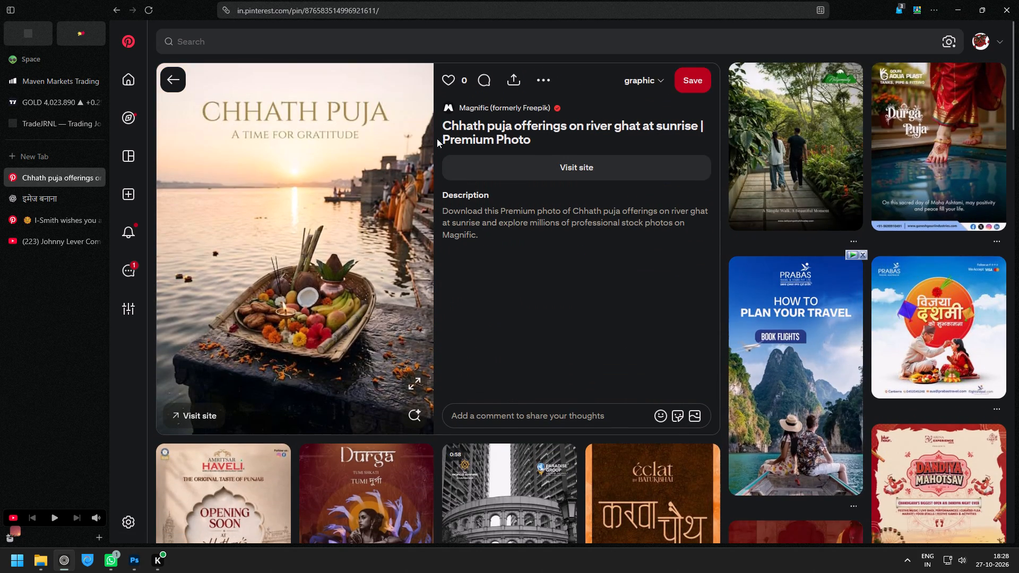
Search Pinterest for "chhath puja design".
{"action": "left_click", "coordinate": [325, 38]}
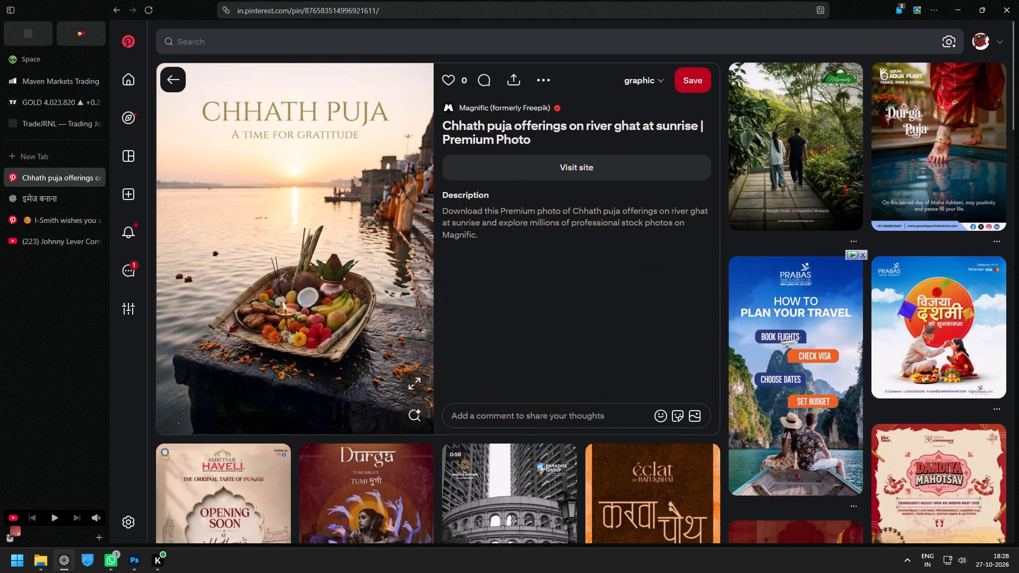
{"action": "type", "text": "chhath puja design"}
{"action": "key", "text": "space"}
{"action": "key", "text": "Return"}
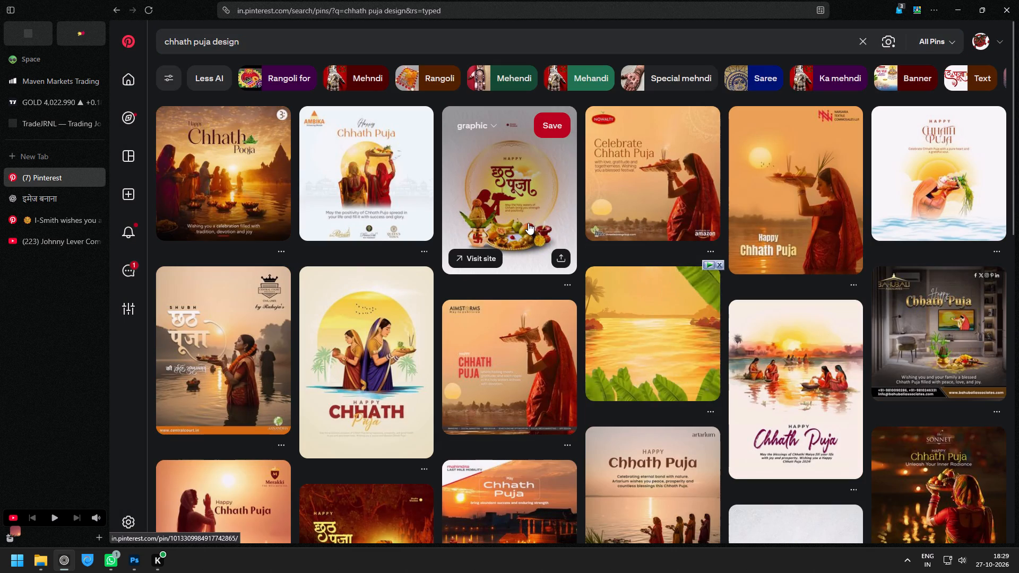
Examine the Chhath puja design search results for poster layout and title styling references, and return to the offerings pin.
{"action": "scroll", "coordinate": [528, 223], "scroll_direction": "down", "scroll_amount": 2}
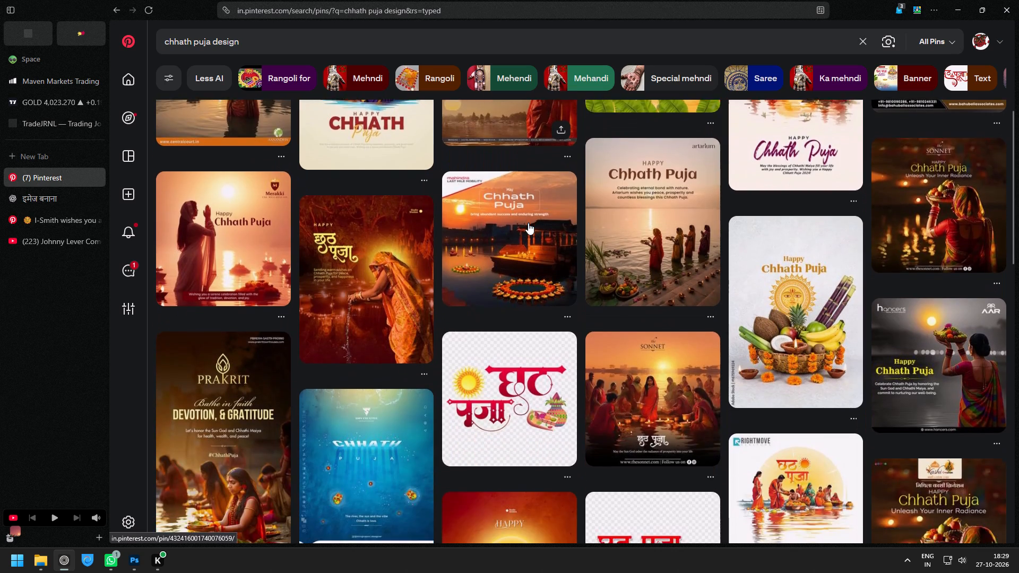
{"action": "scroll", "coordinate": [528, 223], "scroll_direction": "down", "scroll_amount": 4}
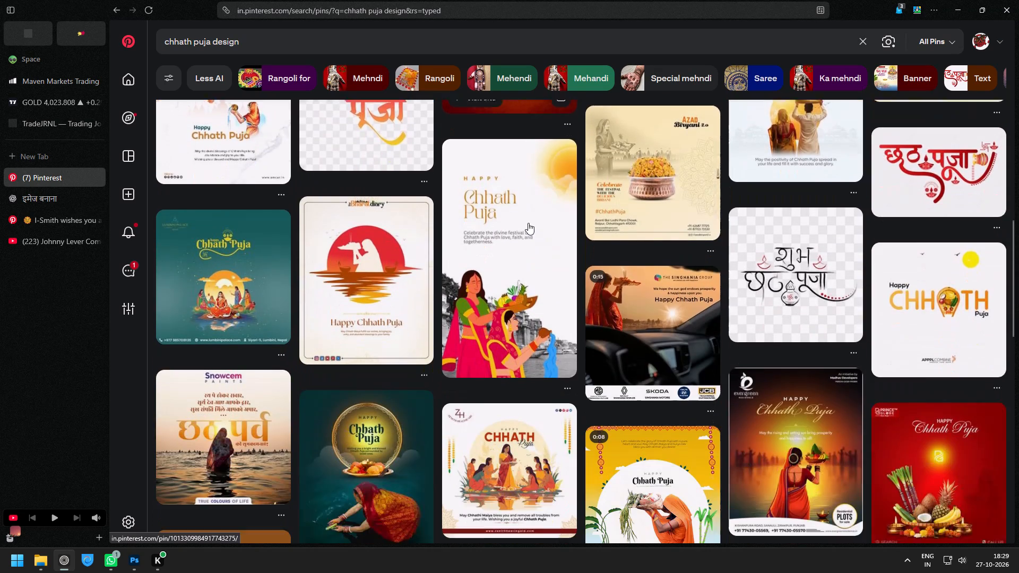
{"action": "scroll", "coordinate": [528, 223], "scroll_direction": "down", "scroll_amount": 3}
{"action": "scroll", "coordinate": [528, 223], "scroll_direction": "up", "scroll_amount": 2}
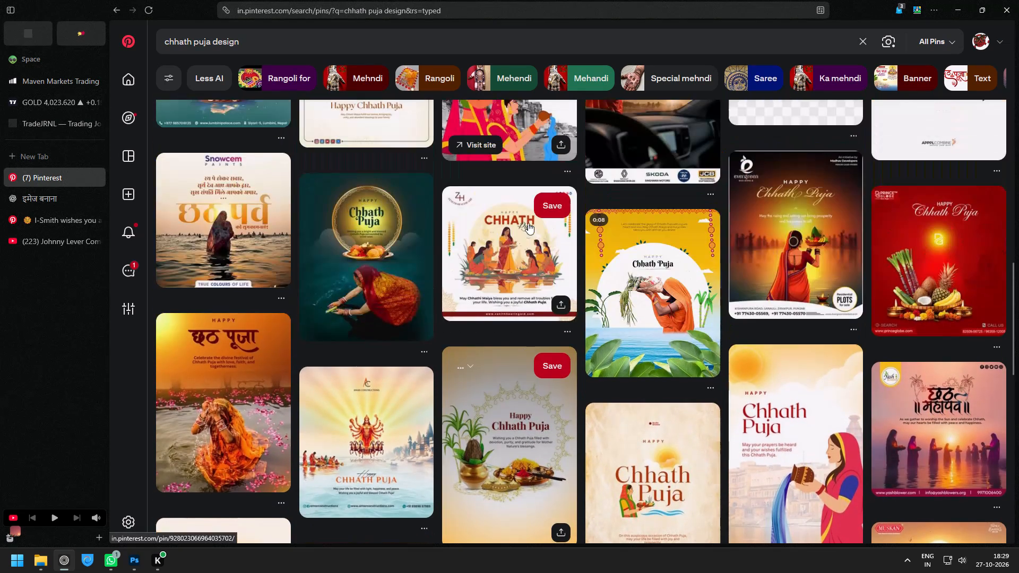
{"action": "scroll", "coordinate": [528, 223], "scroll_direction": "down", "scroll_amount": 2}
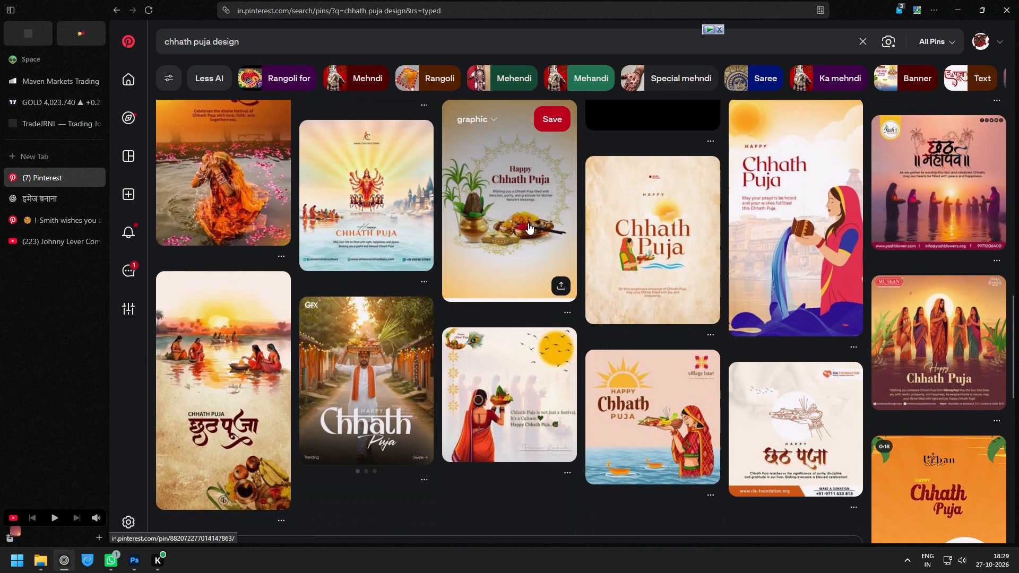
{"action": "scroll", "coordinate": [528, 223], "scroll_direction": "down", "scroll_amount": 1}
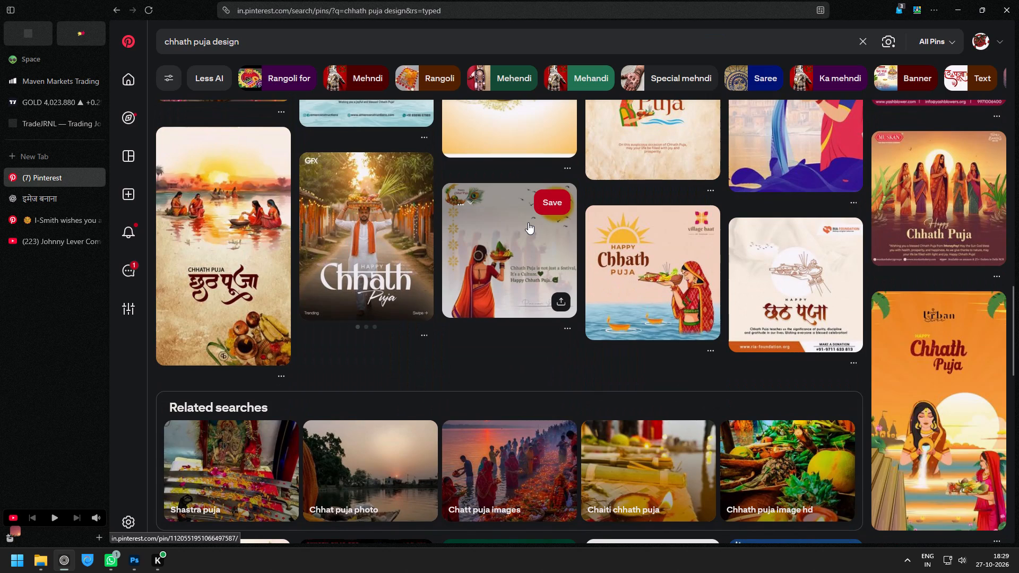
{"action": "scroll", "coordinate": [528, 222], "scroll_direction": "down", "scroll_amount": 5}
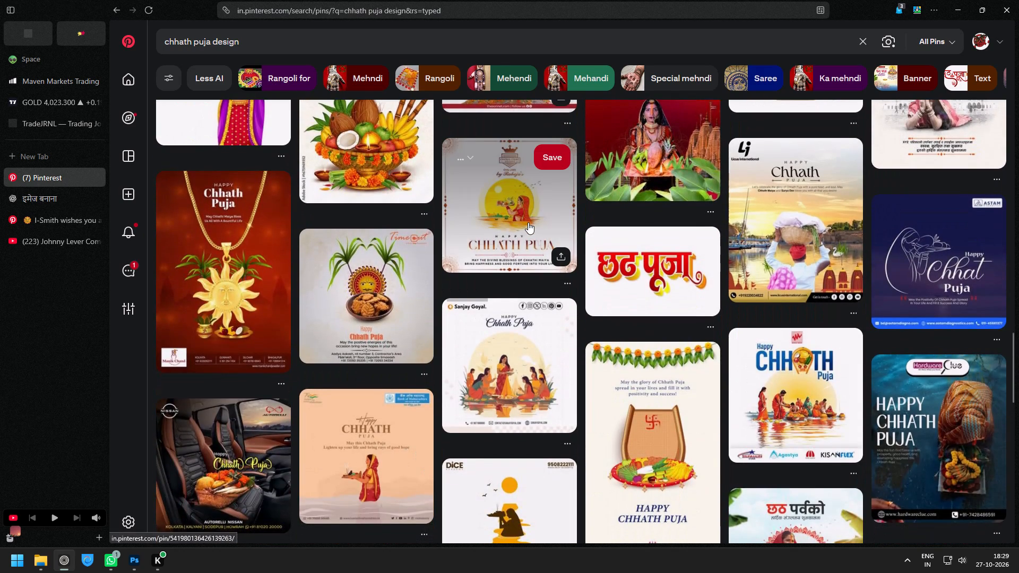
{"action": "scroll", "coordinate": [528, 222], "scroll_direction": "down", "scroll_amount": 2}
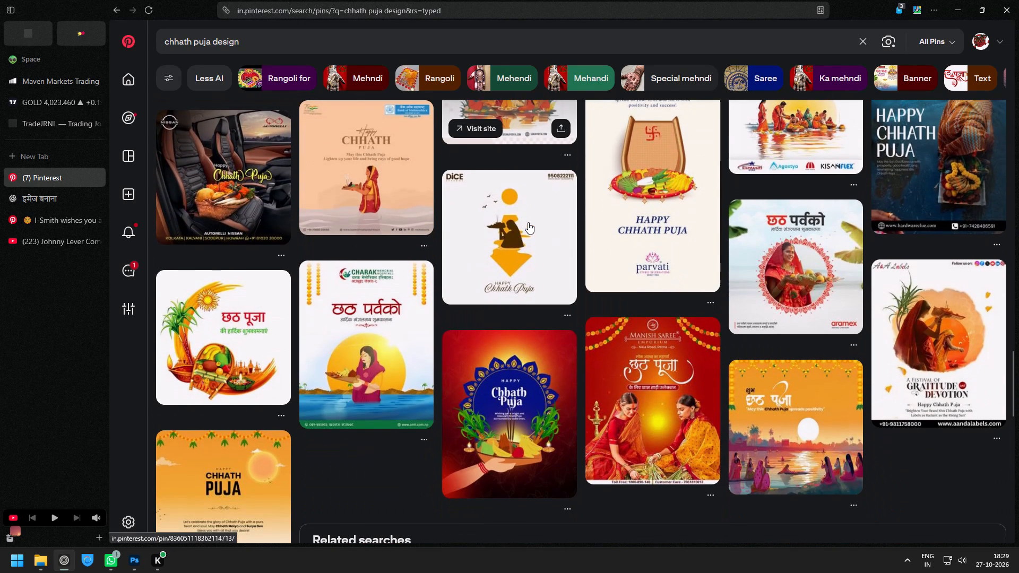
{"action": "scroll", "coordinate": [528, 222], "scroll_direction": "up", "scroll_amount": 1}
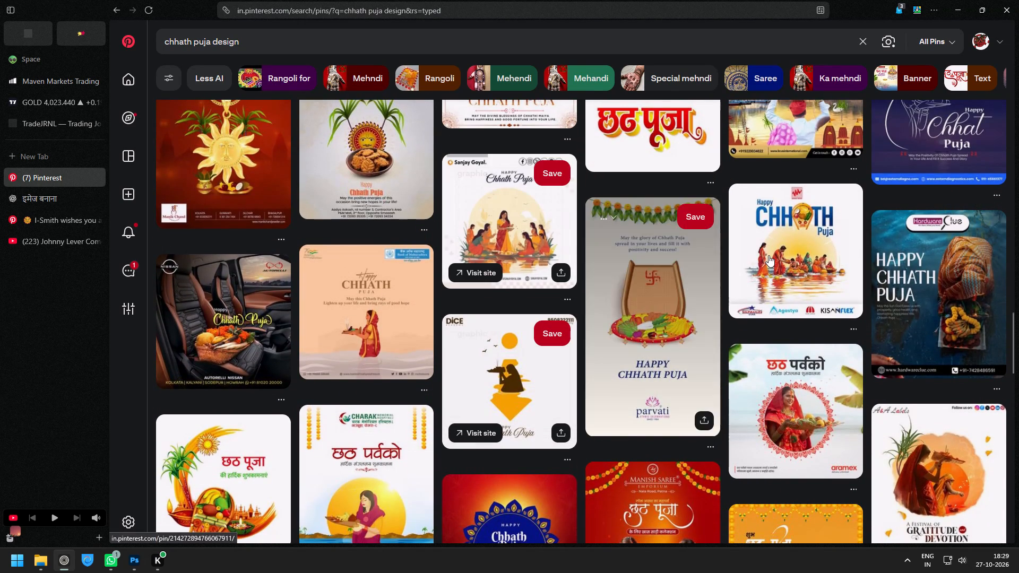
{"action": "scroll", "coordinate": [768, 255], "scroll_direction": "up", "scroll_amount": 1}
{"action": "scroll", "coordinate": [768, 255], "scroll_direction": "down", "scroll_amount": 3}
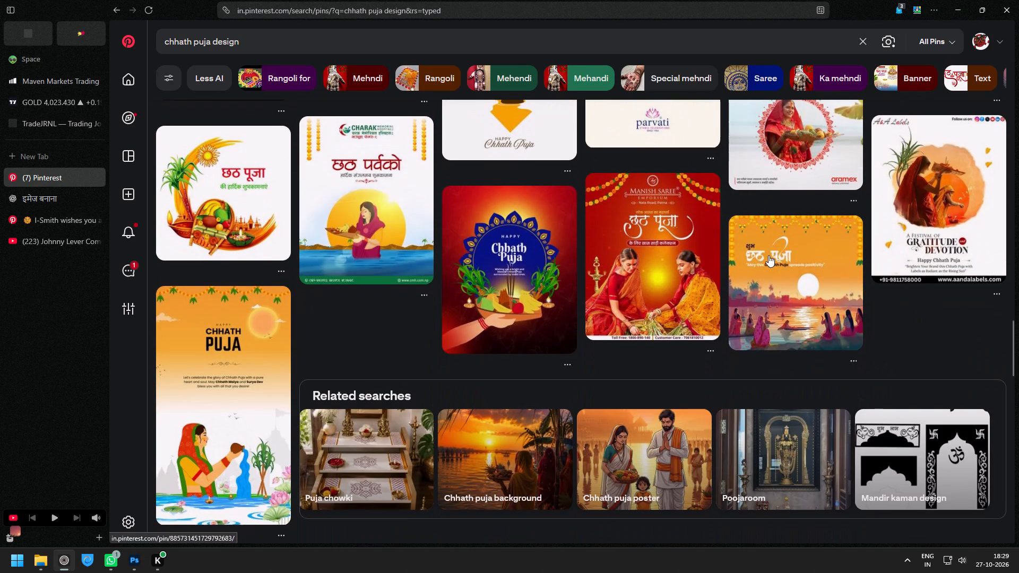
{"action": "scroll", "coordinate": [768, 255], "scroll_direction": "down", "scroll_amount": 1}
{"action": "scroll", "coordinate": [459, 255], "scroll_direction": "down", "scroll_amount": 3}
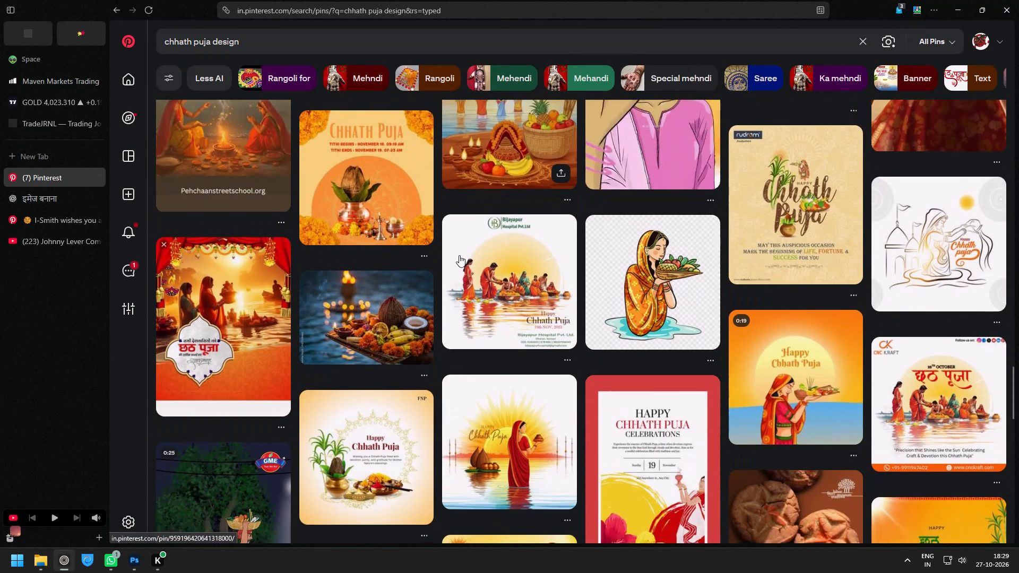
{"action": "scroll", "coordinate": [459, 255], "scroll_direction": "down", "scroll_amount": 1}
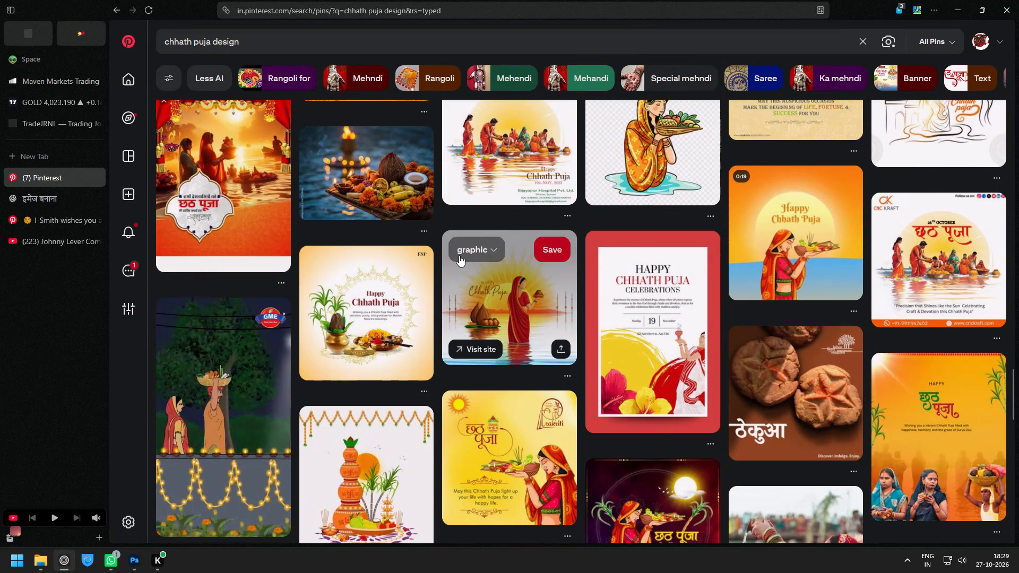
{"action": "scroll", "coordinate": [459, 255], "scroll_direction": "down", "scroll_amount": 3}
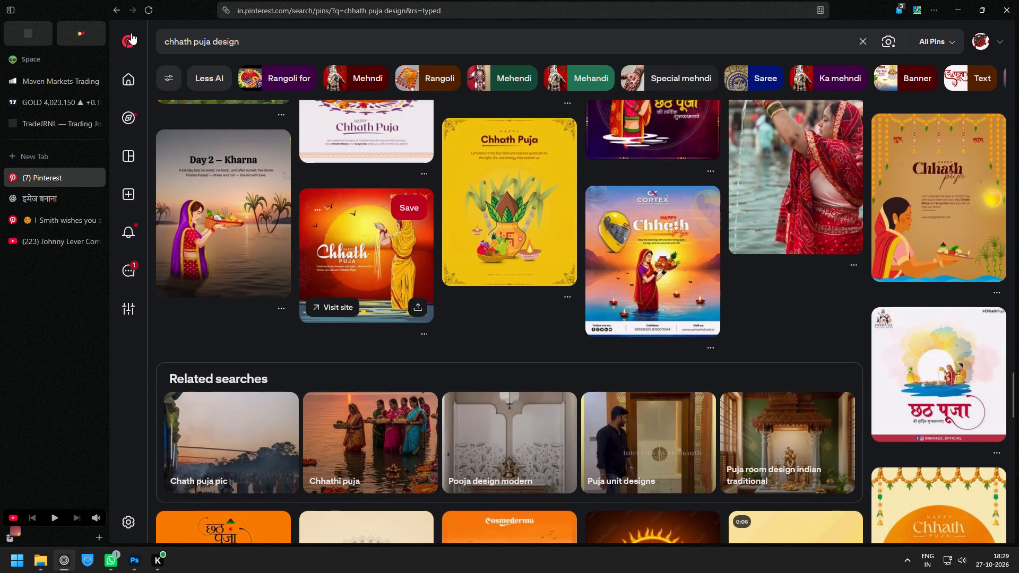
{"action": "left_click", "coordinate": [110, 10]}
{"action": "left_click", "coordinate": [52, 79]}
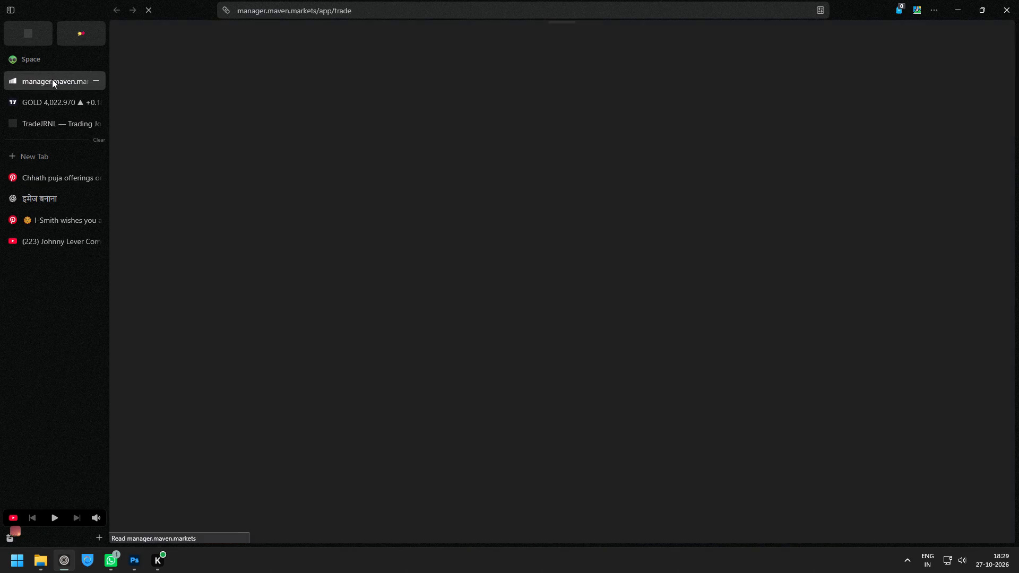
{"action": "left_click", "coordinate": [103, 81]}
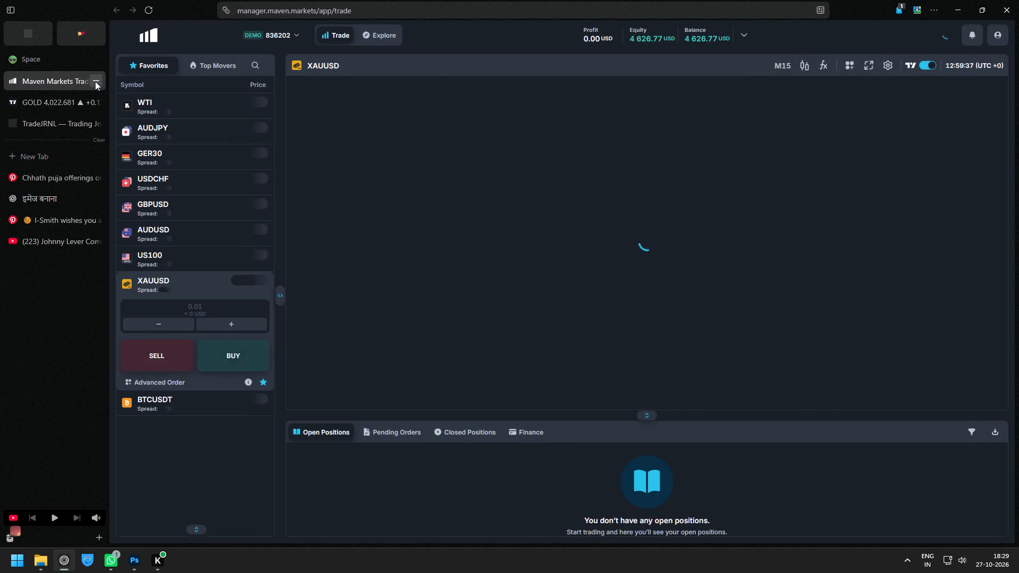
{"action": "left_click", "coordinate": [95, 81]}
Switch to the ChatGPT conversation to view the generated image of the woman in red holding a fruit offering.
{"action": "left_click", "coordinate": [50, 197]}
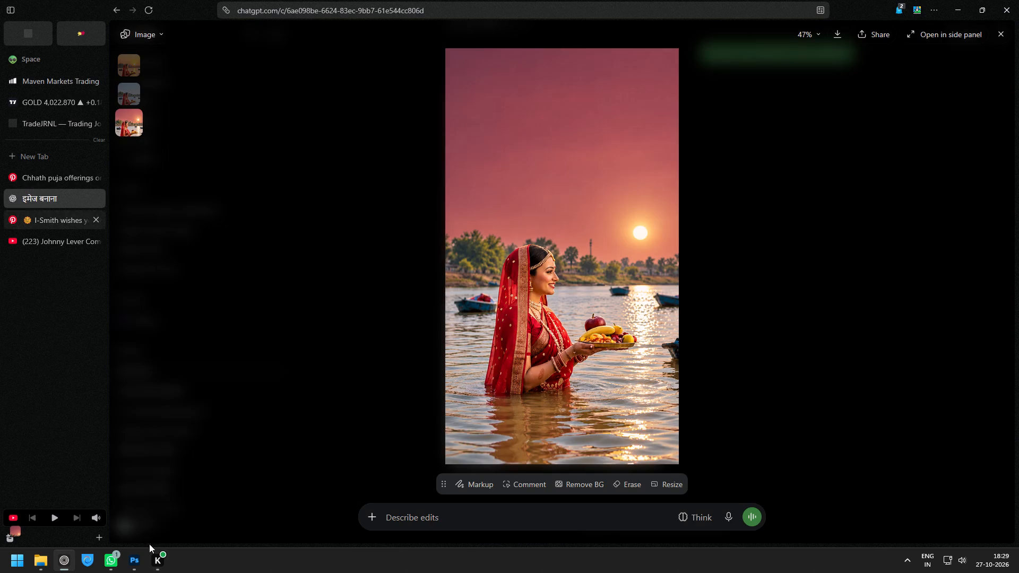
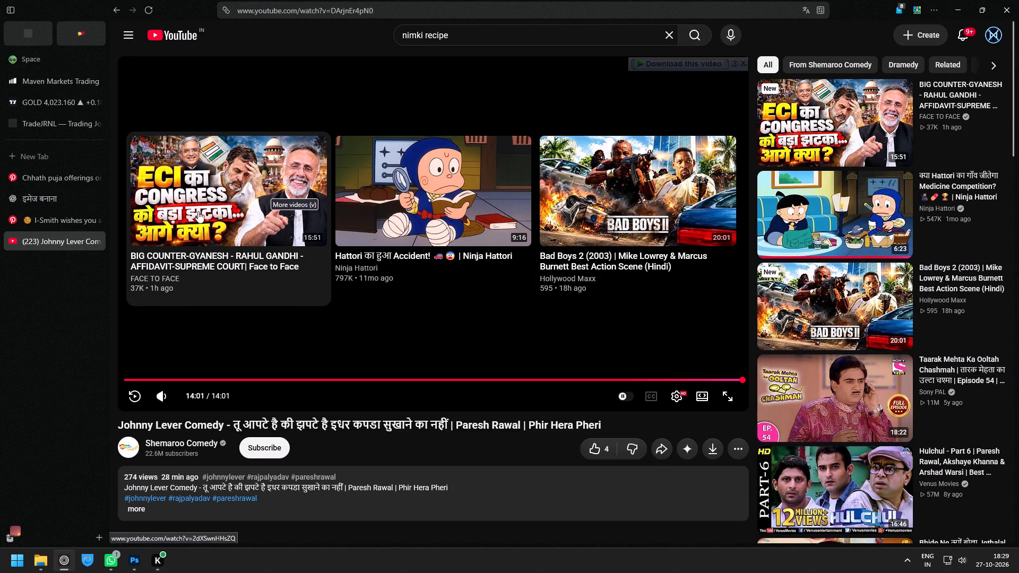
Play the suggested Face to Face video "BIG COUNTER-GYANESH" on YouTube.
{"action": "left_click", "coordinate": [226, 207]}
{"action": "left_click", "coordinate": [32, 176]}
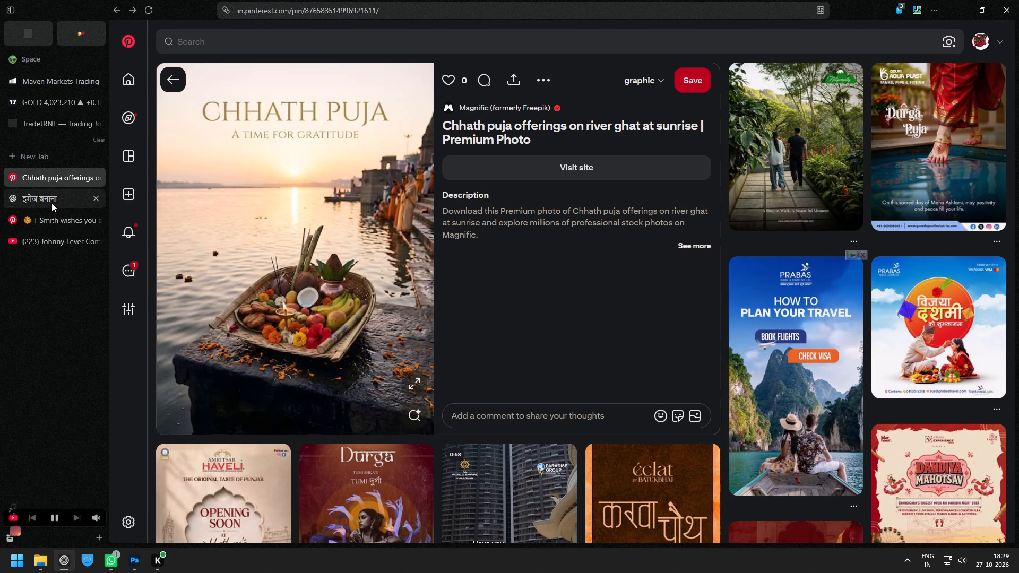
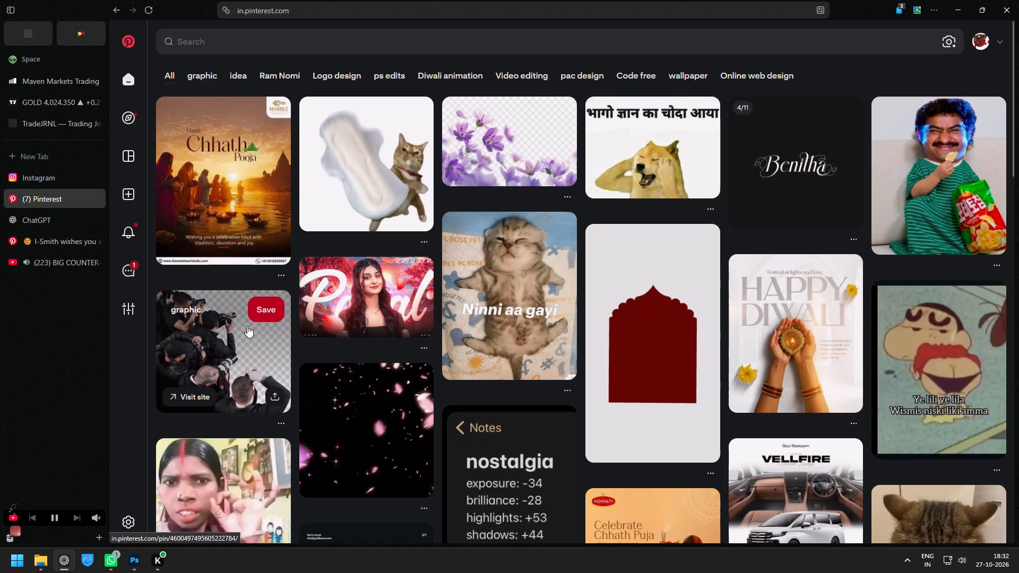
Search Pinterest for "chutt puja design".
{"action": "left_click", "coordinate": [256, 38]}
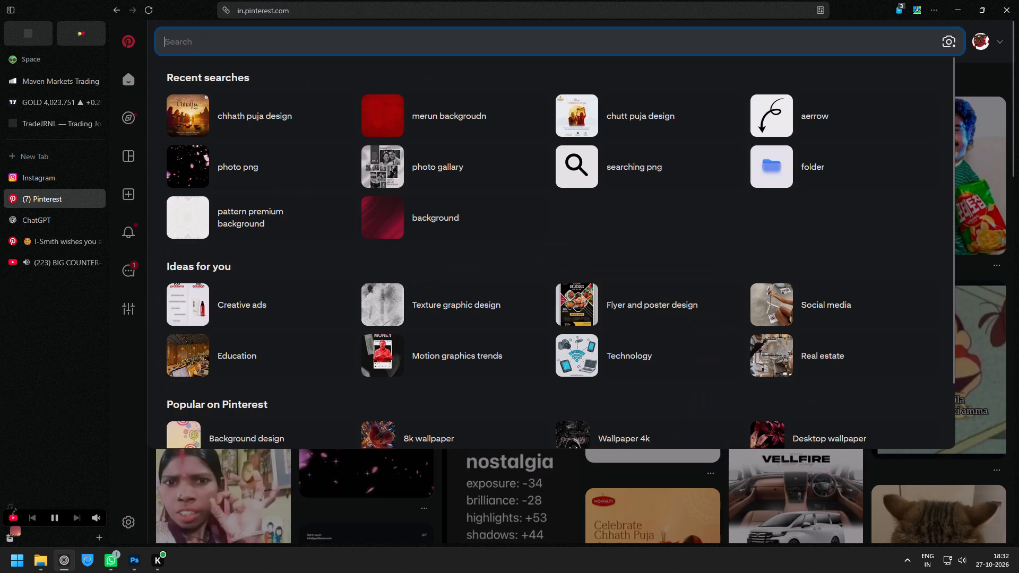
{"action": "type", "text": "chutt puja"}
{"action": "key", "text": "space"}
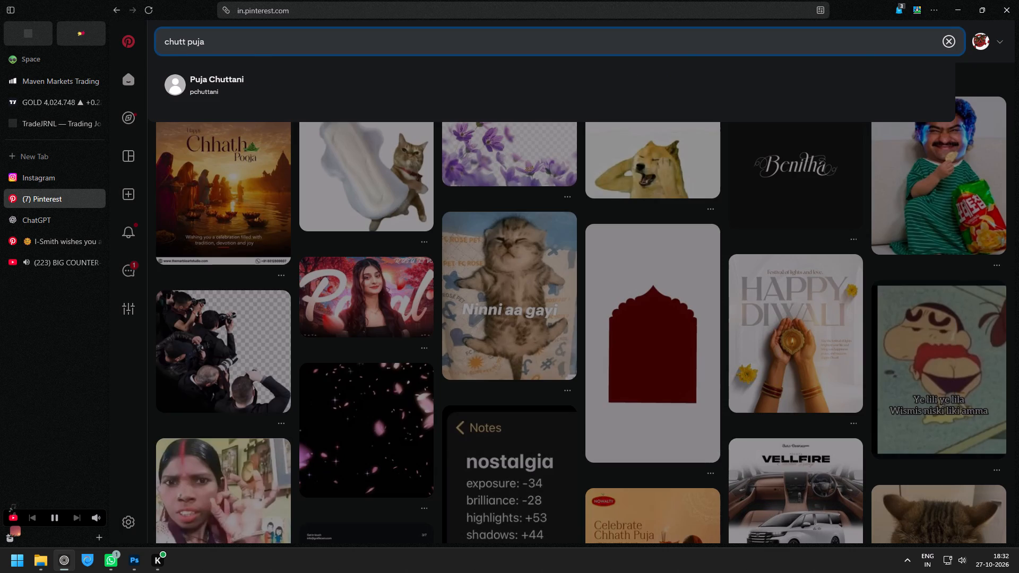
{"action": "type", "text": "design"}
{"action": "key", "text": "space"}
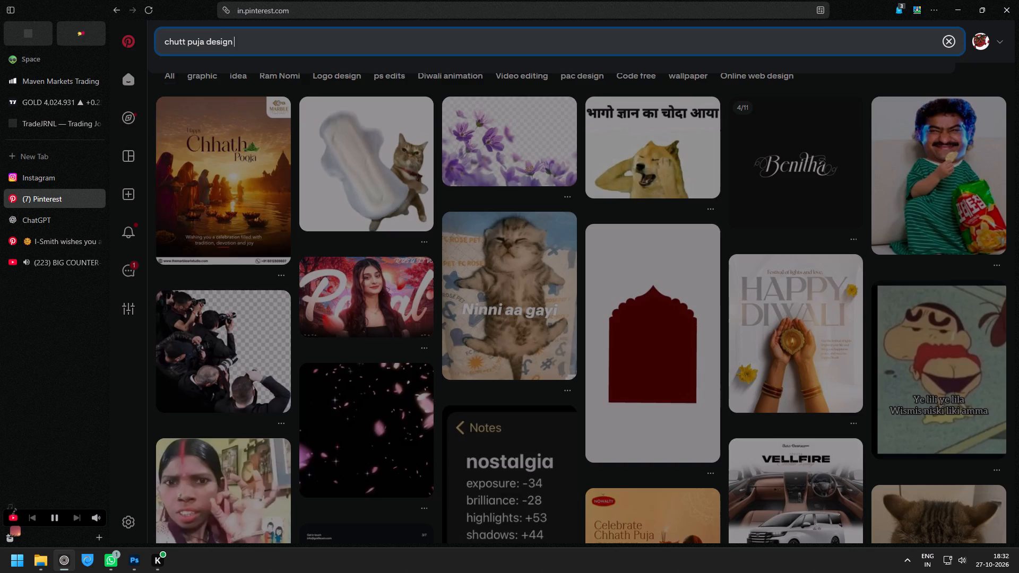
{"action": "key", "text": "Return"}
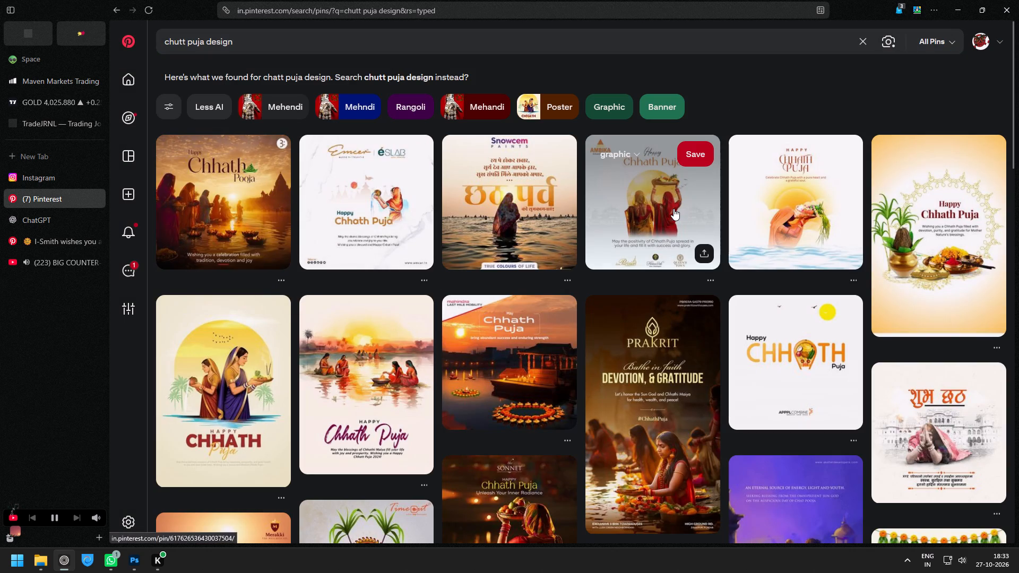
Open the Prakrit "Devotion, & Gratitude" Chhath Puja pin from the results and look over its design and related pins.
{"action": "left_click", "coordinate": [655, 463]}
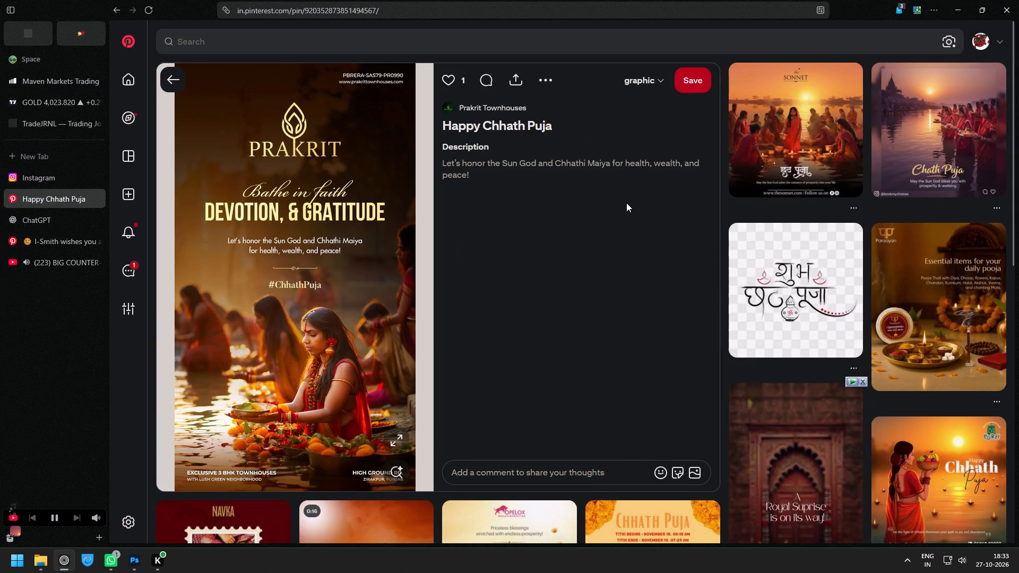
{"action": "scroll", "coordinate": [628, 200], "scroll_direction": "down", "scroll_amount": 1}
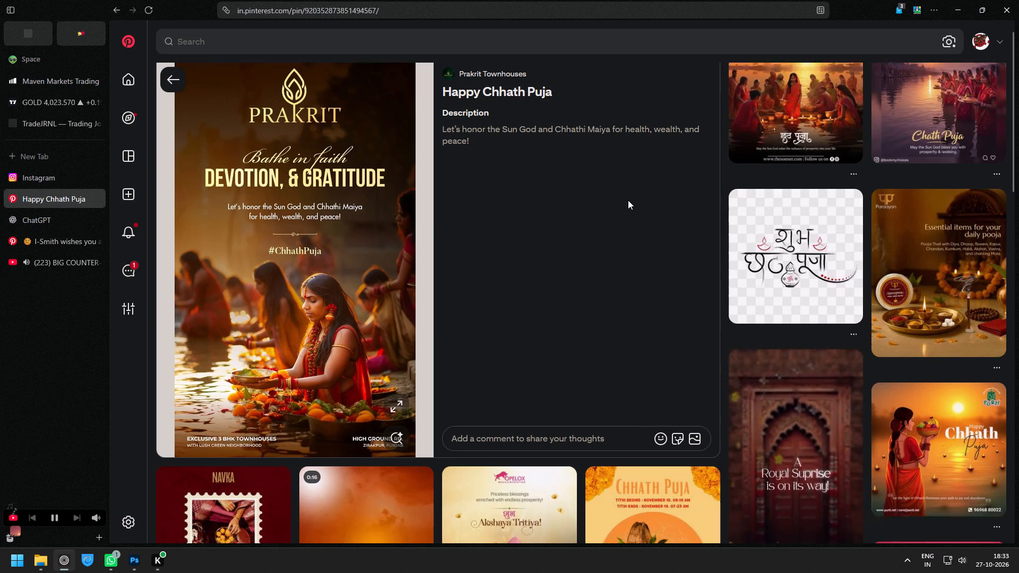
{"action": "scroll", "coordinate": [626, 289], "scroll_direction": "up", "scroll_amount": 1}
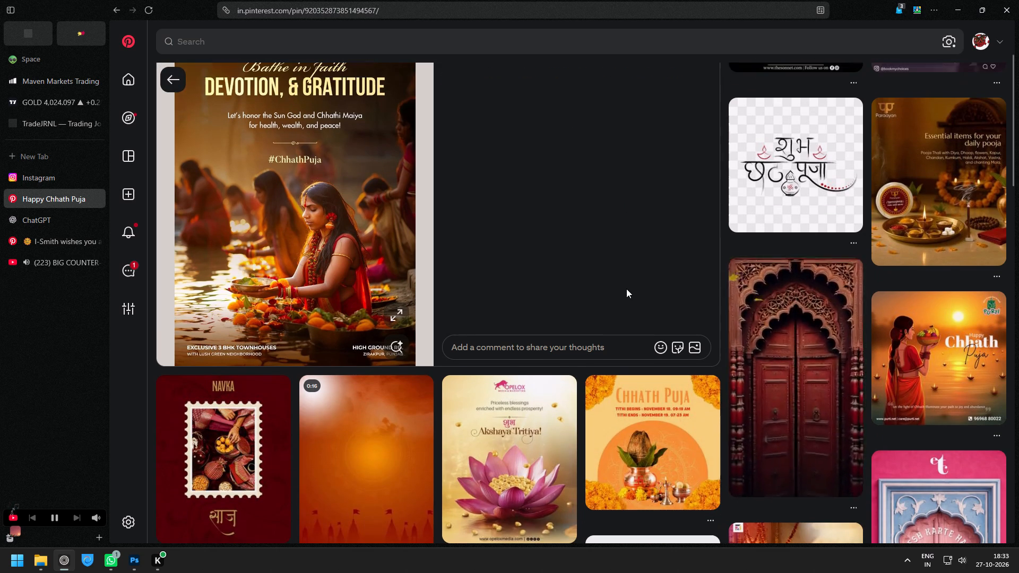
{"action": "scroll", "coordinate": [626, 289], "scroll_direction": "up", "scroll_amount": 1}
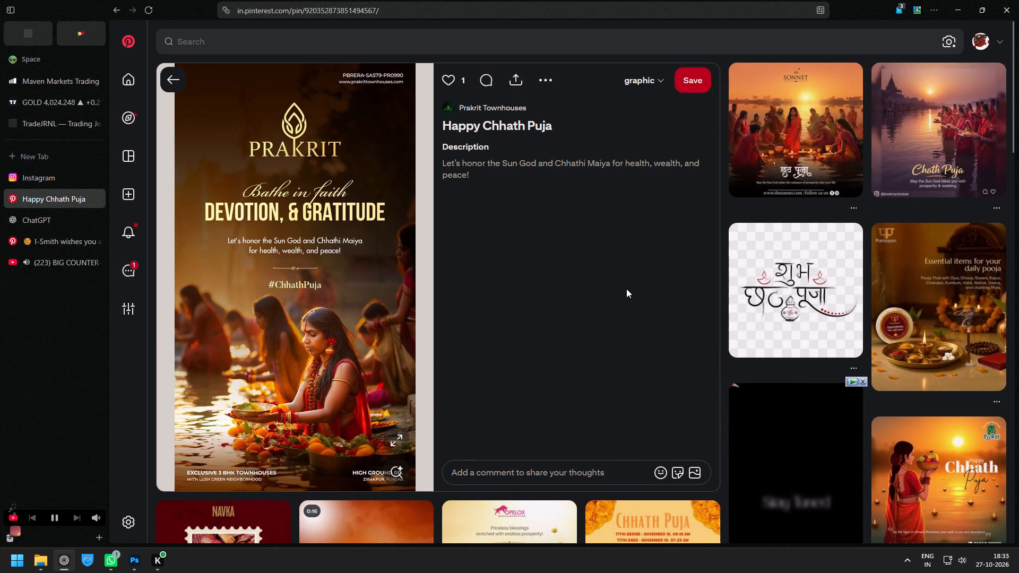
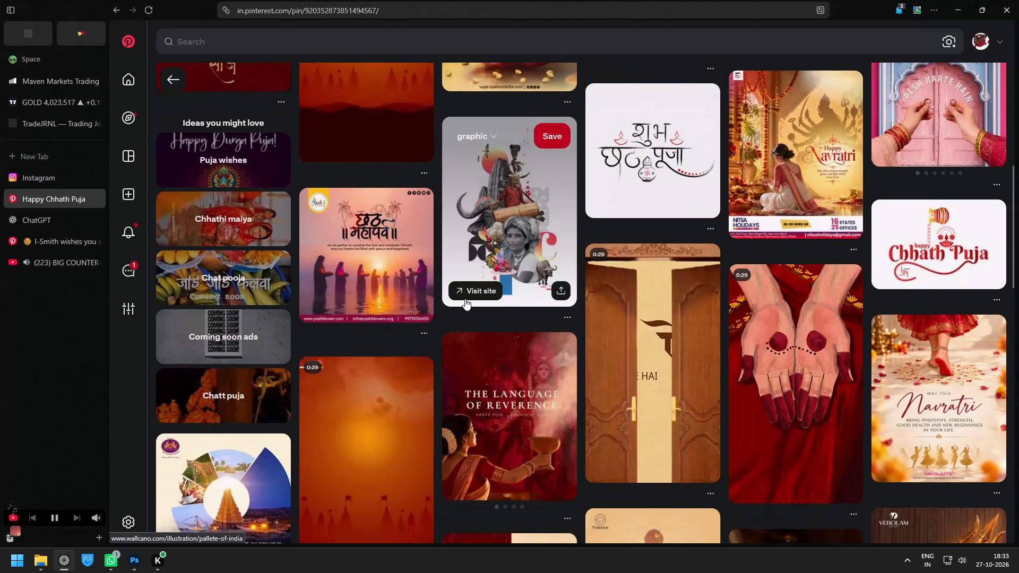
Return to the "chutt puja design" results and open the Stock_Babu Chhath Puja pin showing a fruit basket on a white background.
{"action": "scroll", "coordinate": [465, 299], "scroll_direction": "down", "scroll_amount": 2}
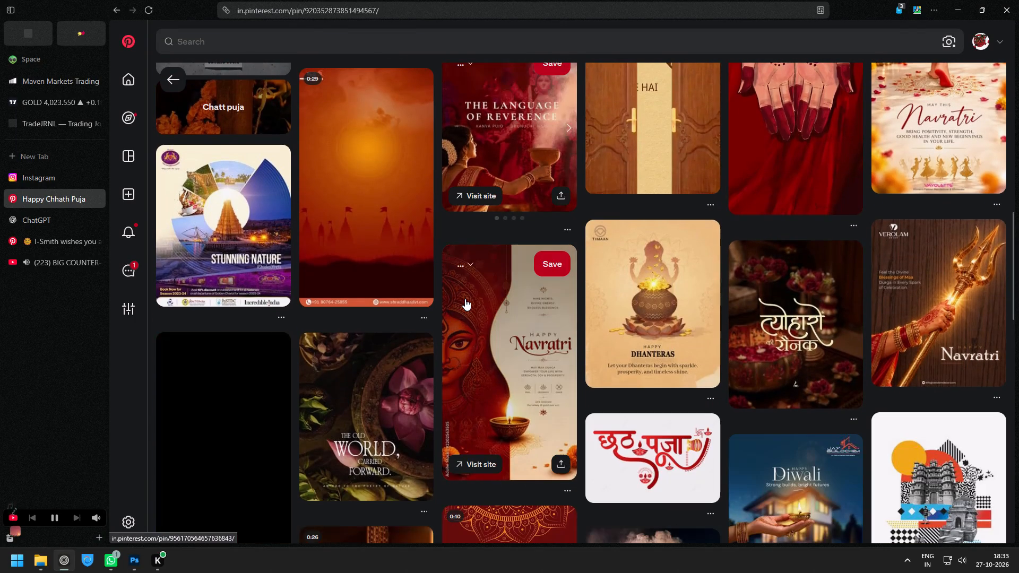
{"action": "scroll", "coordinate": [465, 299], "scroll_direction": "down", "scroll_amount": 2}
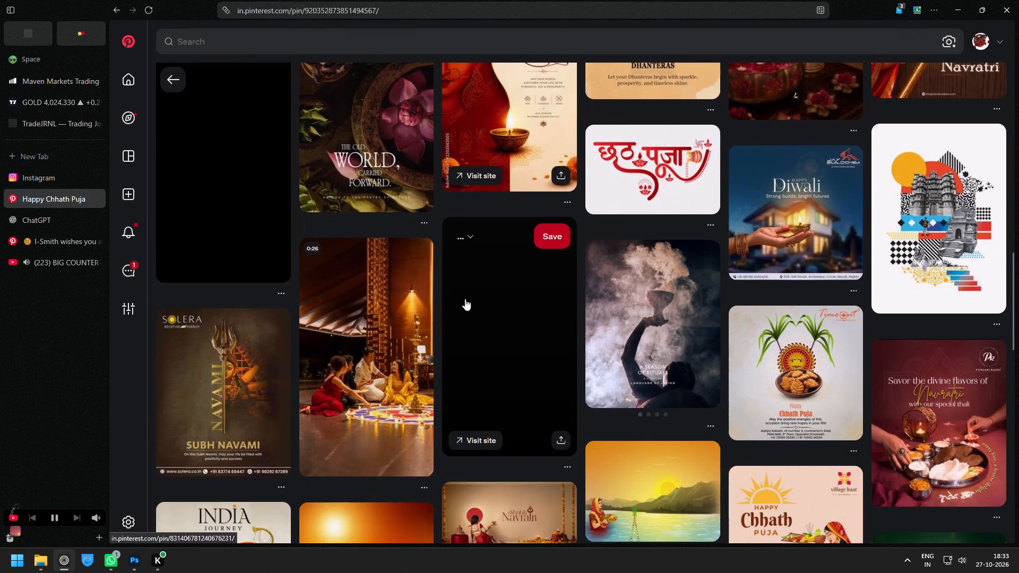
{"action": "scroll", "coordinate": [465, 299], "scroll_direction": "up", "scroll_amount": 11}
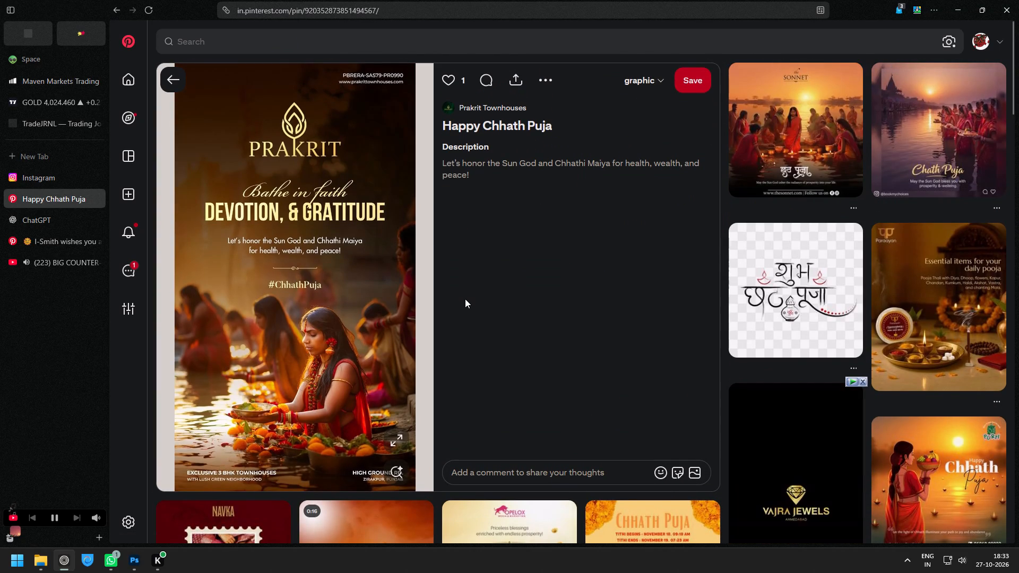
{"action": "left_click", "coordinate": [176, 80]}
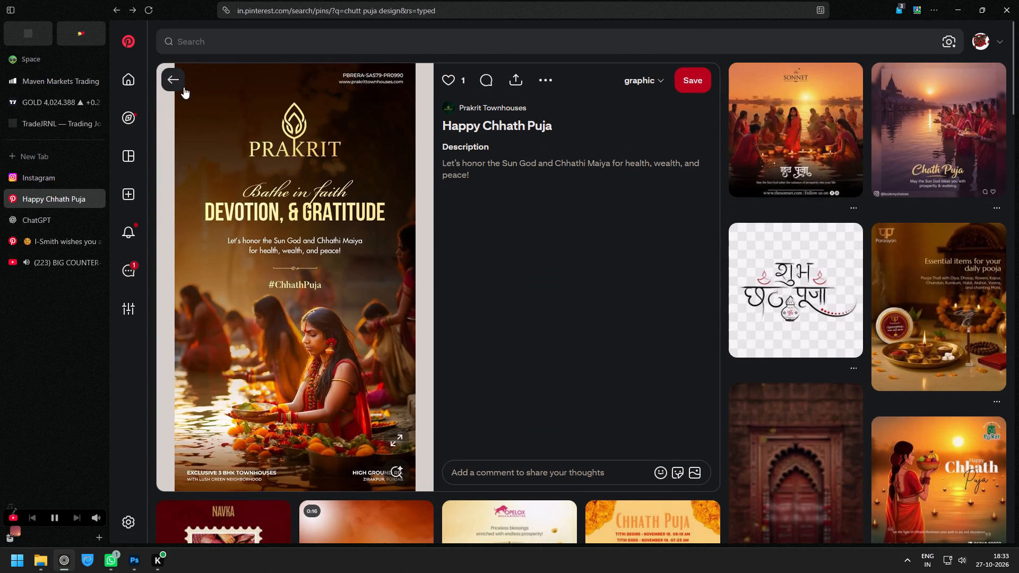
{"action": "scroll", "coordinate": [556, 359], "scroll_direction": "down", "scroll_amount": 3}
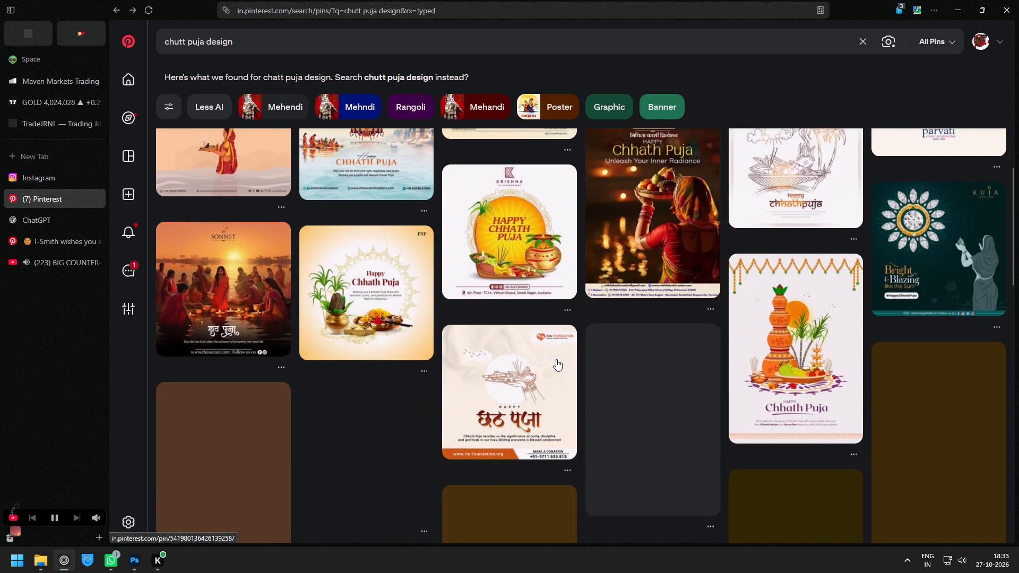
{"action": "scroll", "coordinate": [556, 359], "scroll_direction": "down", "scroll_amount": 1}
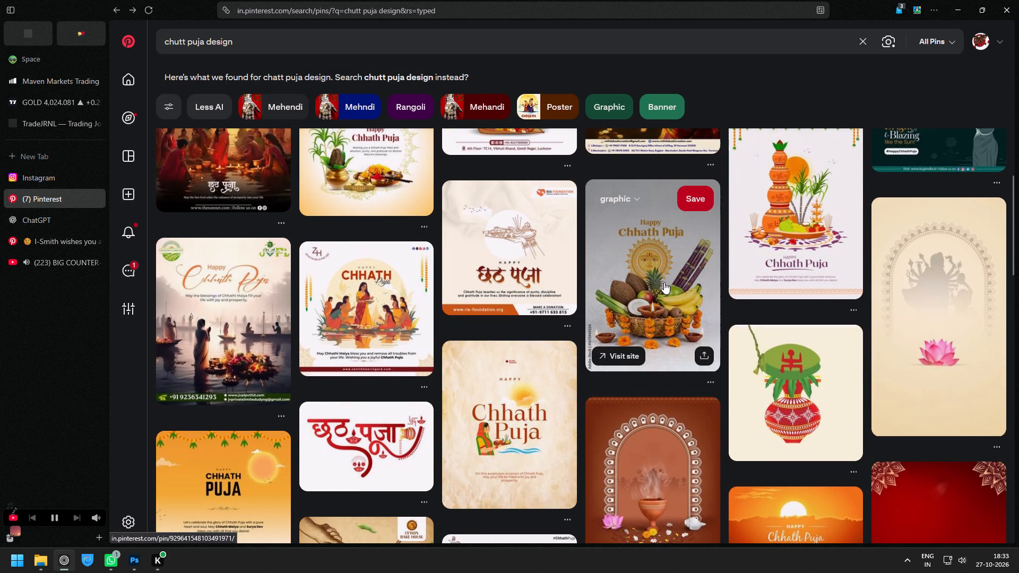
{"action": "left_click", "coordinate": [645, 257]}
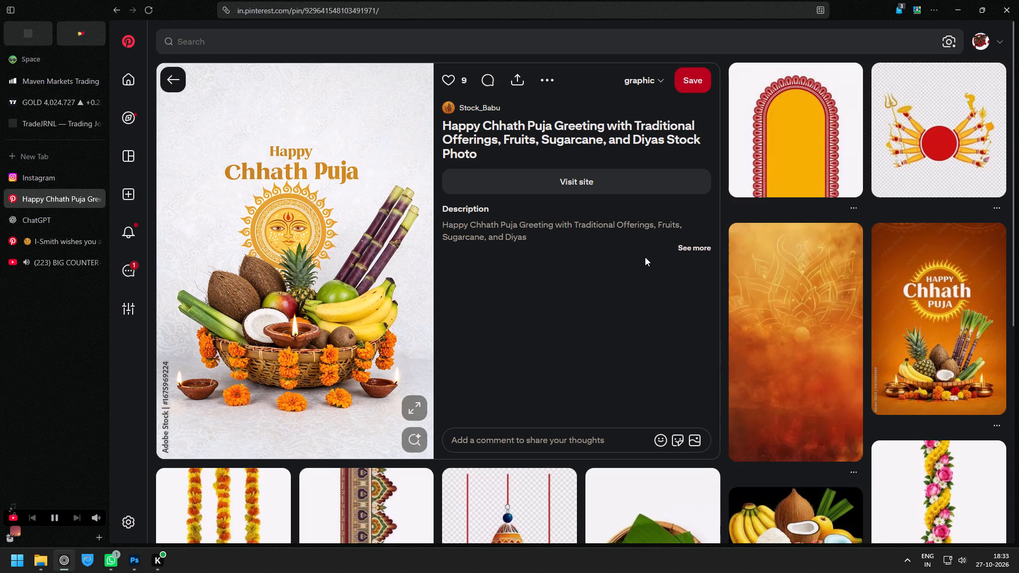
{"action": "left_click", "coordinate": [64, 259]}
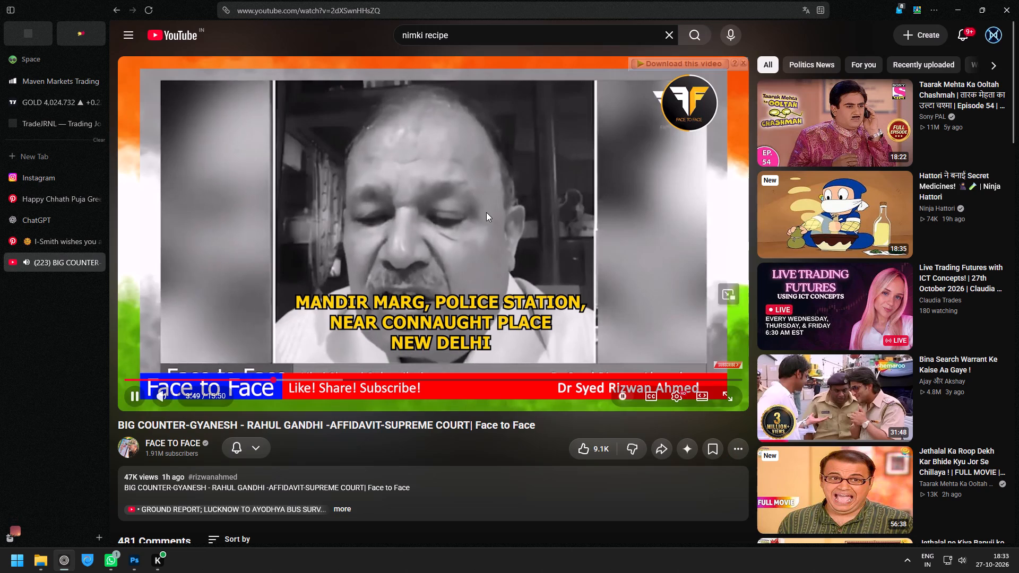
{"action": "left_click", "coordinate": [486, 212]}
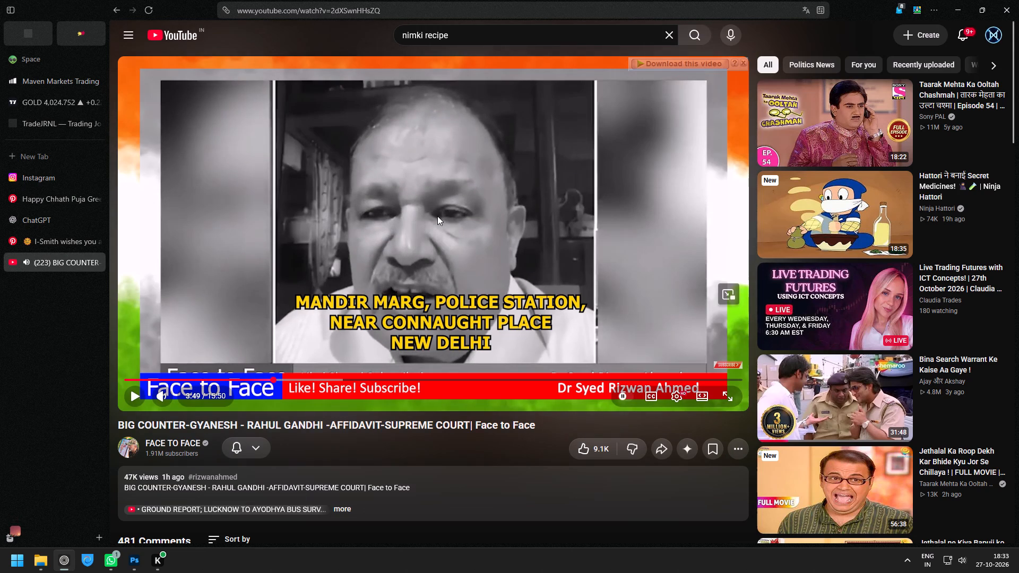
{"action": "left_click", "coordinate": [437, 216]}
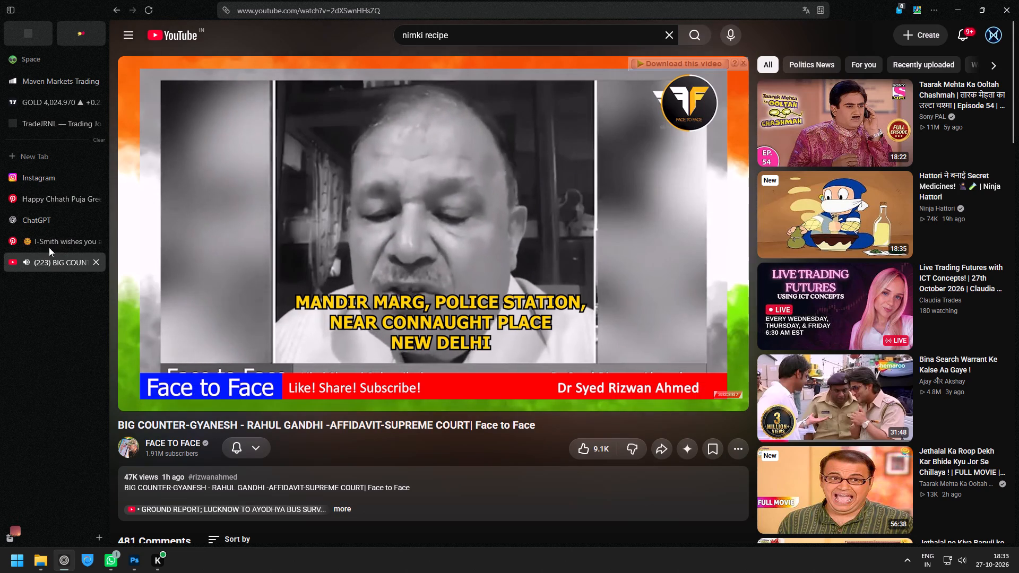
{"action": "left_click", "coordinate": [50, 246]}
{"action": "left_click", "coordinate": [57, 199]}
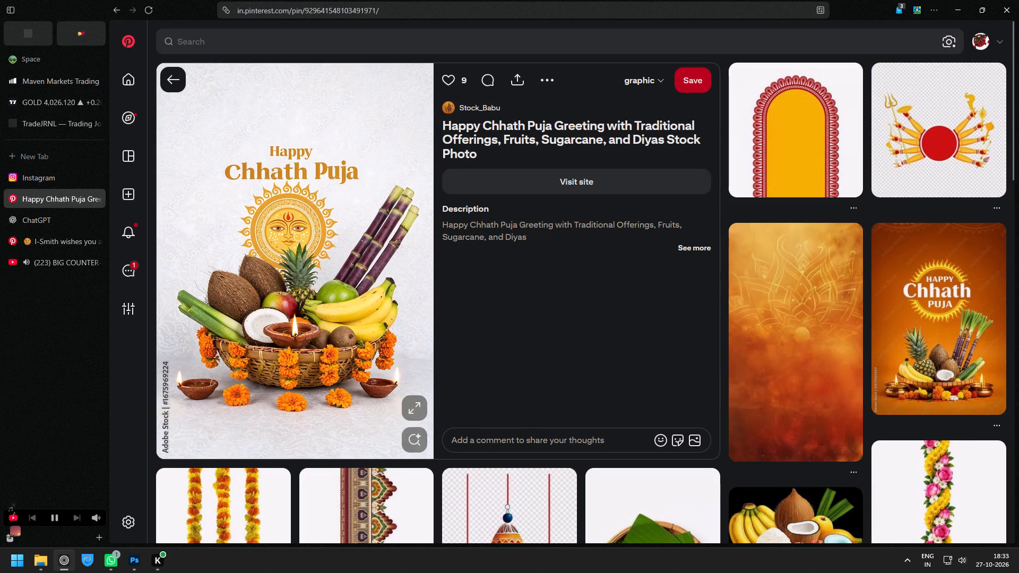
Open the related Stock_Babu "Happy Chhath Puja" pin with the orange background and sun-shaped title.
{"action": "scroll", "coordinate": [590, 228], "scroll_direction": "down", "scroll_amount": 1}
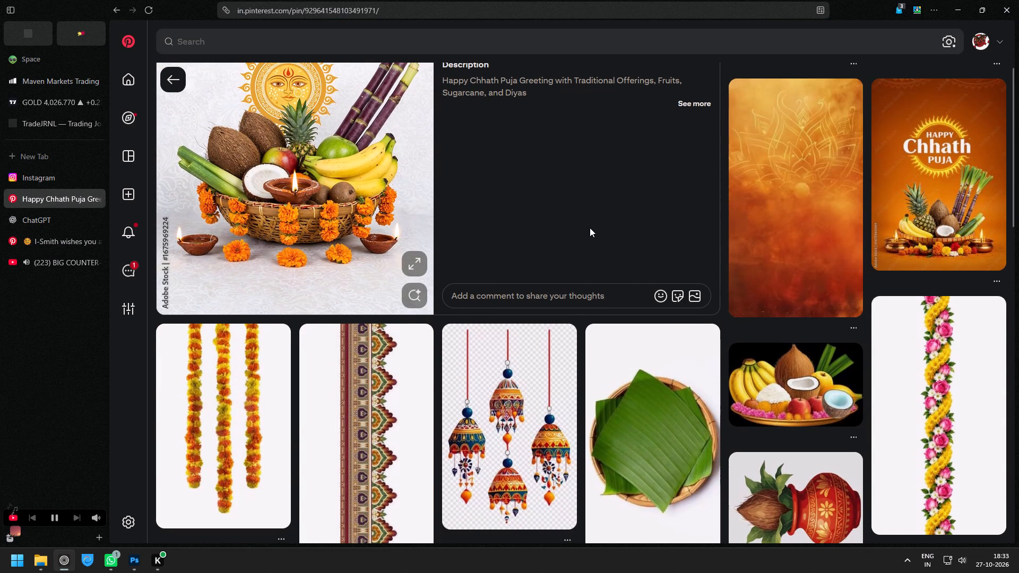
{"action": "scroll", "coordinate": [590, 228], "scroll_direction": "up", "scroll_amount": 2}
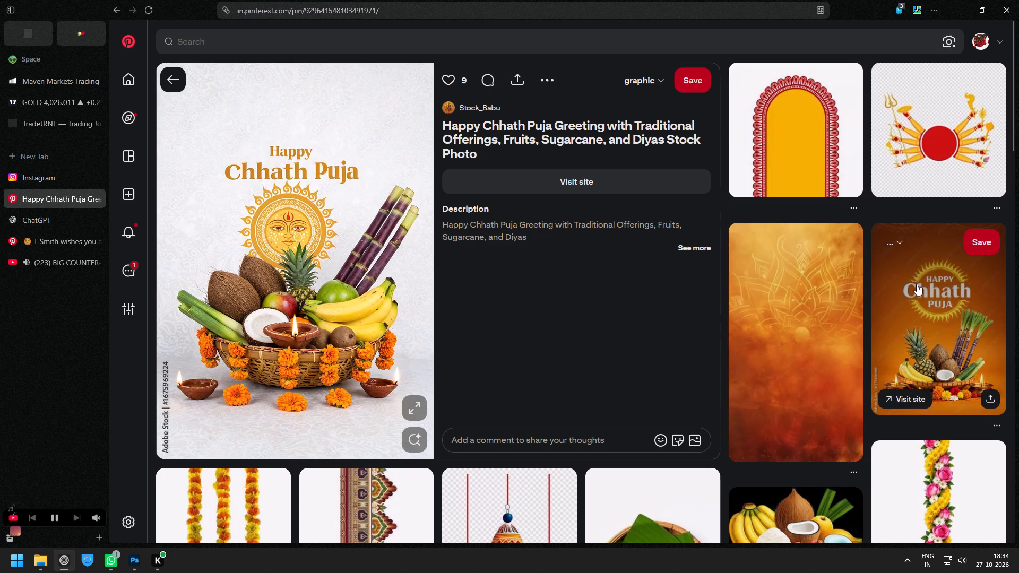
{"action": "left_click", "coordinate": [949, 286]}
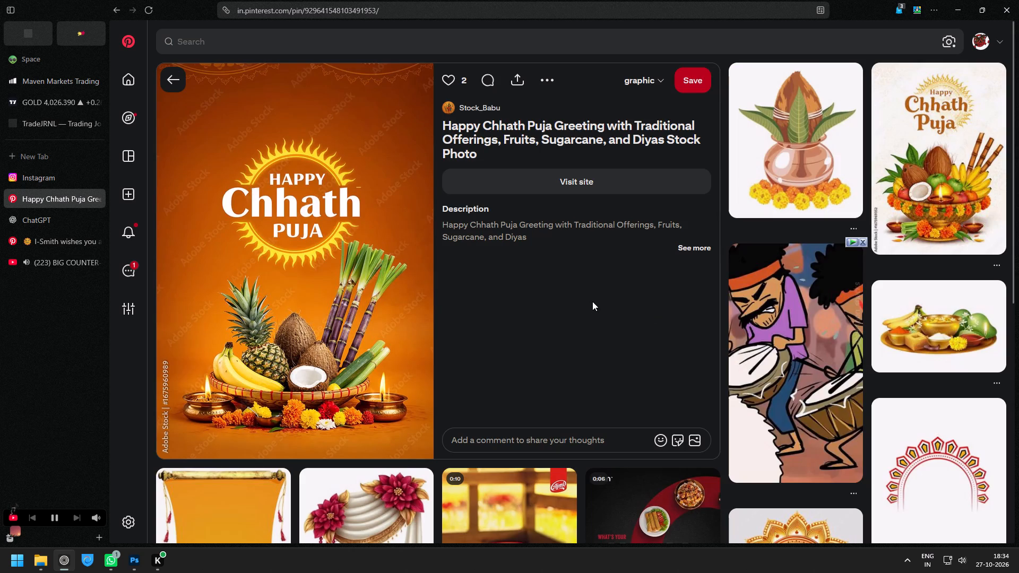
Look through the related pins under the orange Chhath Puja design for further layout and imagery references.
{"action": "scroll", "coordinate": [592, 301], "scroll_direction": "down", "scroll_amount": 2}
{"action": "scroll", "coordinate": [536, 292], "scroll_direction": "down", "scroll_amount": 1}
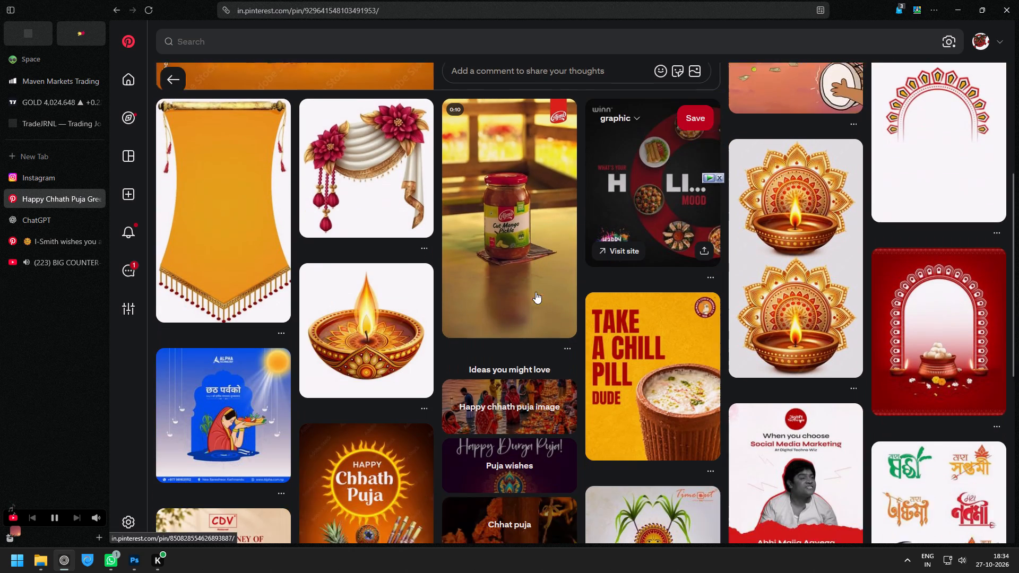
{"action": "scroll", "coordinate": [534, 292], "scroll_direction": "down", "scroll_amount": 3}
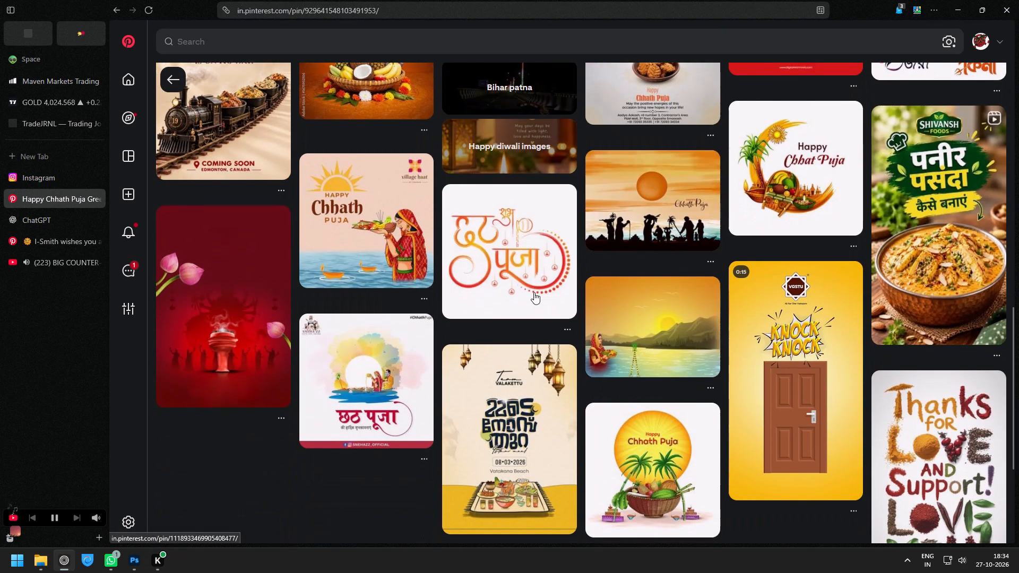
{"action": "scroll", "coordinate": [534, 292], "scroll_direction": "down", "scroll_amount": 1}
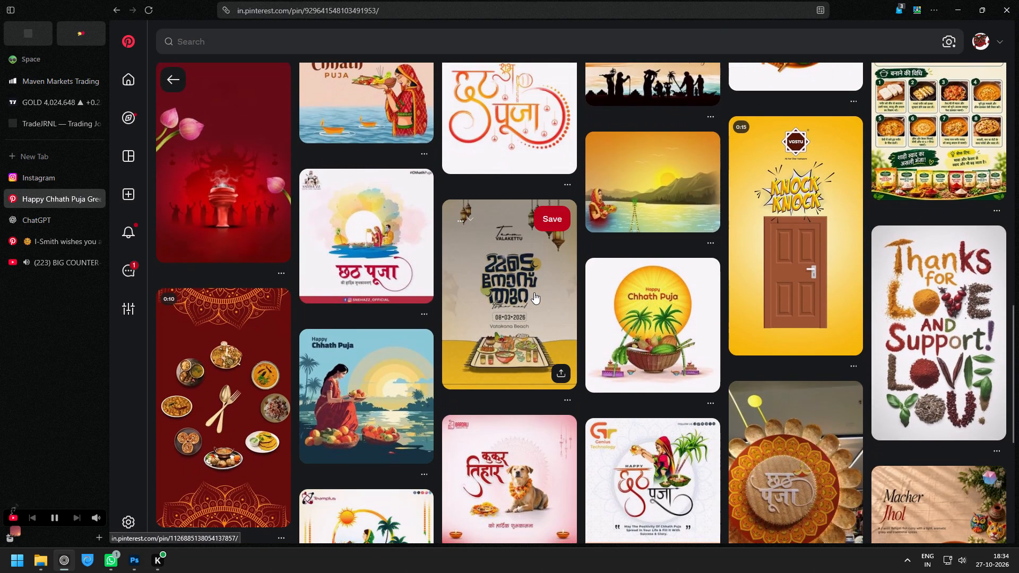
{"action": "scroll", "coordinate": [534, 292], "scroll_direction": "down", "scroll_amount": 2}
{"action": "scroll", "coordinate": [573, 400], "scroll_direction": "up", "scroll_amount": 11}
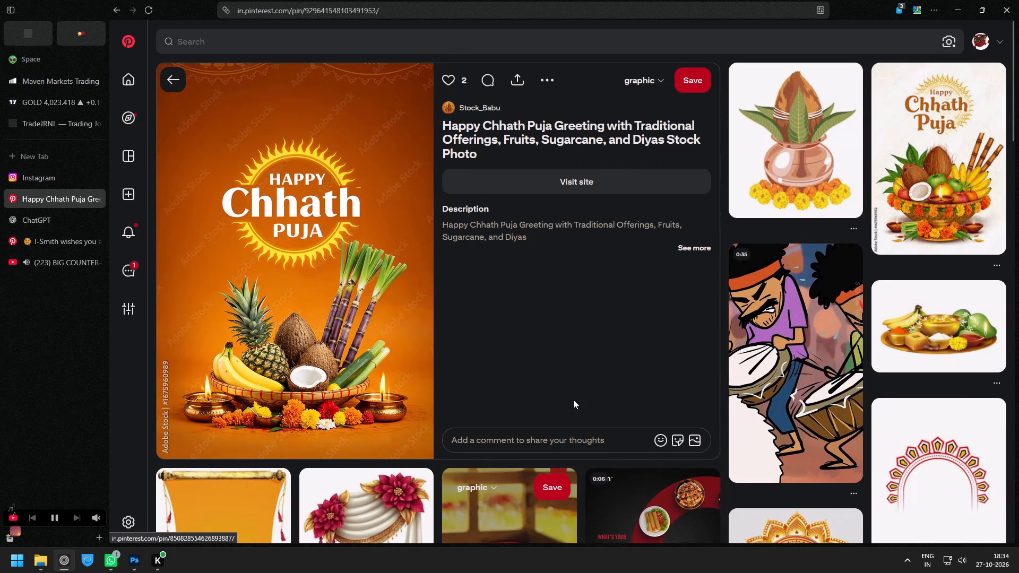
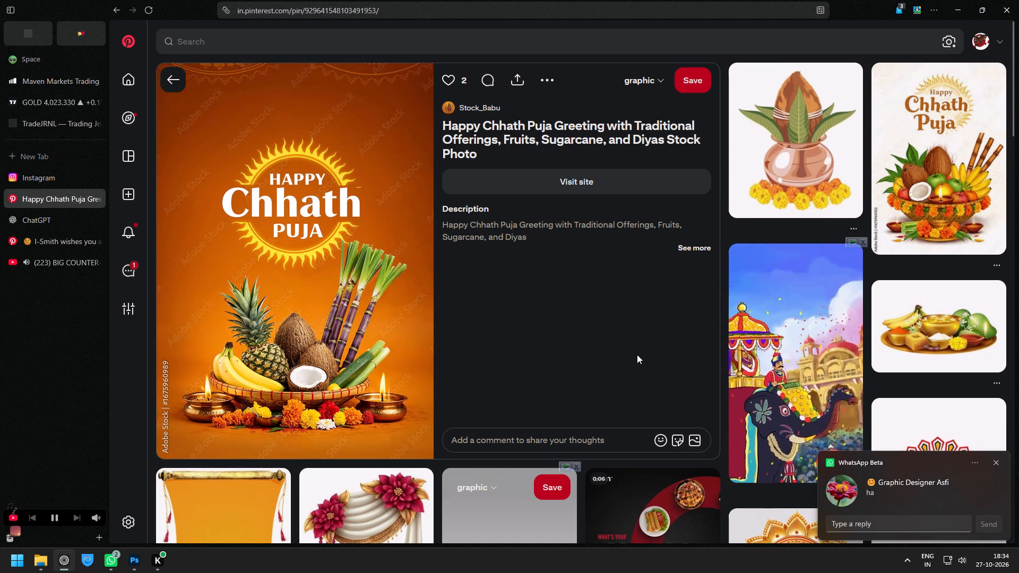
{"action": "left_click", "coordinate": [167, 79]}
{"action": "left_click", "coordinate": [167, 79]}
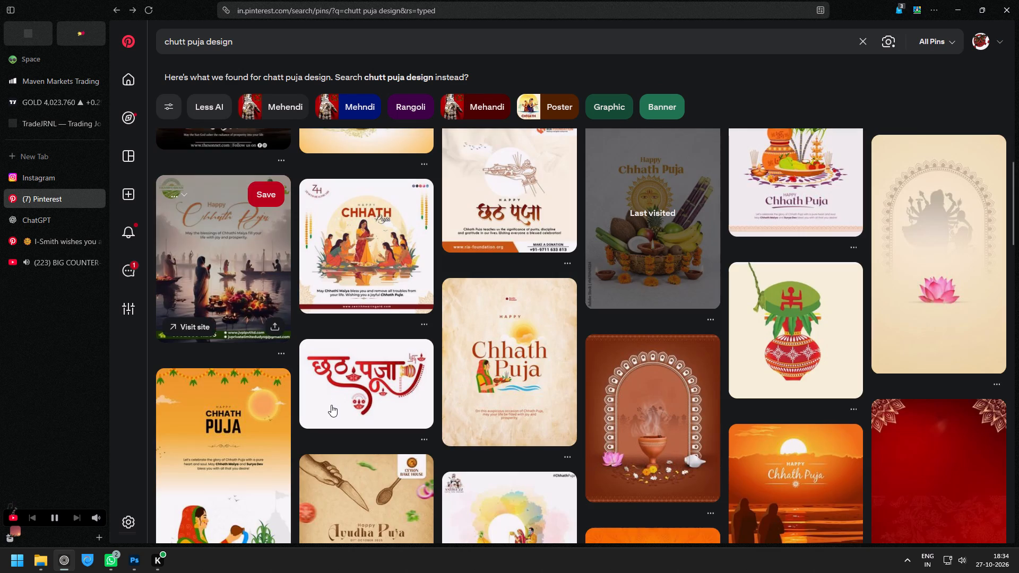
{"action": "scroll", "coordinate": [331, 405], "scroll_direction": "up", "scroll_amount": 5}
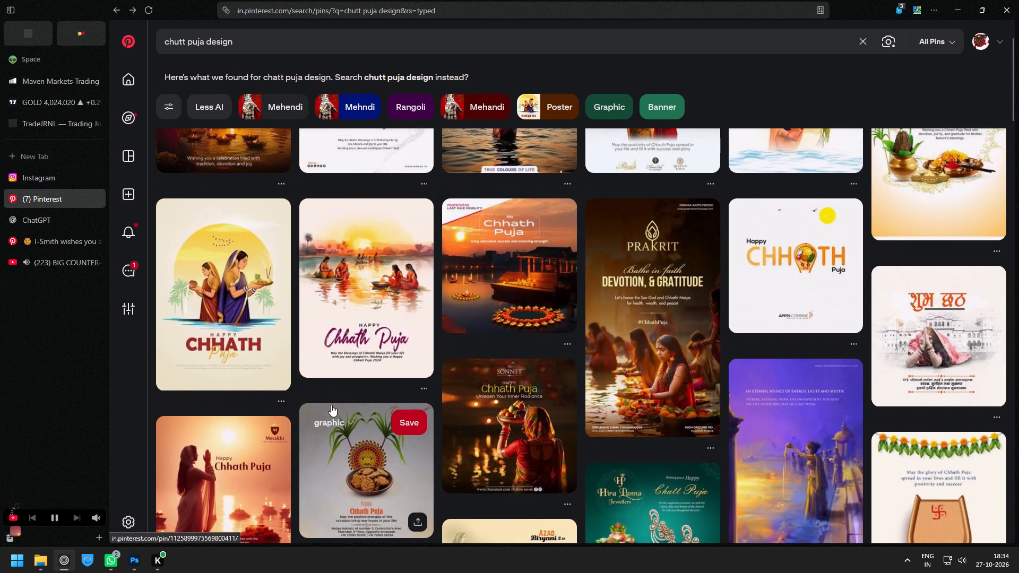
{"action": "scroll", "coordinate": [331, 405], "scroll_direction": "down", "scroll_amount": 1}
{"action": "scroll", "coordinate": [331, 405], "scroll_direction": "up", "scroll_amount": 9}
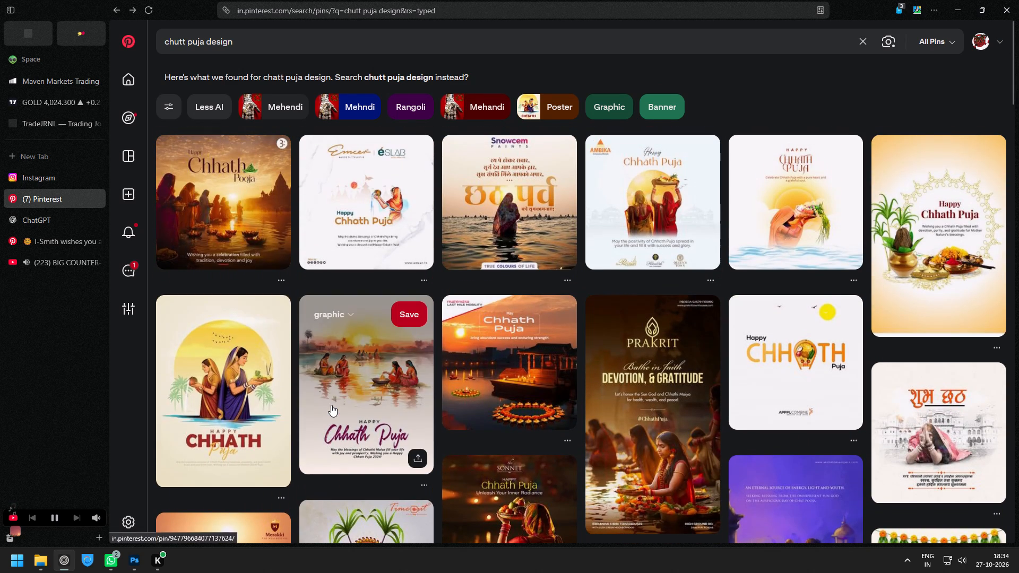
{"action": "left_click", "coordinate": [666, 209]}
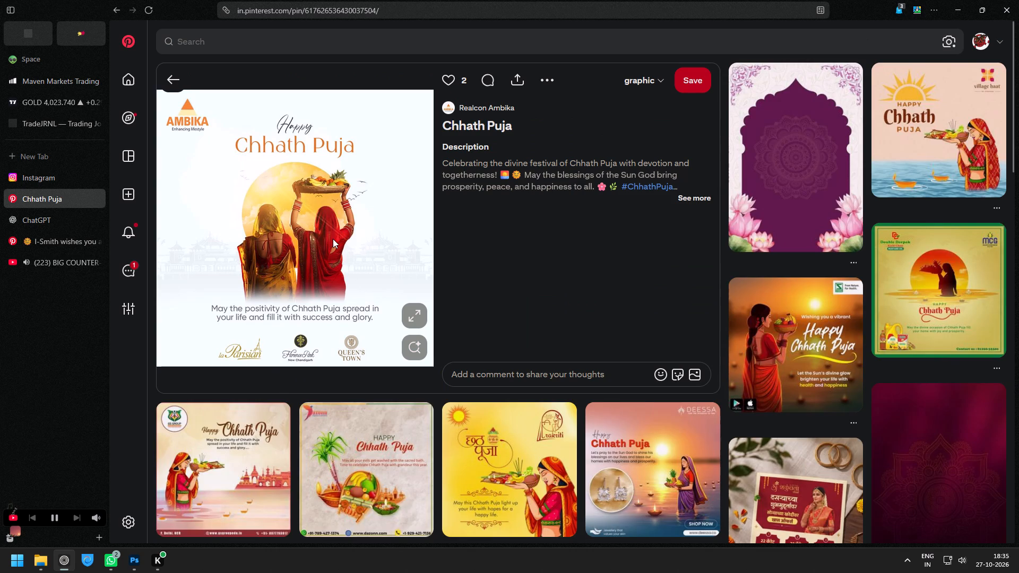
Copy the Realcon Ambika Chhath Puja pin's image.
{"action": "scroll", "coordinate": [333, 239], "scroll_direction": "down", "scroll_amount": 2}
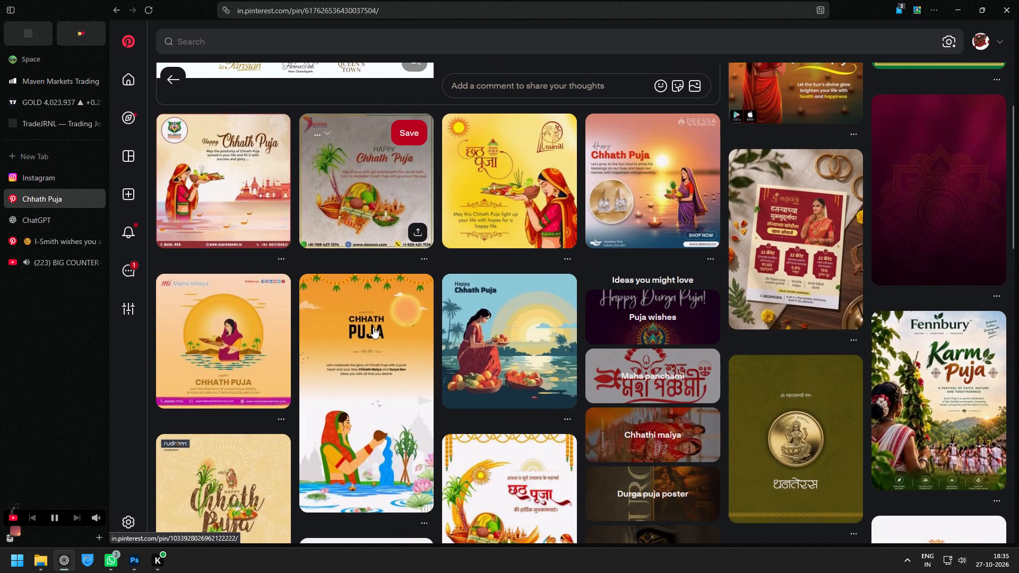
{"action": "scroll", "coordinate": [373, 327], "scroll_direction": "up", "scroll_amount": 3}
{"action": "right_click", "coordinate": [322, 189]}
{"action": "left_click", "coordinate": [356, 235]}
Look through the related pins under the Ambika design and examine the Hlp Galleria Chhath Puja pin with a woman in water.
{"action": "scroll", "coordinate": [523, 291], "scroll_direction": "down", "scroll_amount": 3}
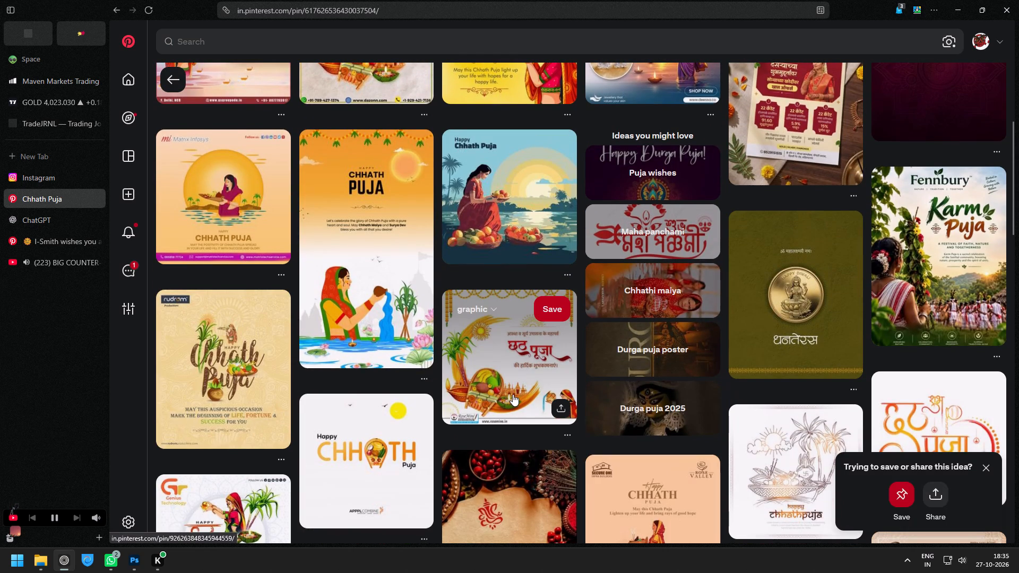
{"action": "scroll", "coordinate": [513, 394], "scroll_direction": "up", "scroll_amount": 1}
{"action": "scroll", "coordinate": [513, 394], "scroll_direction": "down", "scroll_amount": 2}
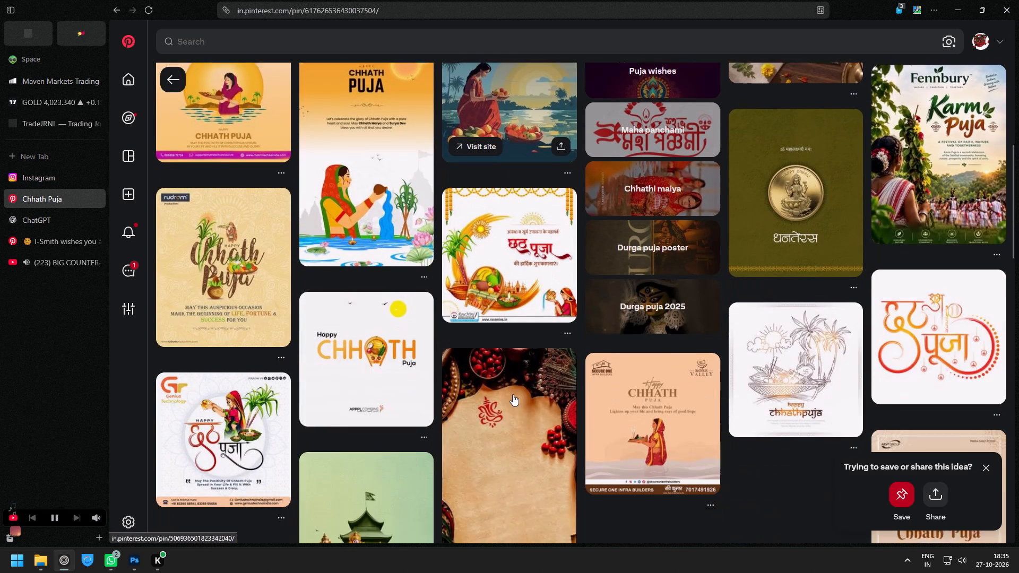
{"action": "scroll", "coordinate": [513, 394], "scroll_direction": "down", "scroll_amount": 2}
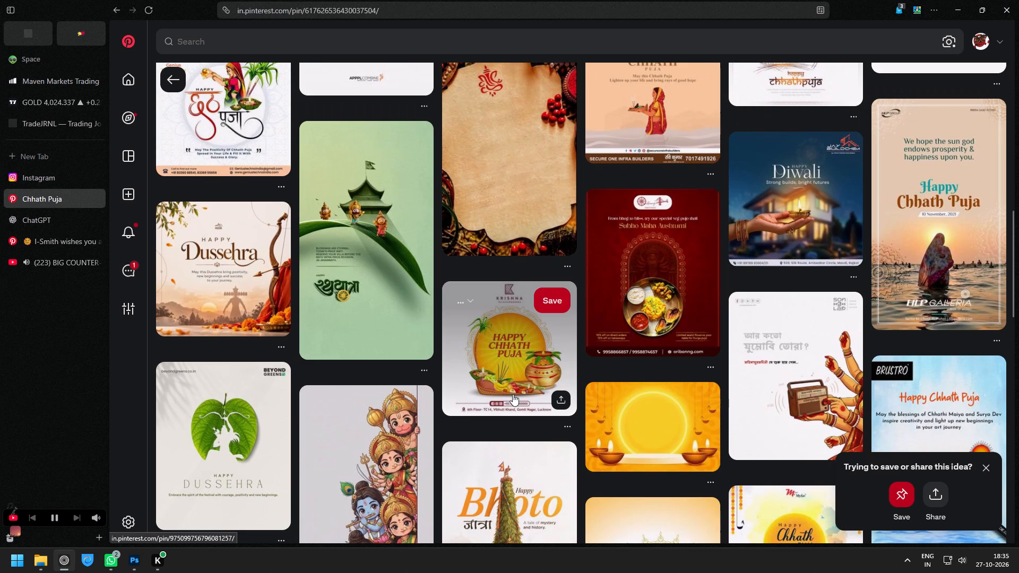
{"action": "scroll", "coordinate": [513, 394], "scroll_direction": "up", "scroll_amount": 4}
{"action": "scroll", "coordinate": [513, 394], "scroll_direction": "down", "scroll_amount": 3}
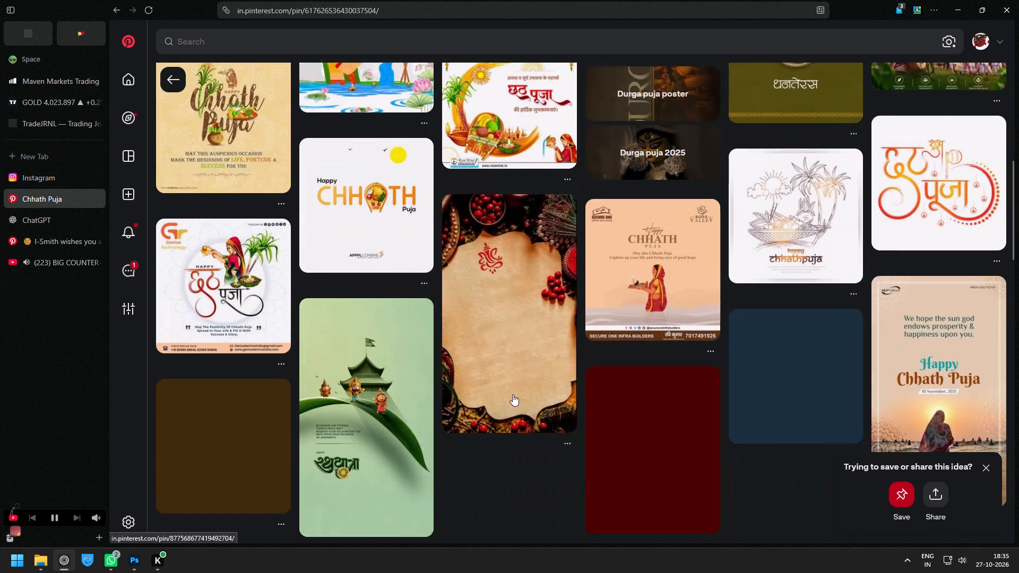
{"action": "left_click", "coordinate": [978, 392]}
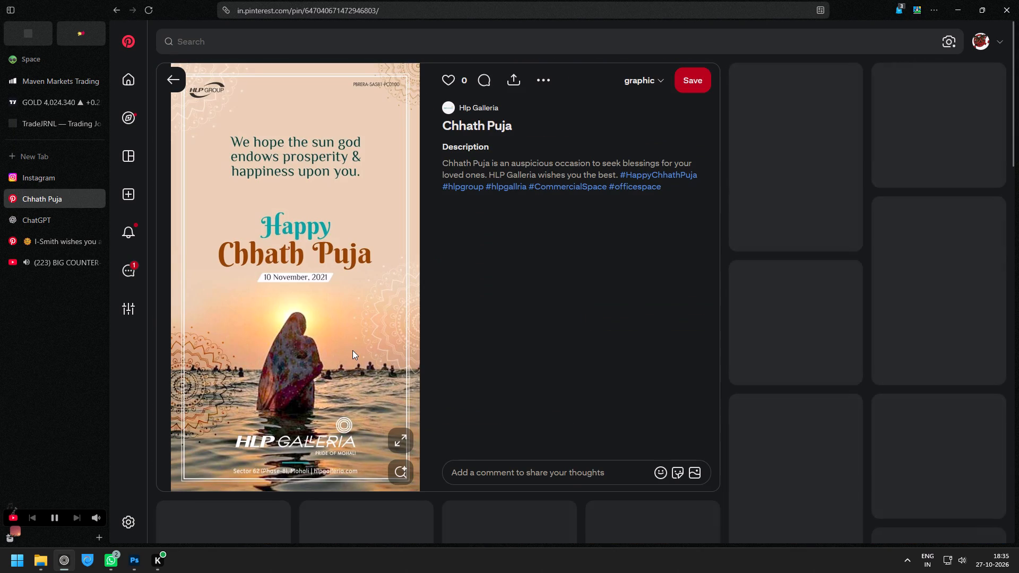
{"action": "scroll", "coordinate": [538, 328], "scroll_direction": "down", "scroll_amount": 2}
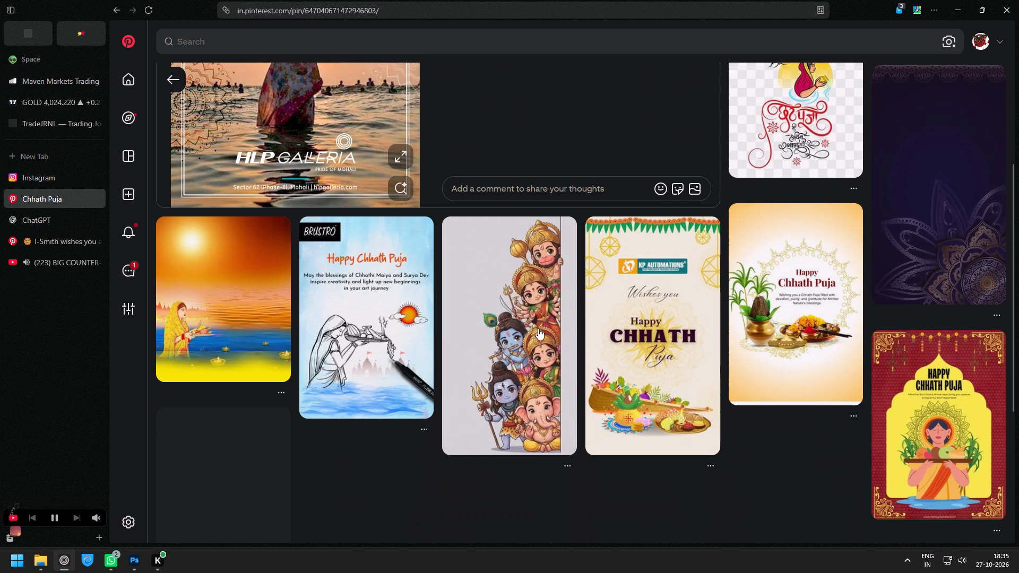
{"action": "scroll", "coordinate": [538, 328], "scroll_direction": "up", "scroll_amount": 7}
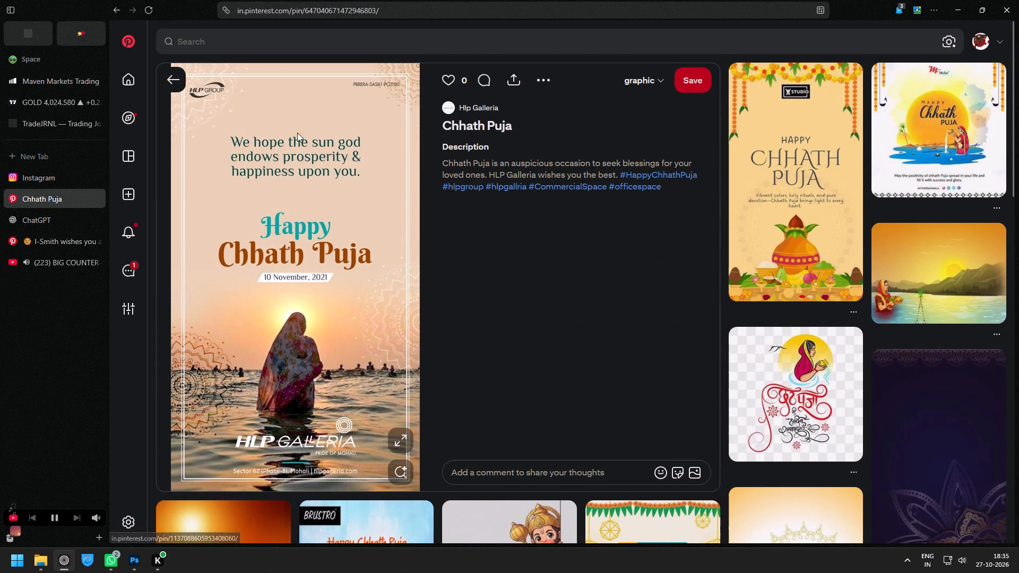
Go back to the "chutt puja design" results and open the Mithila Kashi Chhath Puja pin of a woman raising a fruit basket.
{"action": "left_click", "coordinate": [169, 71]}
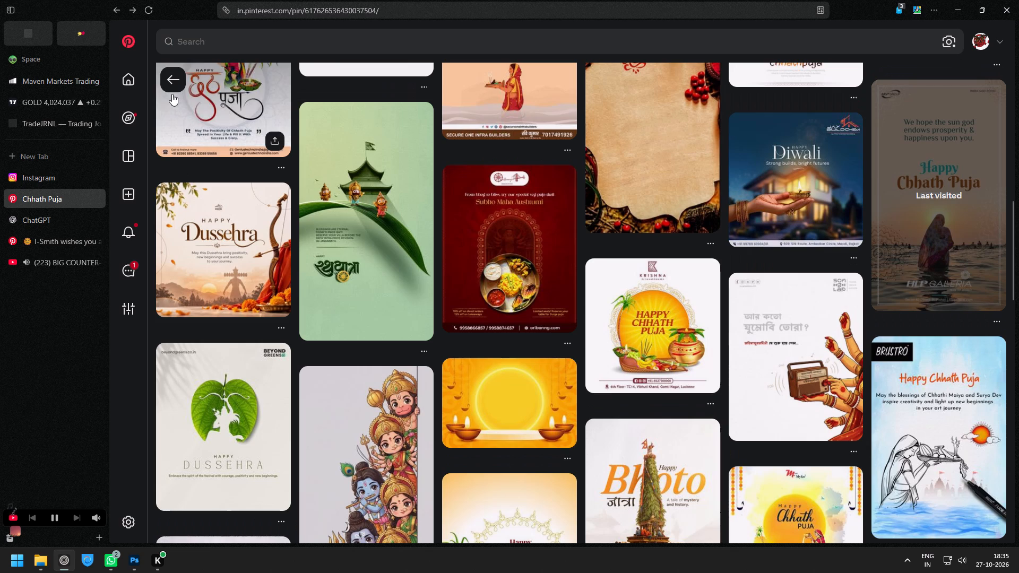
{"action": "scroll", "coordinate": [338, 385], "scroll_direction": "up", "scroll_amount": 14}
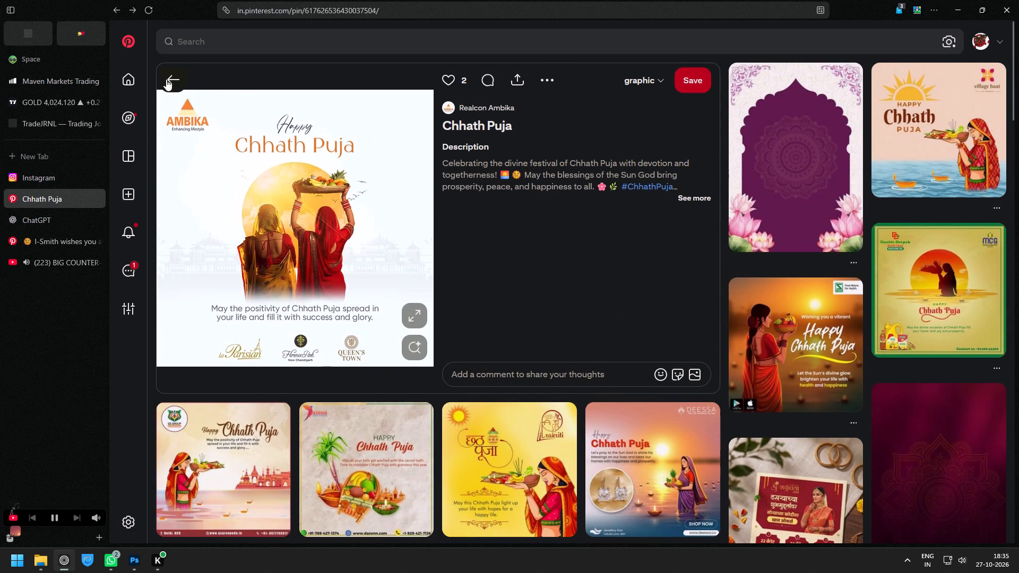
{"action": "left_click", "coordinate": [166, 79]}
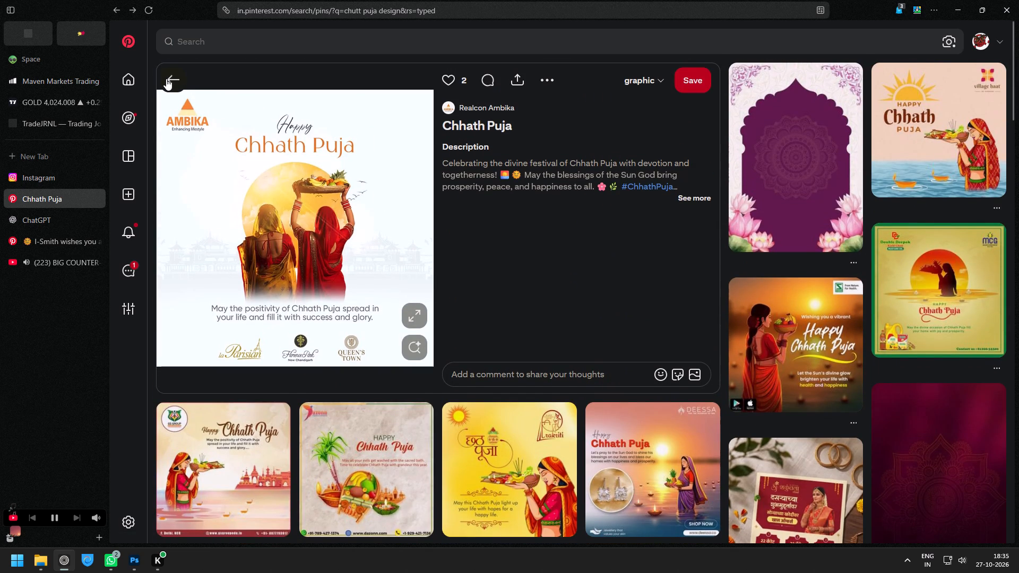
{"action": "scroll", "coordinate": [372, 419], "scroll_direction": "up", "scroll_amount": 3}
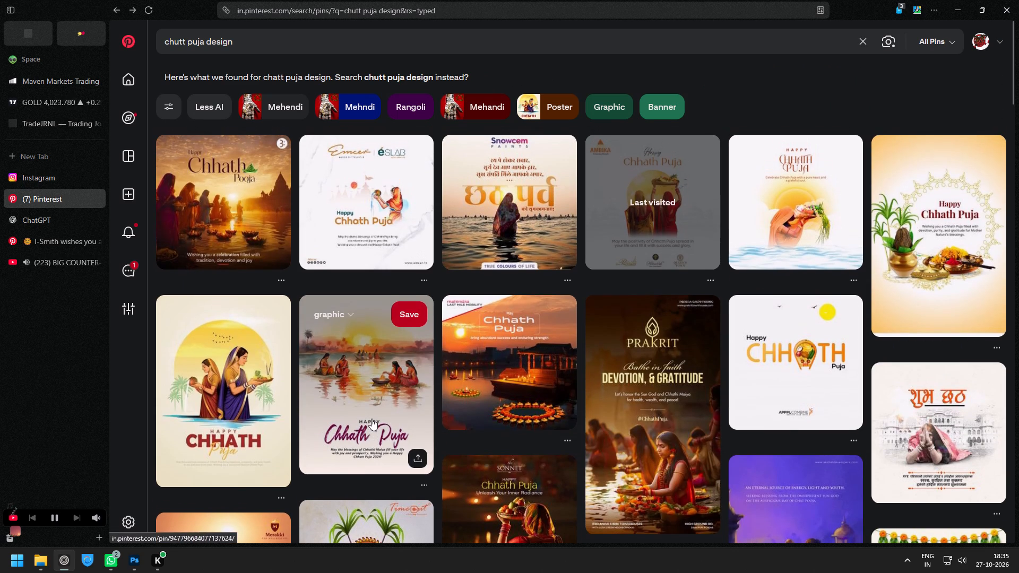
{"action": "scroll", "coordinate": [374, 259], "scroll_direction": "down", "scroll_amount": 2}
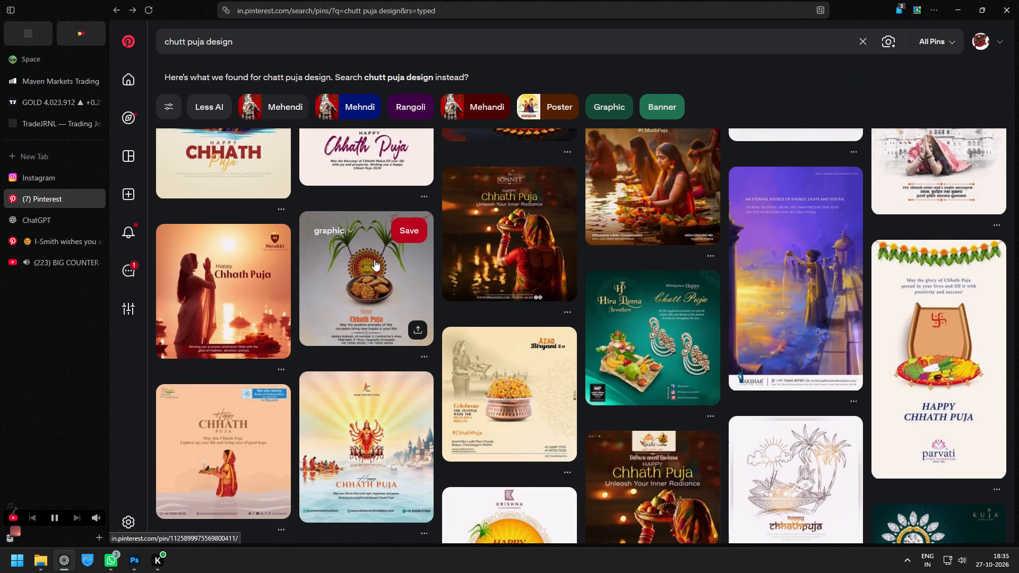
{"action": "scroll", "coordinate": [500, 262], "scroll_direction": "down", "scroll_amount": 2}
{"action": "left_click", "coordinate": [670, 264]}
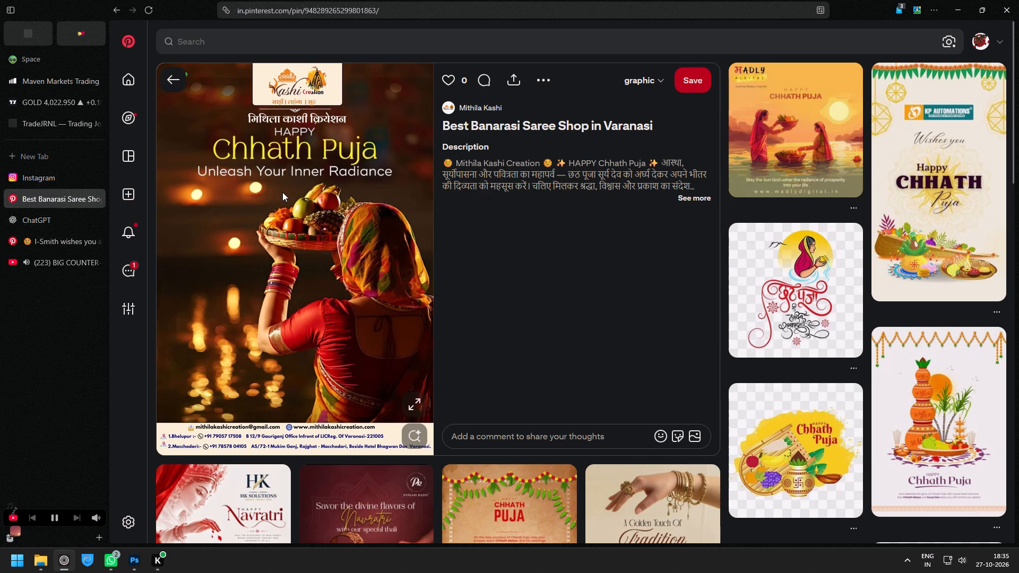
Examine the Mithila Kashi pin and its related pins for Chhath Puja imagery references.
{"action": "scroll", "coordinate": [282, 192], "scroll_direction": "down", "scroll_amount": 1}
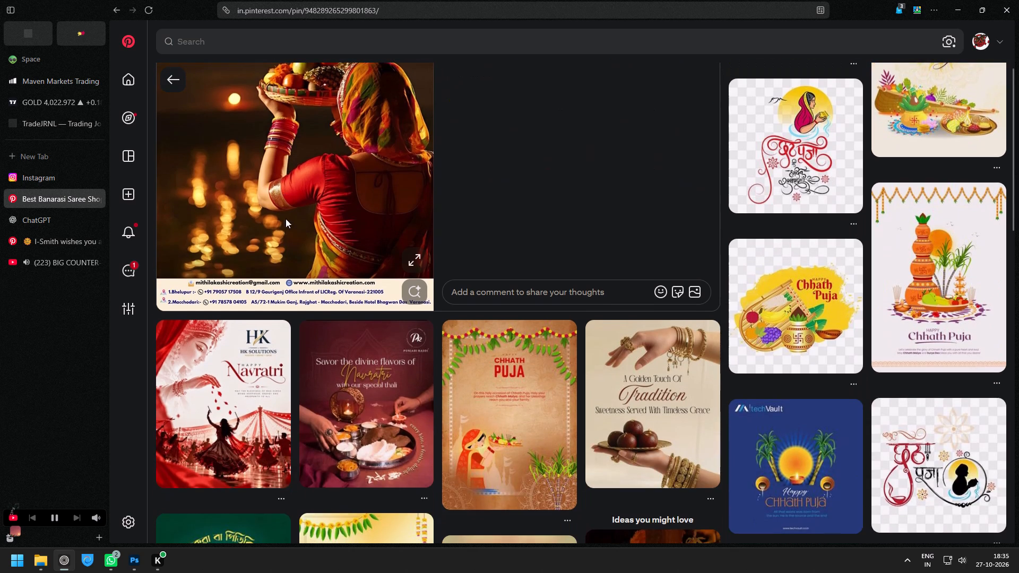
{"action": "scroll", "coordinate": [294, 303], "scroll_direction": "up", "scroll_amount": 2}
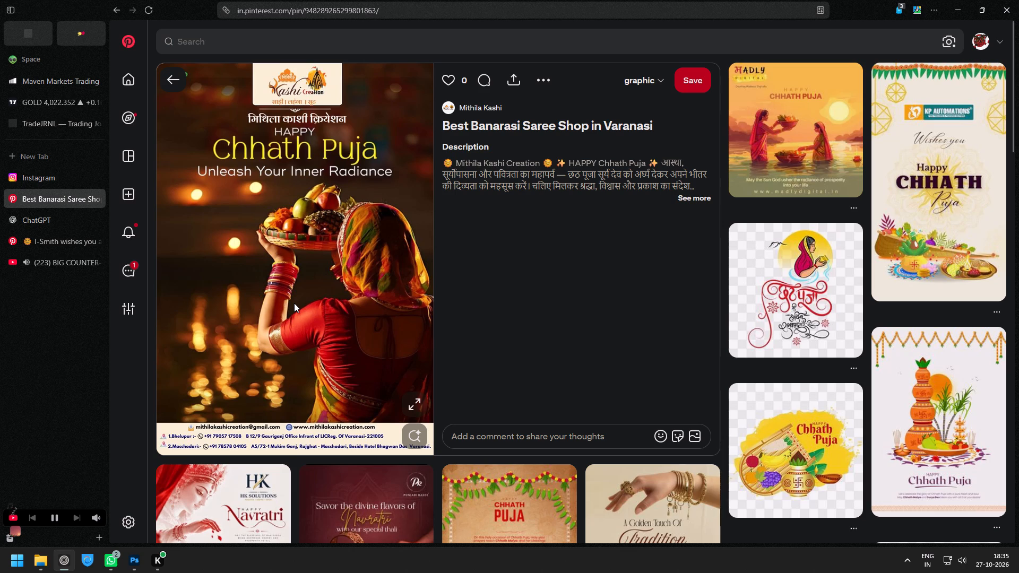
{"action": "scroll", "coordinate": [294, 303], "scroll_direction": "up", "scroll_amount": 1}
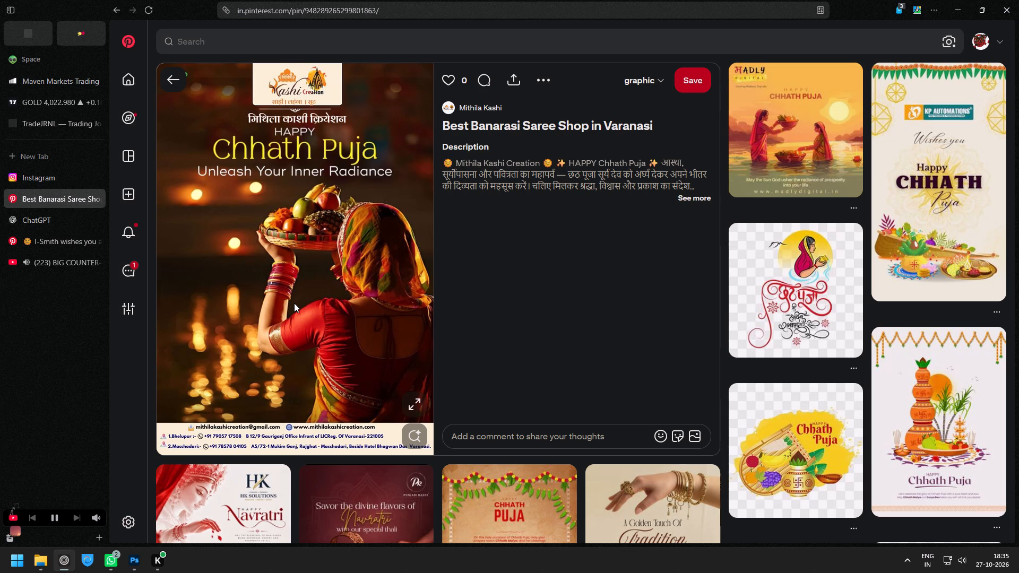
{"action": "scroll", "coordinate": [505, 323], "scroll_direction": "down", "scroll_amount": 5}
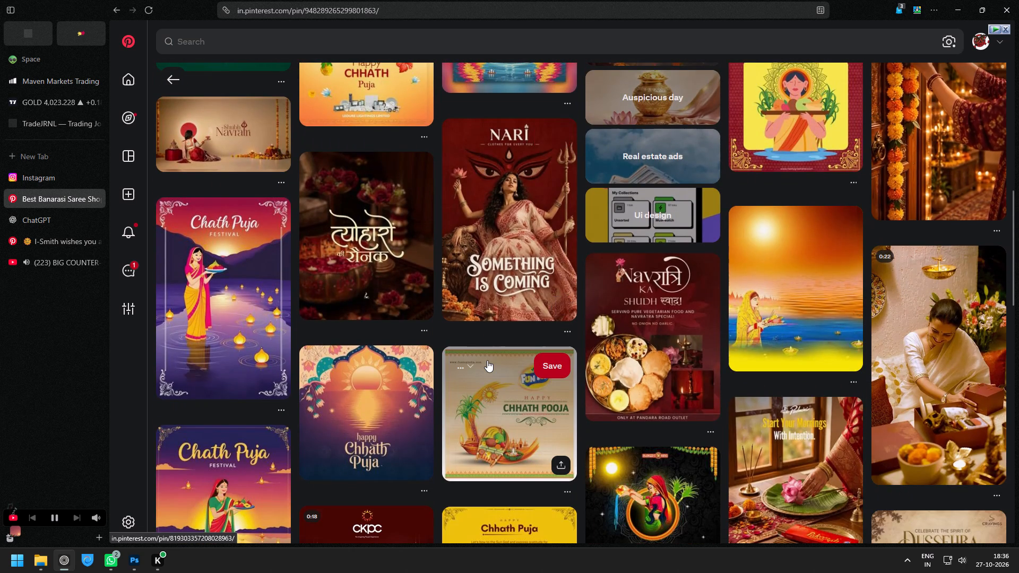
{"action": "scroll", "coordinate": [487, 360], "scroll_direction": "up", "scroll_amount": 8}
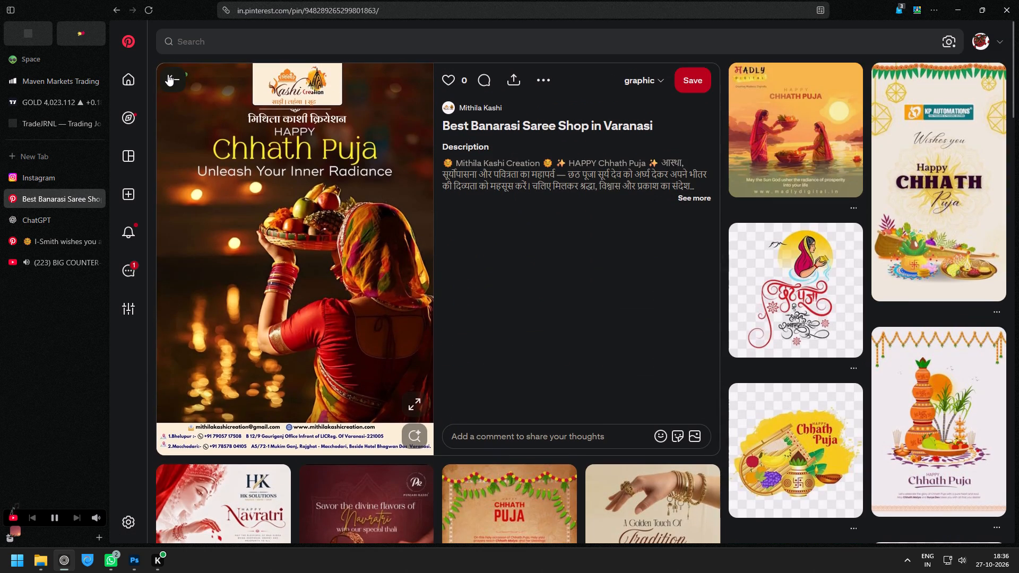
Browse further through the "chutt puja design" results and open The Sonnet's "Unleash Your Inner Radiance" Chhath Puja pin.
{"action": "left_click", "coordinate": [168, 74]}
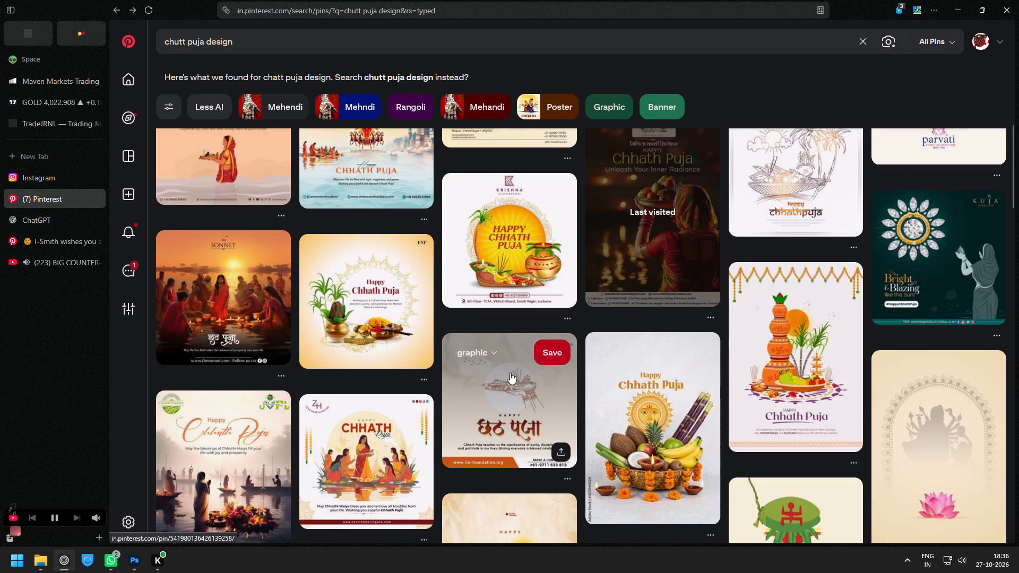
{"action": "scroll", "coordinate": [510, 372], "scroll_direction": "down", "scroll_amount": 3}
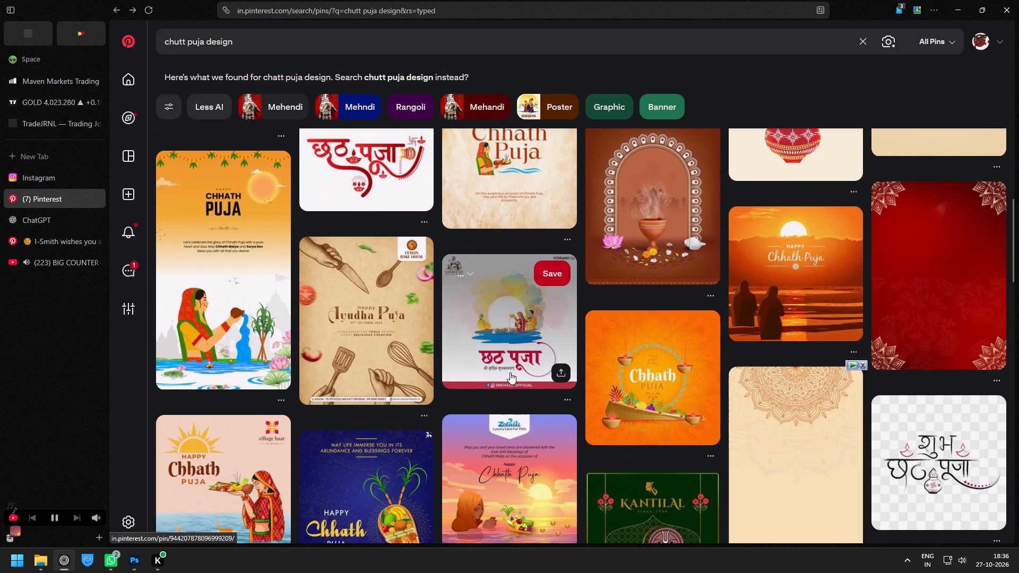
{"action": "scroll", "coordinate": [510, 372], "scroll_direction": "down", "scroll_amount": 5}
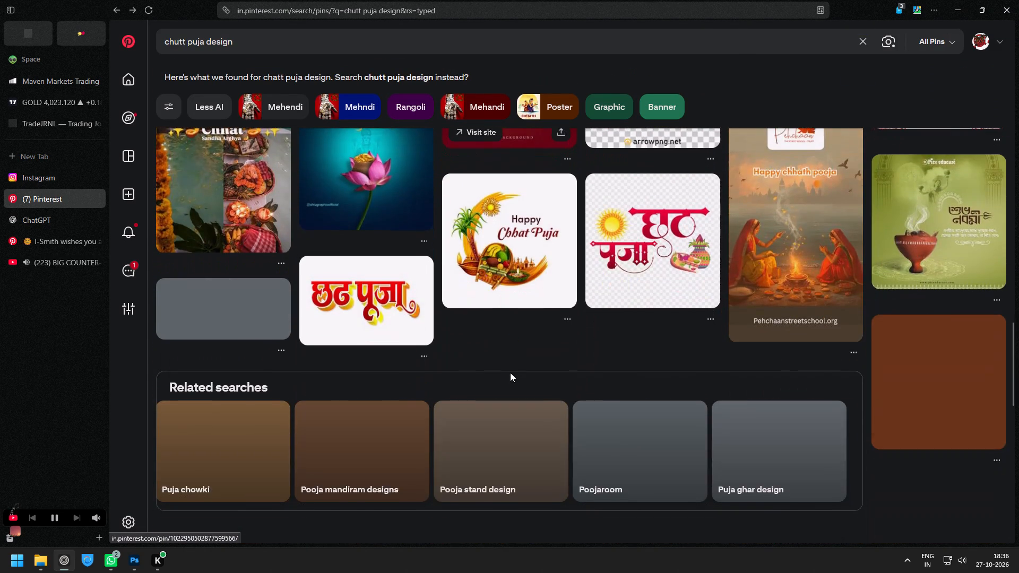
{"action": "scroll", "coordinate": [510, 372], "scroll_direction": "up", "scroll_amount": 14}
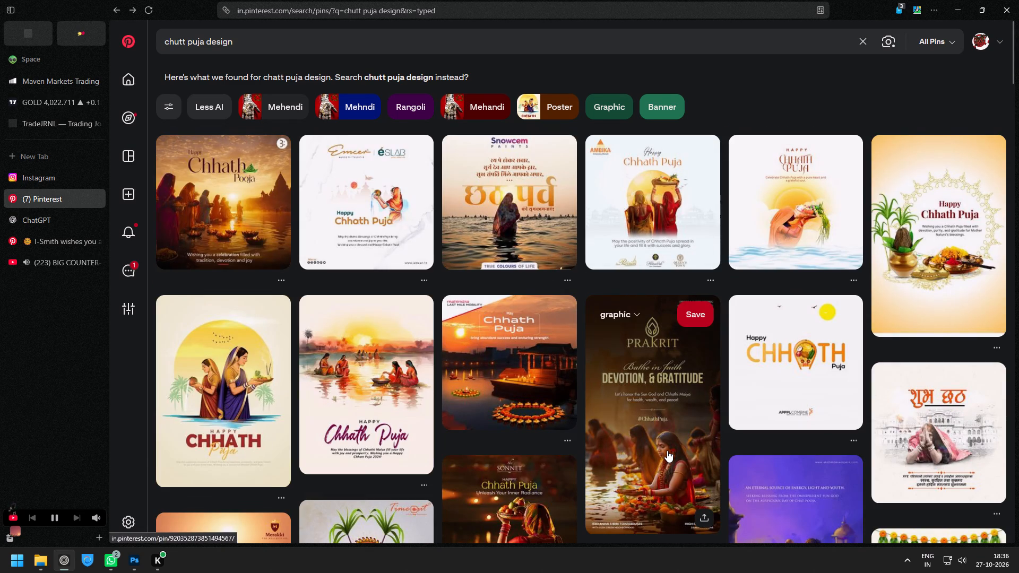
{"action": "scroll", "coordinate": [667, 450], "scroll_direction": "down", "scroll_amount": 1}
{"action": "left_click", "coordinate": [525, 383]}
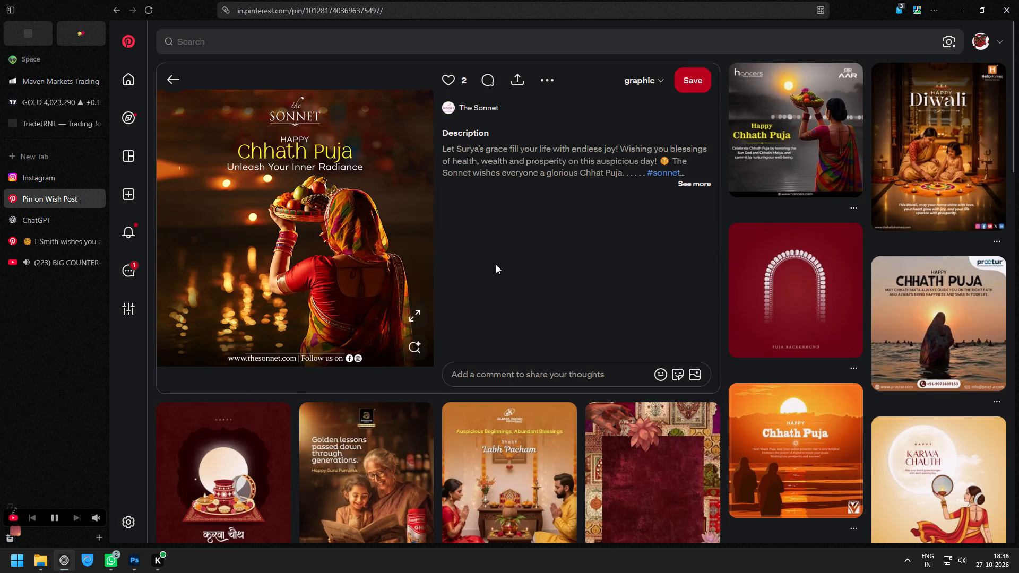
{"action": "scroll", "coordinate": [496, 264], "scroll_direction": "down", "scroll_amount": 1}
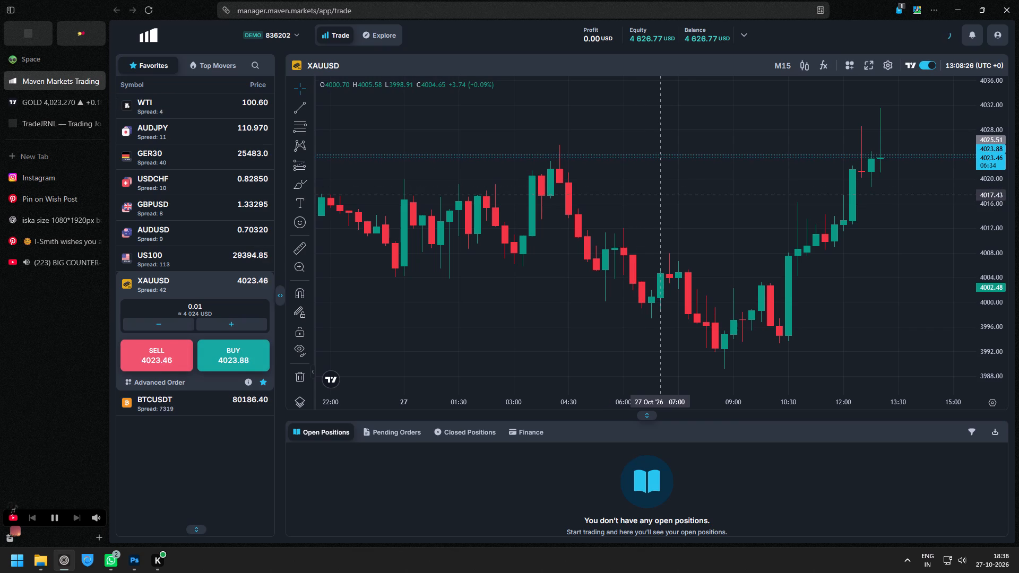
{"action": "left_click", "coordinate": [462, 424]}
{"action": "left_click_drag", "start_coordinate": [644, 413], "coordinate": [617, 266]}
{"action": "left_click", "coordinate": [906, 285]}
{"action": "left_click", "coordinate": [959, 279]}
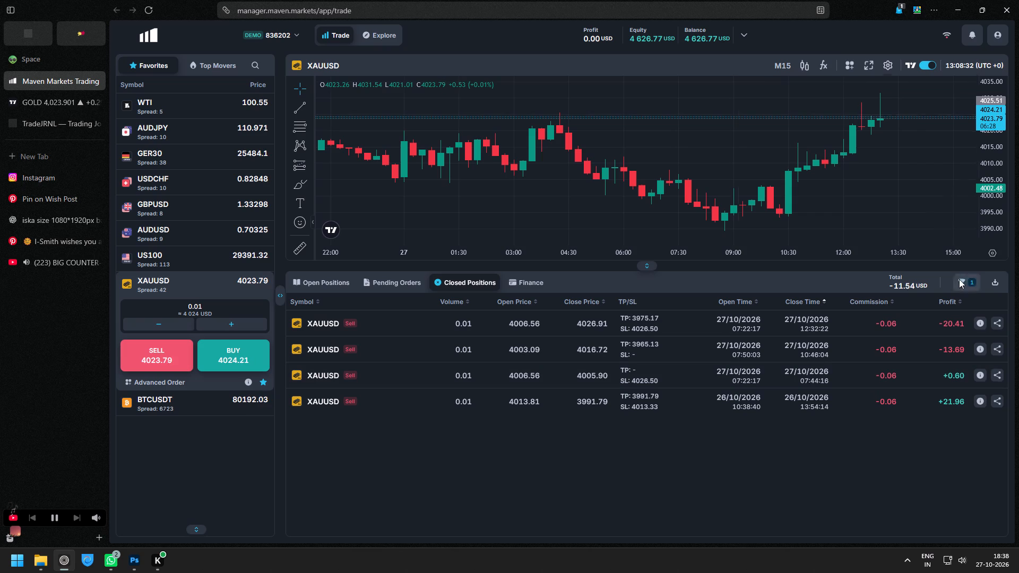
{"action": "left_click", "coordinate": [747, 126]}
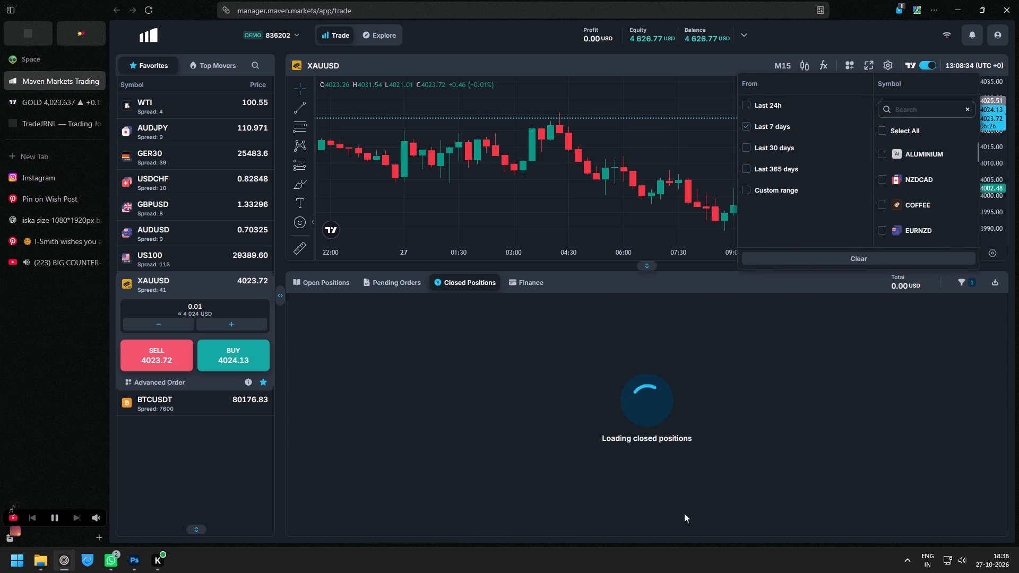
{"action": "left_click", "coordinate": [666, 509]}
Examine the closed XAUUSD positions from the last 7 days and shrink the trade history area back below the chart.
{"action": "scroll", "coordinate": [647, 449], "scroll_direction": "up", "scroll_amount": 4}
{"action": "scroll", "coordinate": [702, 377], "scroll_direction": "down", "scroll_amount": 3}
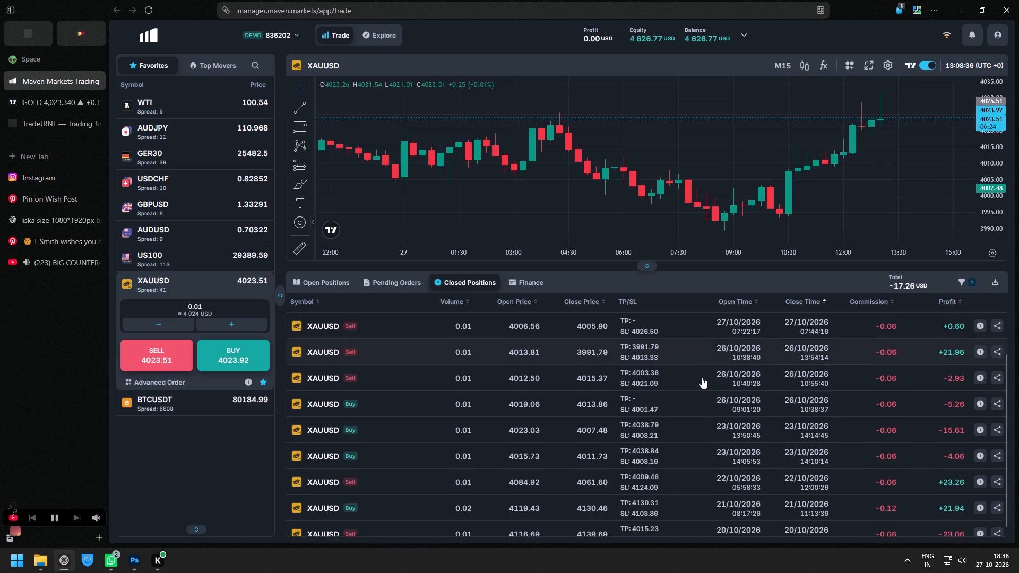
{"action": "scroll", "coordinate": [702, 377], "scroll_direction": "down", "scroll_amount": 3}
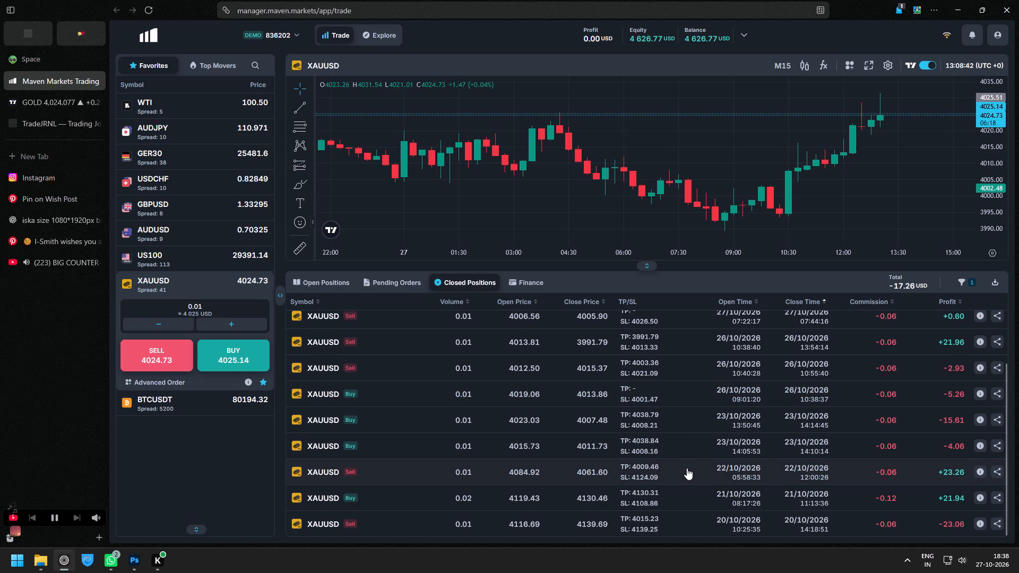
{"action": "scroll", "coordinate": [687, 468], "scroll_direction": "up", "scroll_amount": 2}
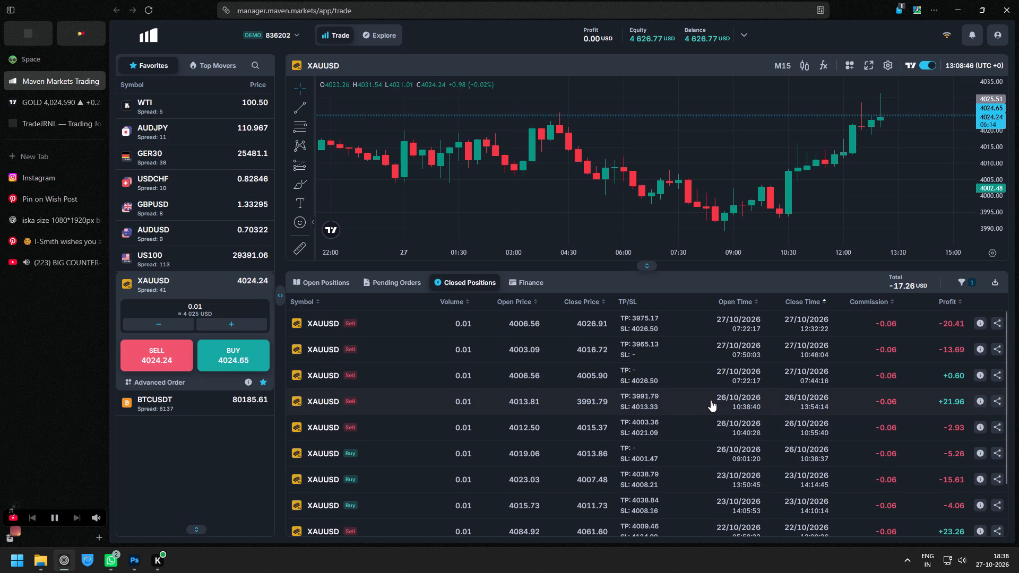
{"action": "scroll", "coordinate": [711, 400], "scroll_direction": "down", "scroll_amount": 2}
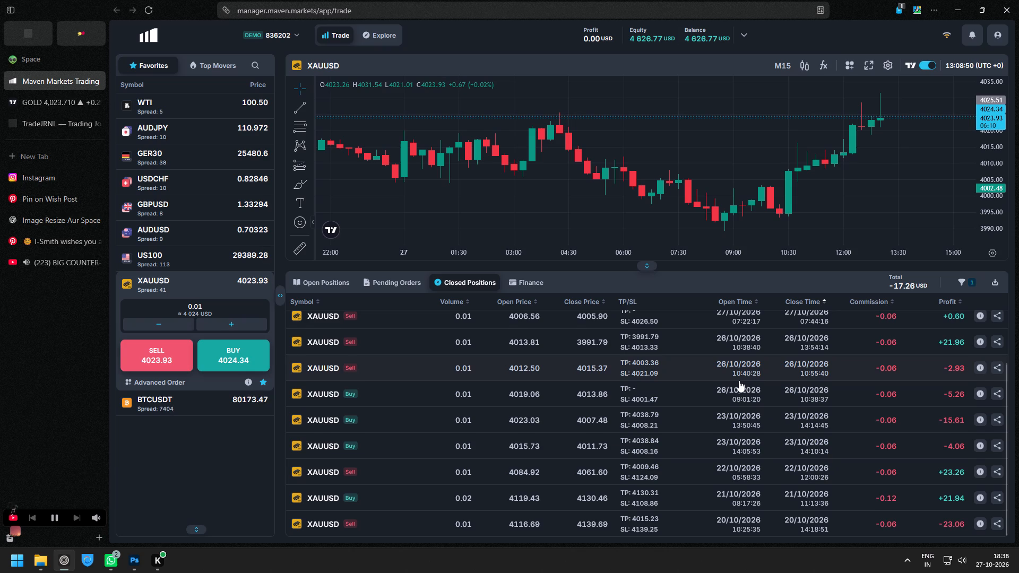
{"action": "scroll", "coordinate": [739, 380], "scroll_direction": "up", "scroll_amount": 3}
{"action": "left_click_drag", "start_coordinate": [649, 268], "coordinate": [634, 456]}
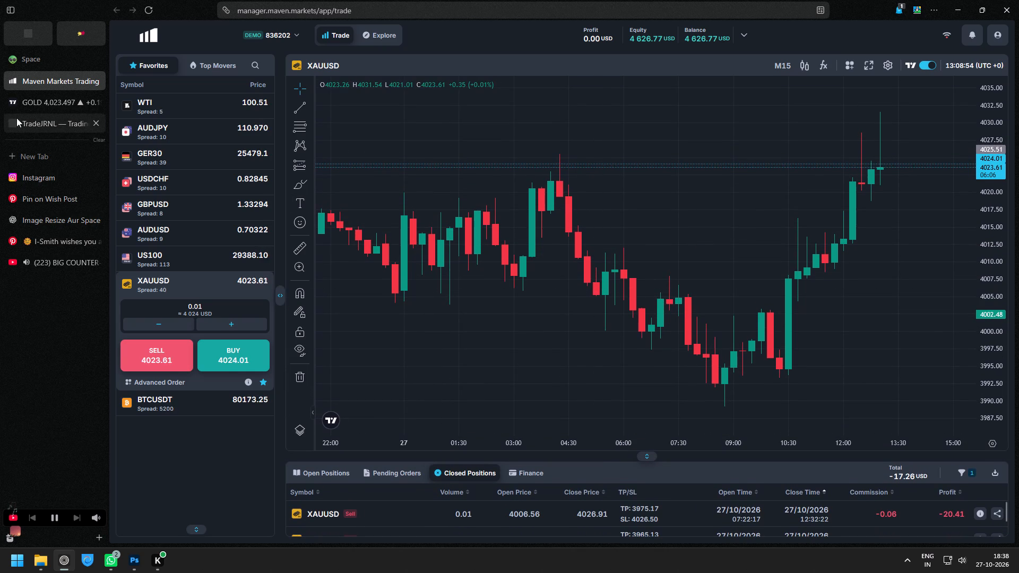
Return to the Face to Face video on YouTube.
{"action": "left_click", "coordinate": [64, 264]}
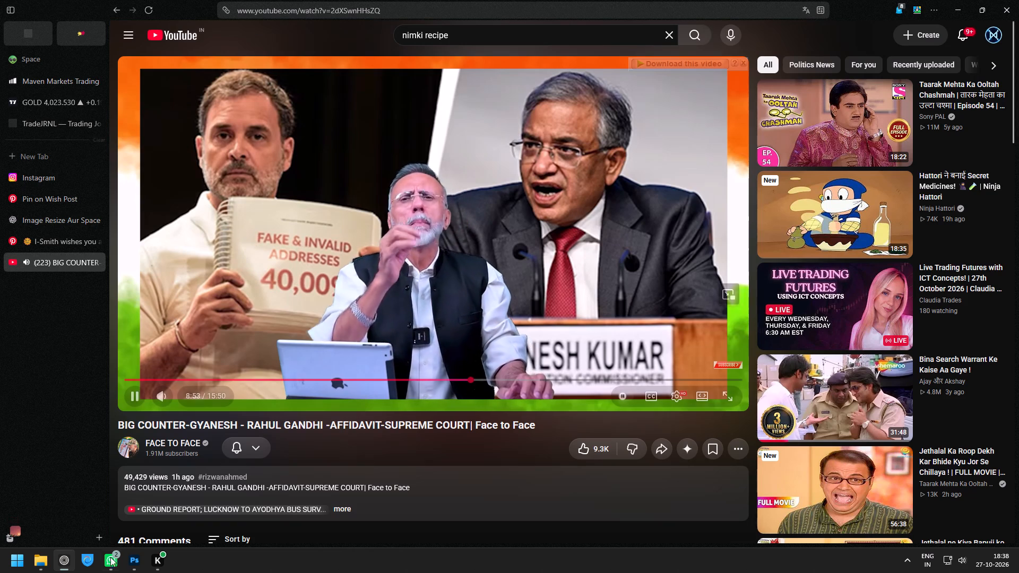
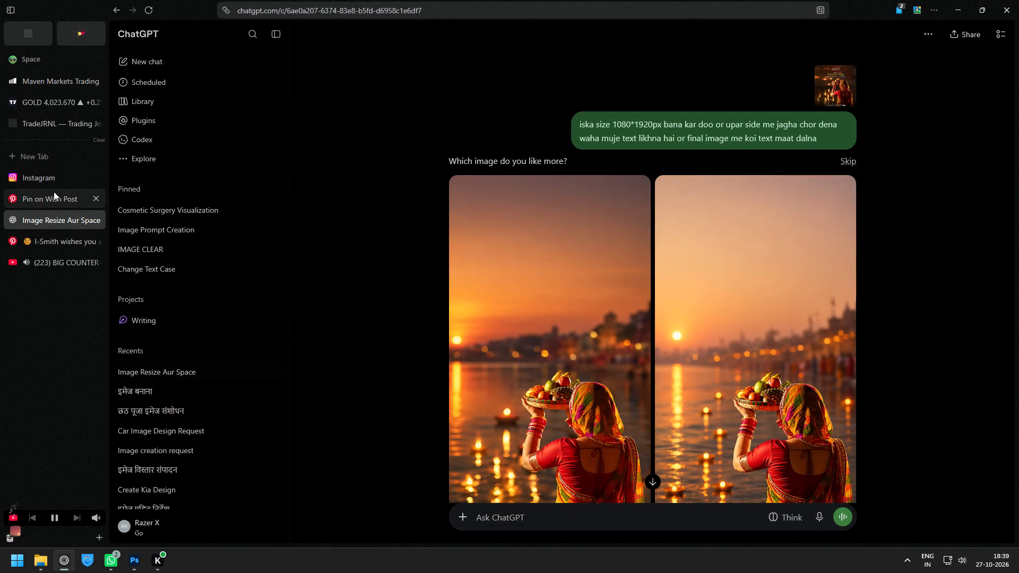
Compare the two generated sunset river images and download the first one, with the darker orange sky.
{"action": "scroll", "coordinate": [578, 311], "scroll_direction": "down", "scroll_amount": 2}
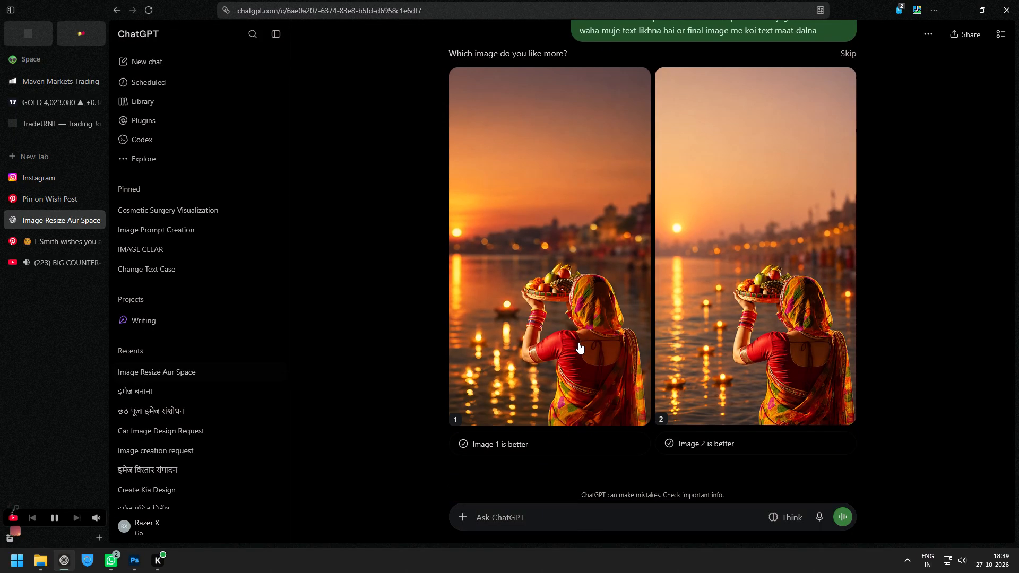
{"action": "scroll", "coordinate": [578, 342], "scroll_direction": "up", "scroll_amount": 3}
{"action": "scroll", "coordinate": [578, 342], "scroll_direction": "down", "scroll_amount": 3}
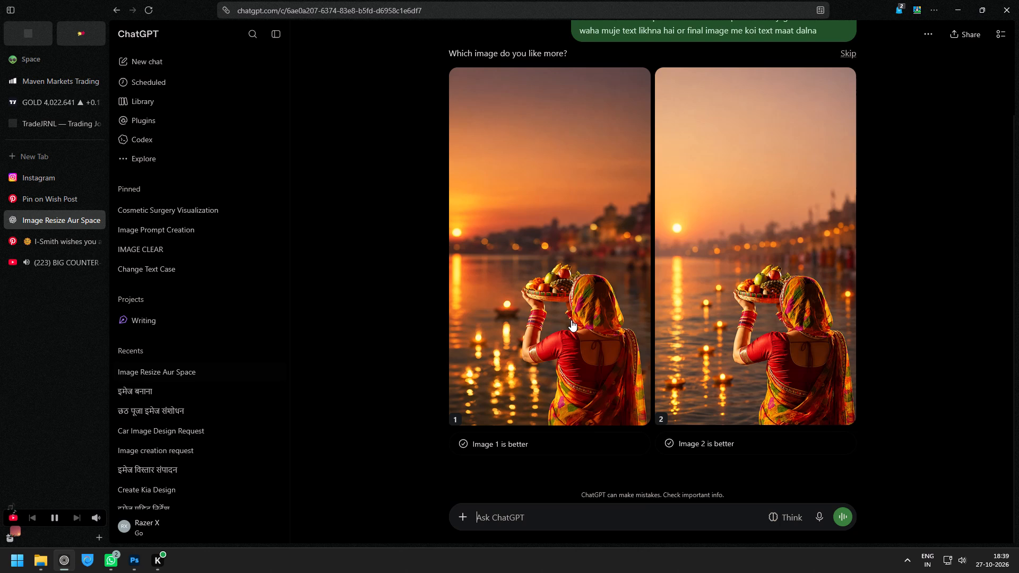
{"action": "left_click", "coordinate": [571, 320]}
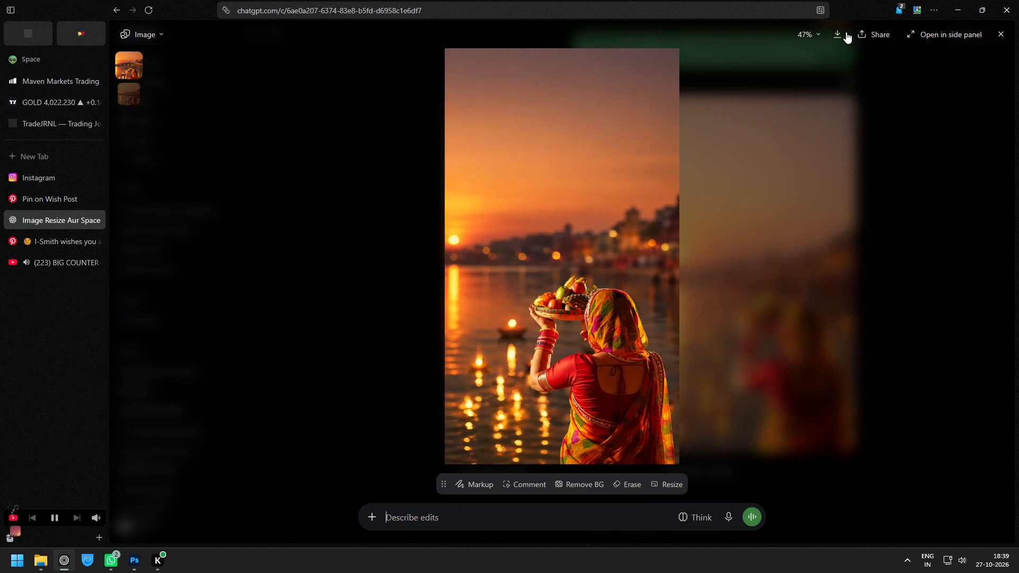
{"action": "left_click", "coordinate": [838, 31]}
{"action": "left_click", "coordinate": [774, 52]}
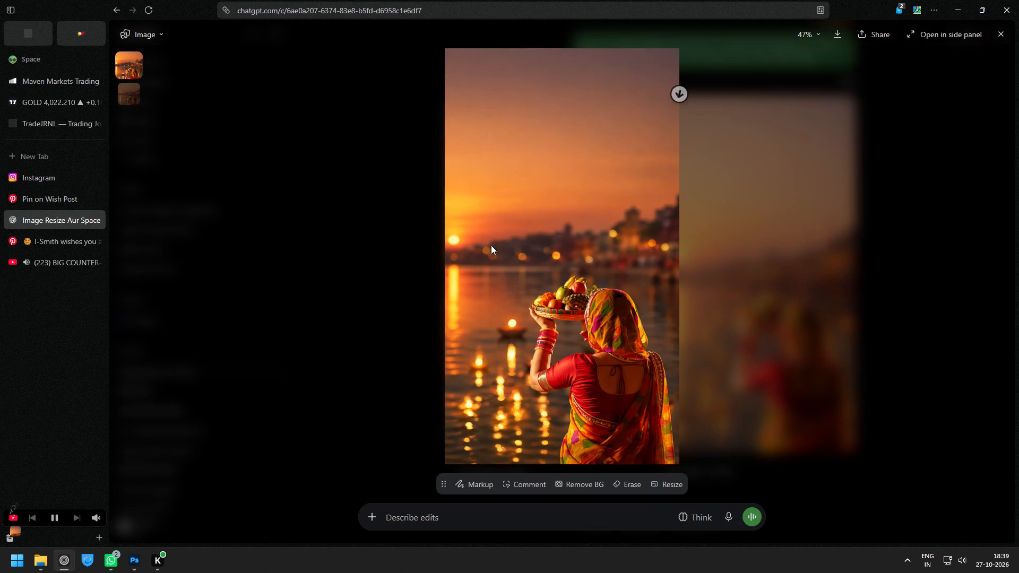
Switch to the Chhath Puja story in Photoshop, bring up the Downloads folder and select the Serene River Offering at Sunset image.
{"action": "left_click", "coordinate": [135, 559]}
{"action": "key", "text": "space"}
{"action": "left_click_drag", "start_coordinate": [331, 386], "coordinate": [344, 333]}
{"action": "left_click", "coordinate": [46, 565]}
{"action": "left_click", "coordinate": [74, 500]}
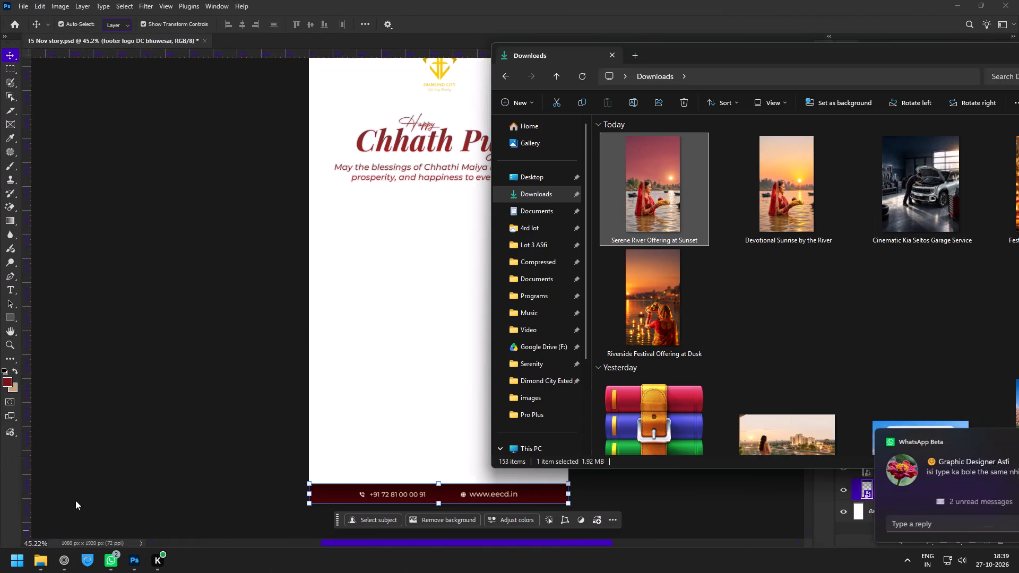
{"action": "left_click", "coordinate": [651, 186]}
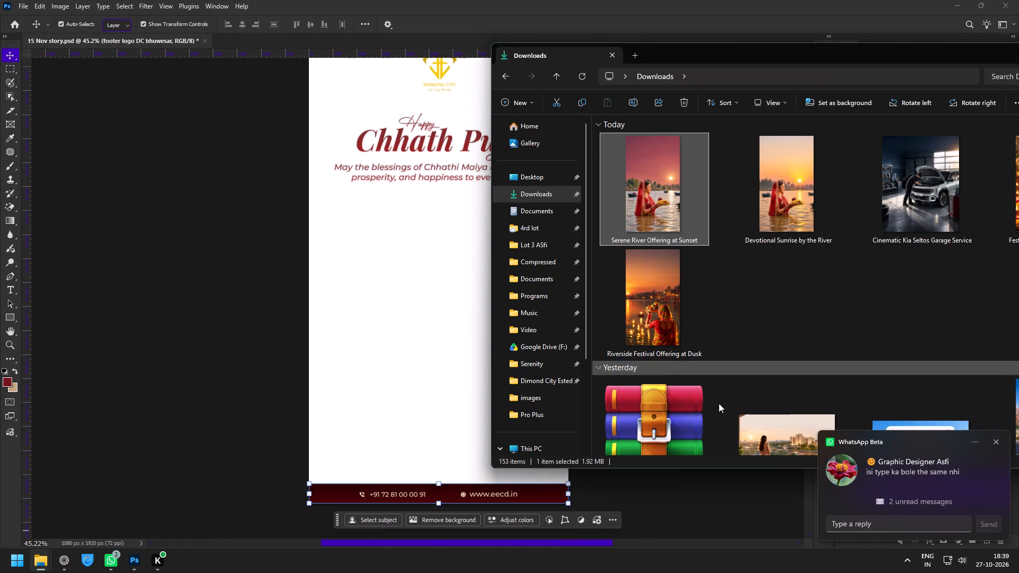
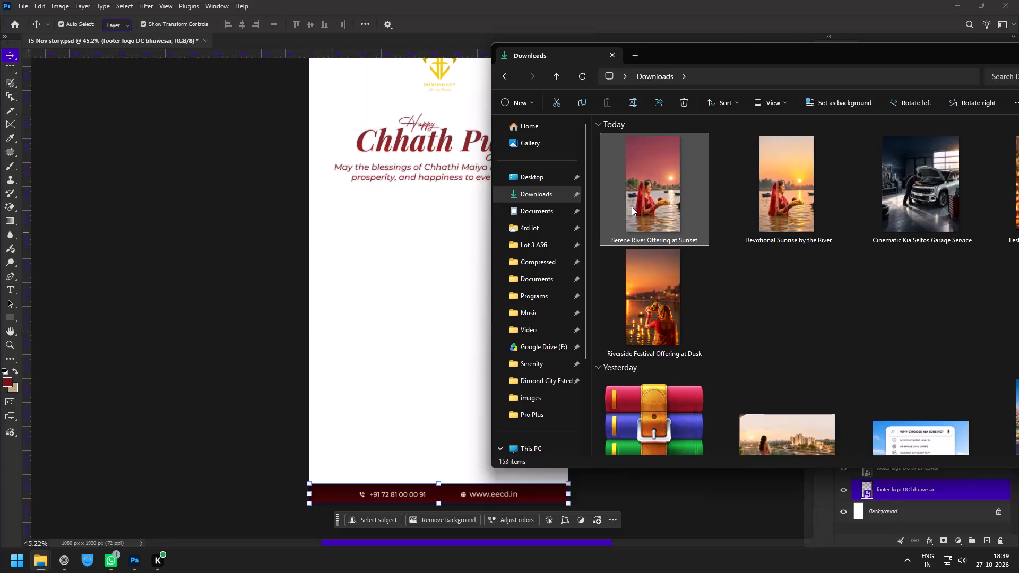
Place the Riverside Festival Offering at Dusk image in the Chhath Puja story and scale it to the full 1080 px canvas width.
{"action": "key", "text": "F5"}
{"action": "left_click", "coordinate": [659, 182]}
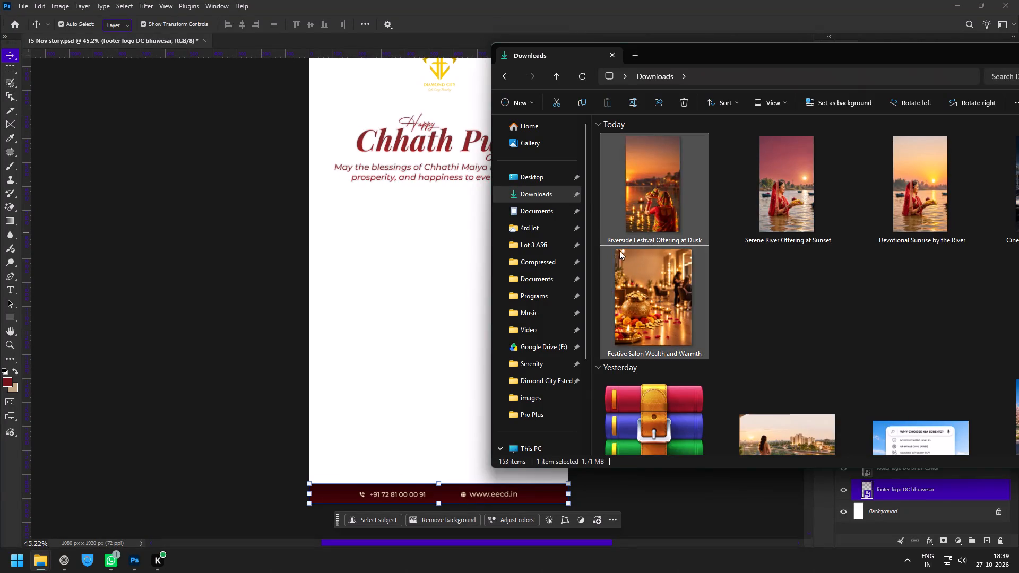
{"action": "left_click_drag", "start_coordinate": [652, 178], "coordinate": [391, 223]}
{"action": "left_click_drag", "start_coordinate": [554, 277], "coordinate": [563, 276]}
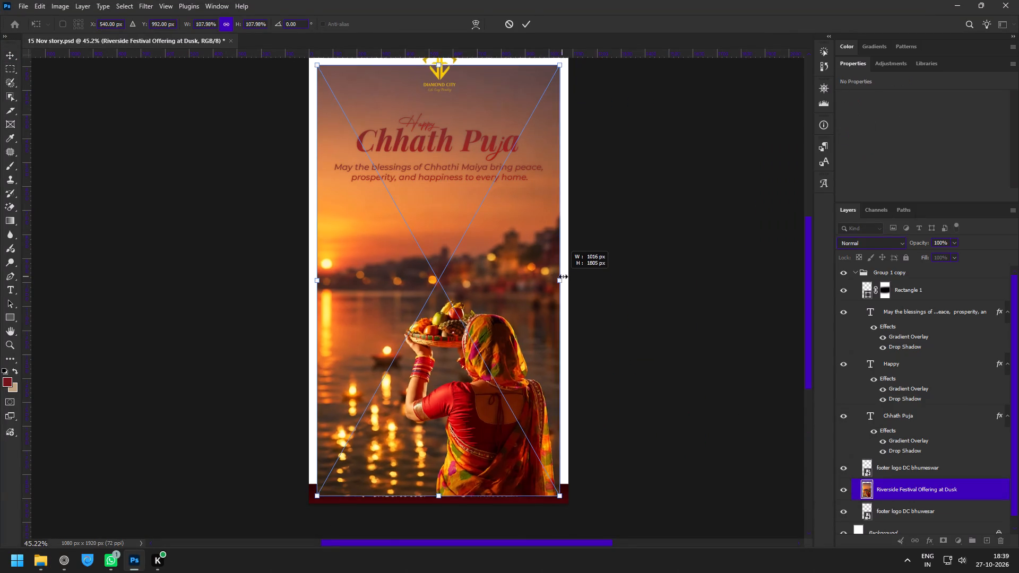
{"action": "left_click_drag", "start_coordinate": [563, 276], "coordinate": [566, 276]}
{"action": "left_click_drag", "start_coordinate": [515, 353], "coordinate": [515, 345]}
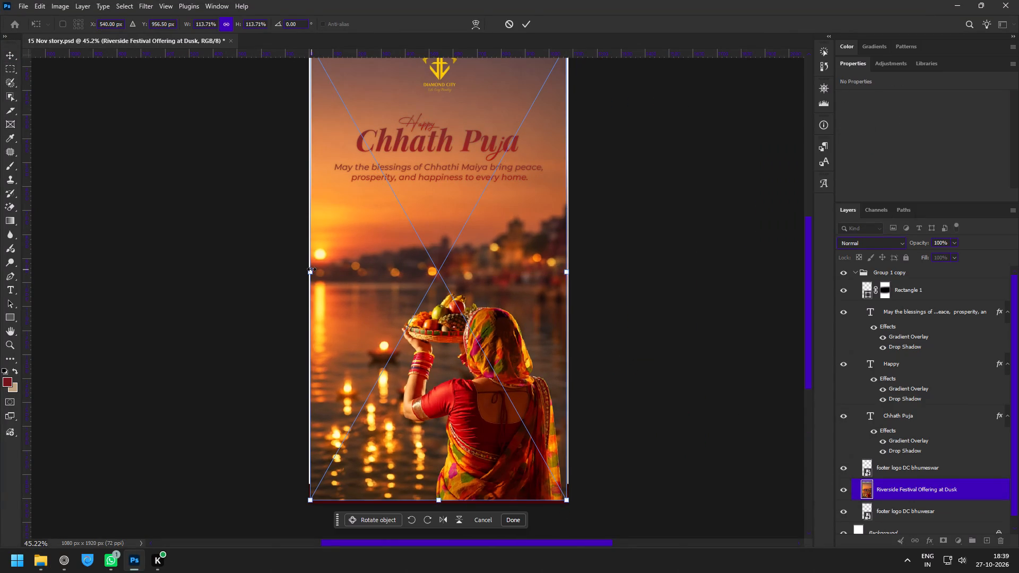
{"action": "left_click", "coordinate": [312, 269]}
{"action": "left_click", "coordinate": [567, 273]}
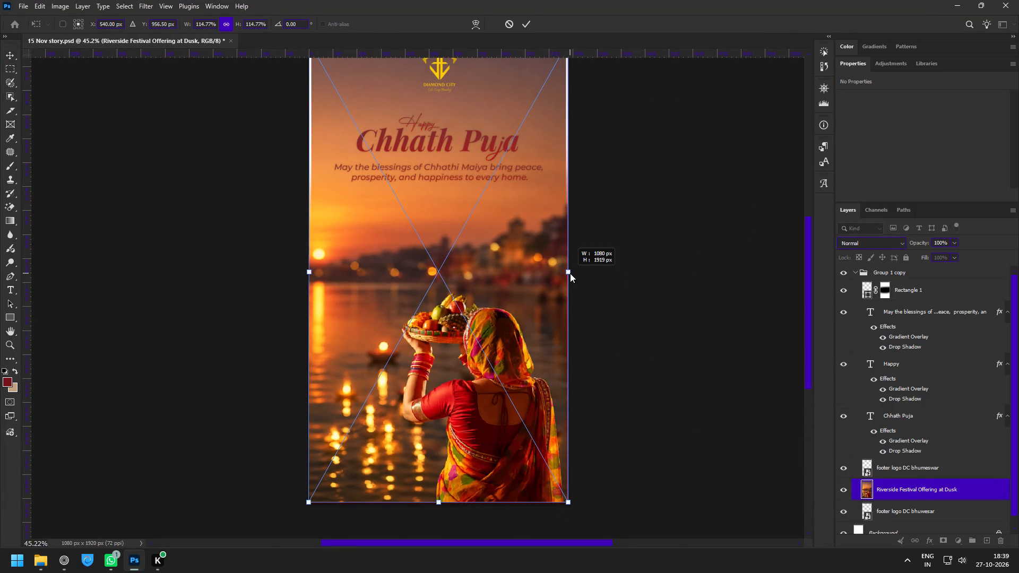
{"action": "key", "text": "space"}
{"action": "left_click_drag", "start_coordinate": [489, 286], "coordinate": [488, 344]}
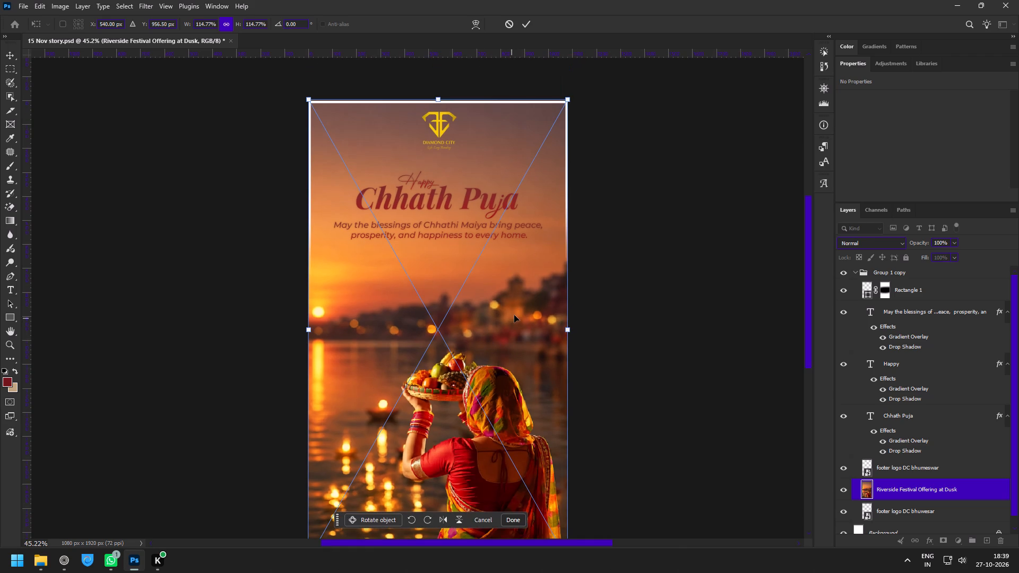
{"action": "left_click", "coordinate": [531, 22]}
Move the Riverside Festival Offering at Dusk layer below both footer logo layers and out of the group, directly above Background.
{"action": "scroll", "coordinate": [892, 431], "scroll_direction": "down", "scroll_amount": 6}
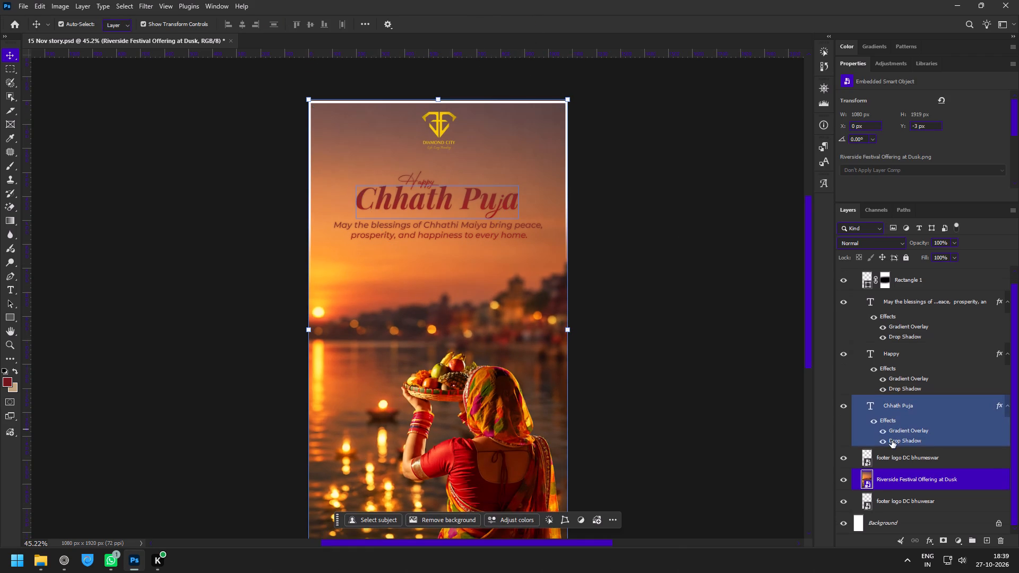
{"action": "scroll", "coordinate": [892, 440], "scroll_direction": "down", "scroll_amount": 1}
{"action": "left_click_drag", "start_coordinate": [888, 485], "coordinate": [888, 513]}
Hide the gradient overlay and drop shadow effects on the Happy, Chhath Puja and blessings text layers so the lettering is plain white.
{"action": "key", "text": "z"}
{"action": "left_click_drag", "start_coordinate": [536, 420], "coordinate": [506, 401]}
{"action": "key", "text": "space"}
{"action": "key", "text": "space"}
{"action": "key", "text": "space"}
{"action": "key", "text": "space"}
{"action": "left_click_drag", "start_coordinate": [498, 436], "coordinate": [505, 320]}
{"action": "left_click_drag", "start_coordinate": [481, 375], "coordinate": [517, 427]}
{"action": "key", "text": "space"}
{"action": "key", "text": "space"}
{"action": "key", "text": "space"}
{"action": "key", "text": "space"}
{"action": "key", "text": "space"}
{"action": "key", "text": "space"}
{"action": "key", "text": "space"}
{"action": "key", "text": "space"}
{"action": "key", "text": "space"}
{"action": "key", "text": "space"}
{"action": "key", "text": "space"}
{"action": "key", "text": "space"}
{"action": "key", "text": "space"}
{"action": "key", "text": "space"}
{"action": "key", "text": "space"}
{"action": "key", "text": "space"}
{"action": "key", "text": "space"}
{"action": "key", "text": "space"}
{"action": "key", "text": "space"}
{"action": "key", "text": "space"}
{"action": "left_click_drag", "start_coordinate": [486, 244], "coordinate": [466, 389]}
{"action": "left_click_drag", "start_coordinate": [488, 267], "coordinate": [472, 333]}
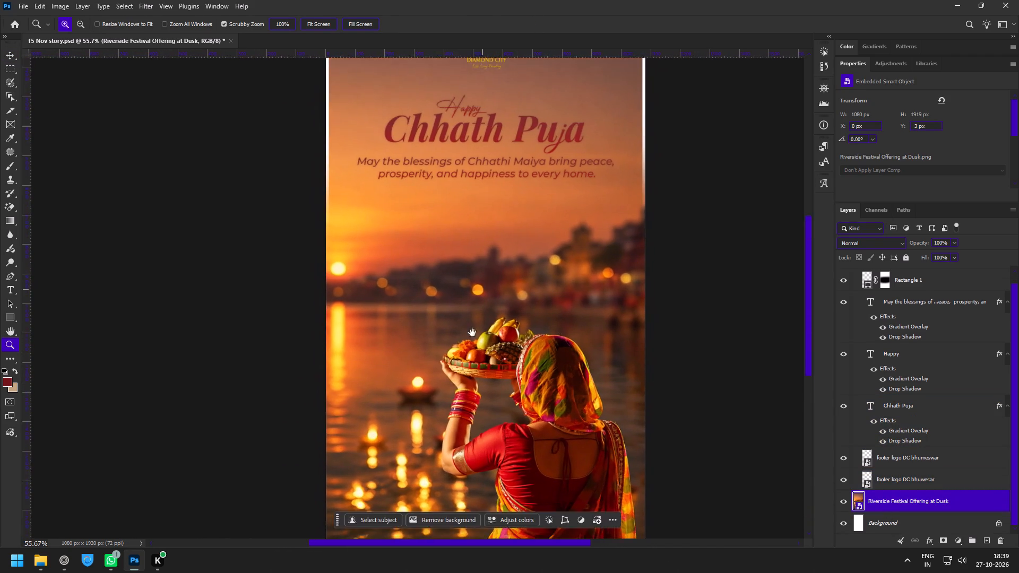
{"action": "left_click_drag", "start_coordinate": [472, 333], "coordinate": [470, 352]}
{"action": "left_click_drag", "start_coordinate": [475, 153], "coordinate": [500, 186]}
{"action": "key", "text": "v"}
{"action": "left_click", "coordinate": [425, 211]}
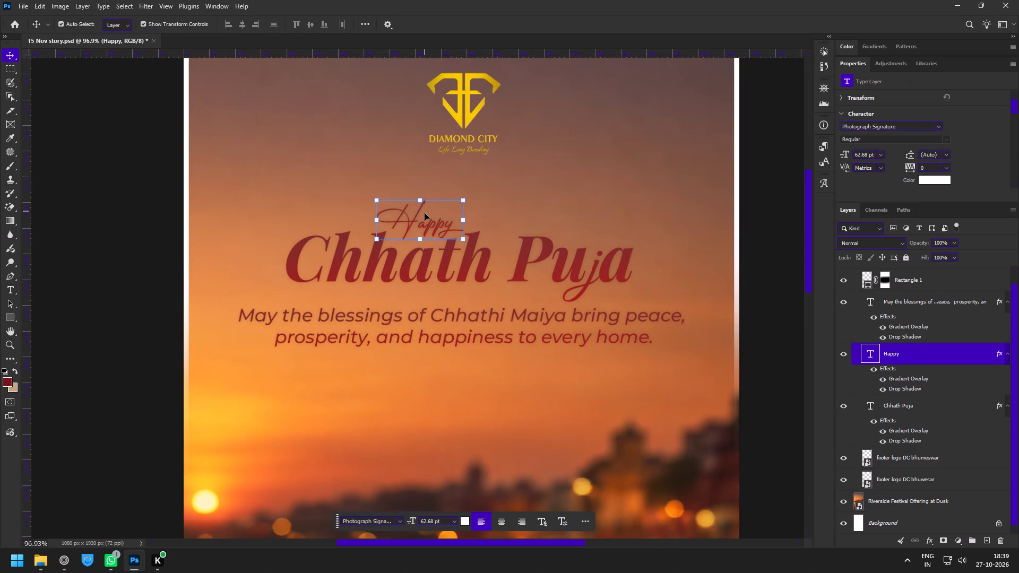
{"action": "left_click", "coordinate": [566, 264], "text": "shift"}
{"action": "left_click", "coordinate": [522, 336], "text": "shift"}
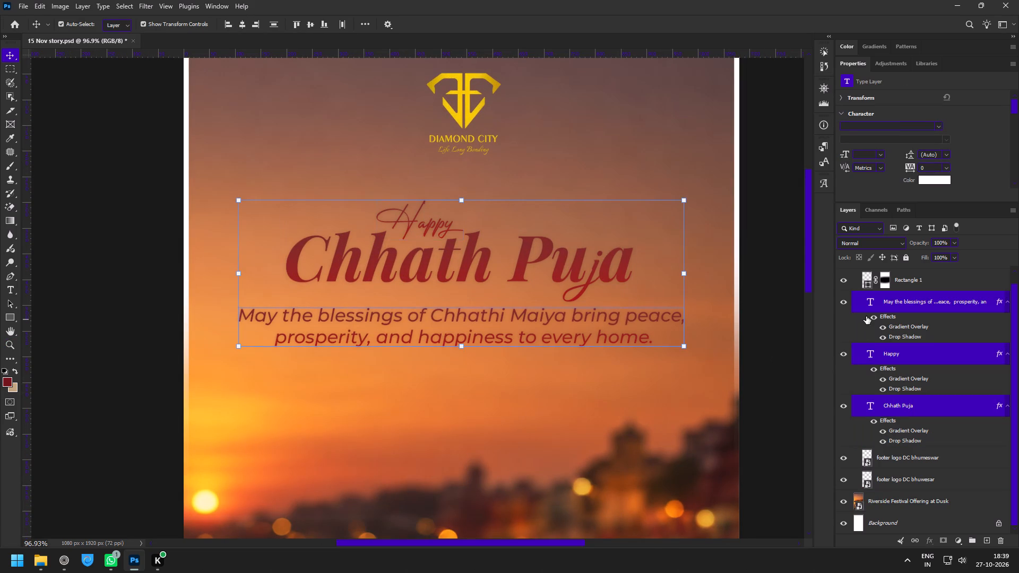
{"action": "left_click", "coordinate": [870, 318]}
{"action": "left_click", "coordinate": [874, 372]}
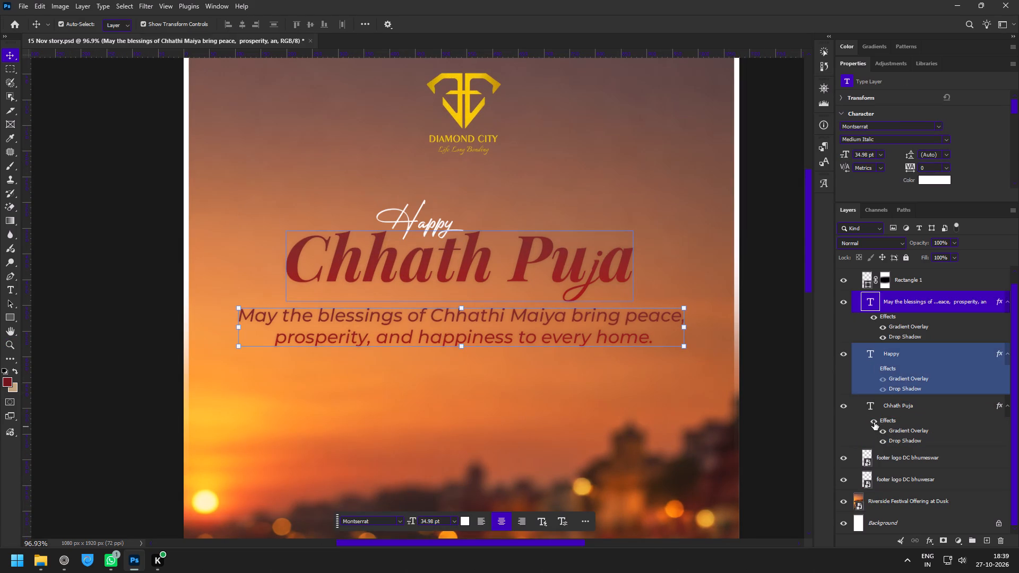
{"action": "left_click", "coordinate": [874, 422]}
{"action": "left_click", "coordinate": [871, 317]}
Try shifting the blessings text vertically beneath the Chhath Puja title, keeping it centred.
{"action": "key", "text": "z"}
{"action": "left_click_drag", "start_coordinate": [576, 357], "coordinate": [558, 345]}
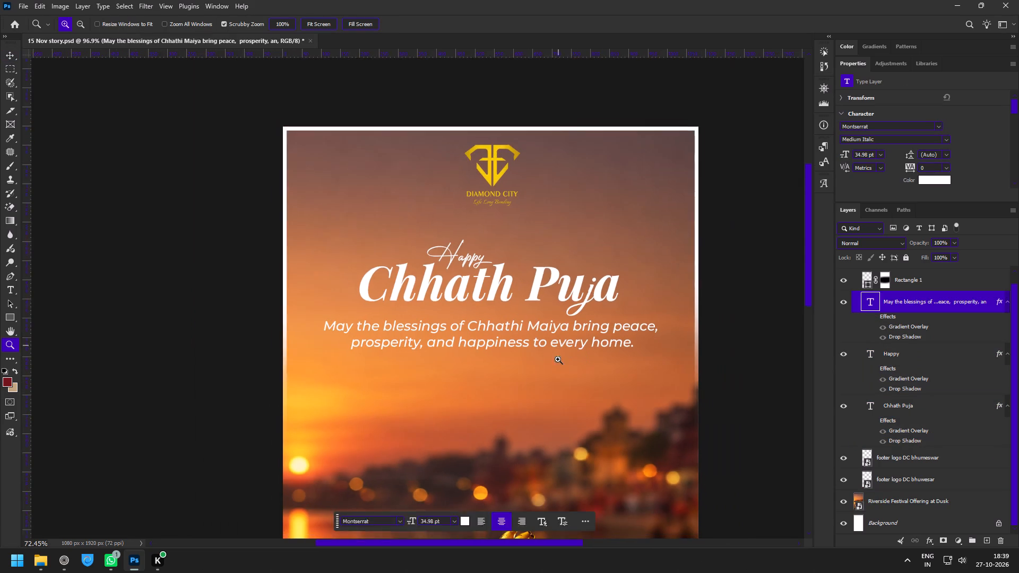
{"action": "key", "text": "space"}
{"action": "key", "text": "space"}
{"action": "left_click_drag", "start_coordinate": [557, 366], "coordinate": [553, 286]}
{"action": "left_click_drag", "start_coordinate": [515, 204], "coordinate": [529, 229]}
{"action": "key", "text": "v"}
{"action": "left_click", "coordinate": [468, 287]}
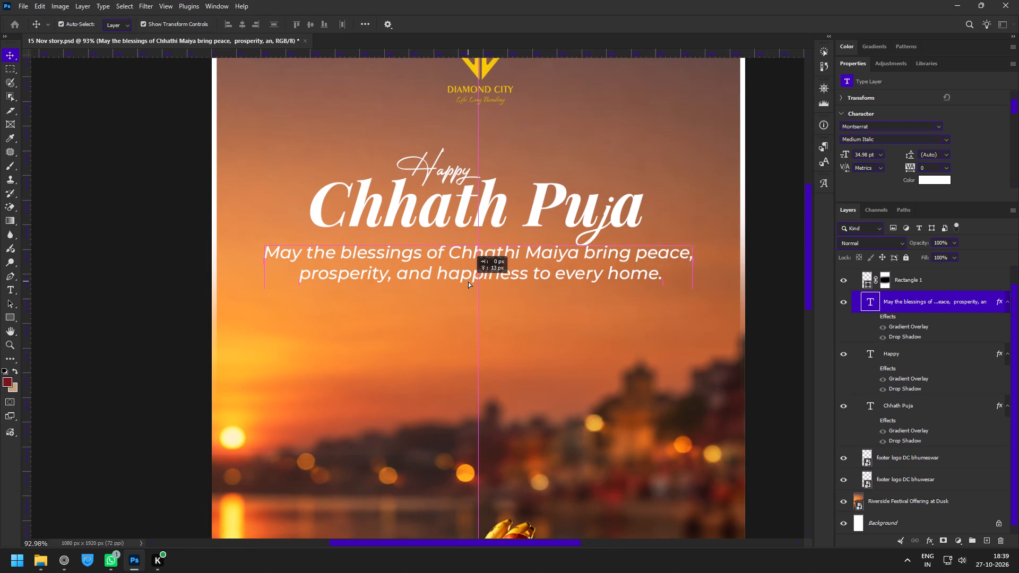
Select the Diamond City logo and check its placement above the greeting against the new background.
{"action": "key", "text": "z"}
{"action": "left_click_drag", "start_coordinate": [506, 280], "coordinate": [474, 249]}
{"action": "key", "text": "space"}
{"action": "key", "text": "space"}
{"action": "key", "text": "space"}
{"action": "left_click_drag", "start_coordinate": [502, 272], "coordinate": [496, 186]}
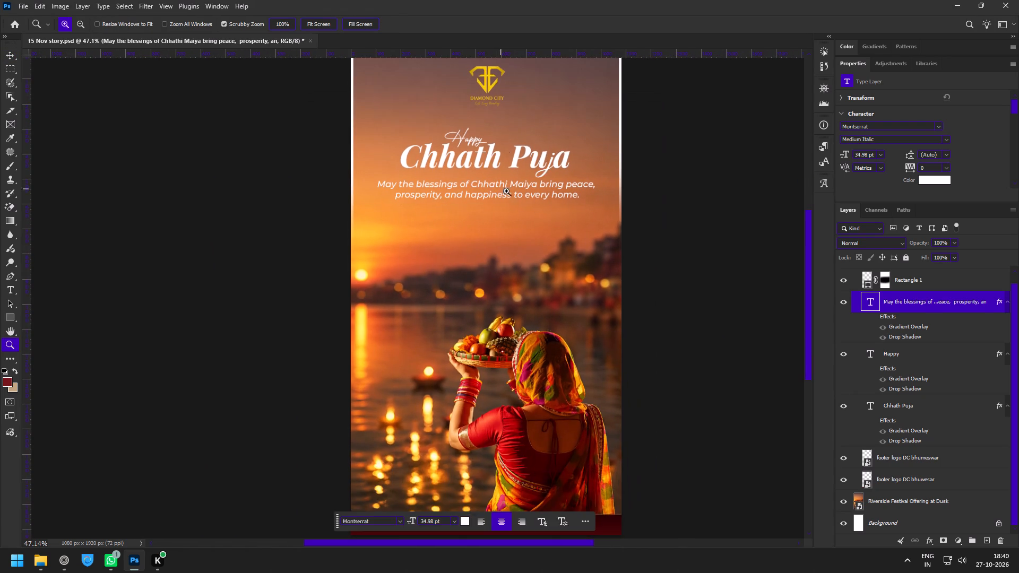
{"action": "left_click_drag", "start_coordinate": [505, 91], "coordinate": [518, 114]}
{"action": "key", "text": "space"}
{"action": "key", "text": "space"}
{"action": "left_click_drag", "start_coordinate": [518, 123], "coordinate": [518, 230]}
{"action": "left_click_drag", "start_coordinate": [493, 170], "coordinate": [520, 208]}
{"action": "key", "text": "v"}
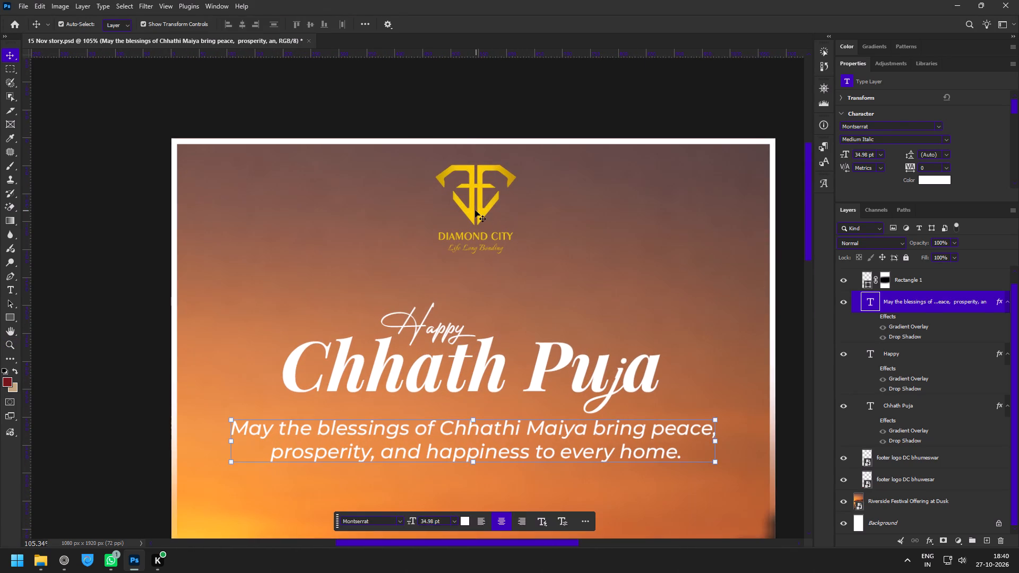
{"action": "left_click", "coordinate": [475, 210]}
{"action": "left_click", "coordinate": [478, 212]}
Move the Riverside Festival Offering at Dusk image straight up to Y -82 px, with its bottom edge at the footer.
{"action": "key", "text": "z"}
{"action": "left_click_drag", "start_coordinate": [556, 278], "coordinate": [512, 250]}
{"action": "key", "text": "space"}
{"action": "key", "text": "space"}
{"action": "key", "text": "space"}
{"action": "key", "text": "space"}
{"action": "key", "text": "space"}
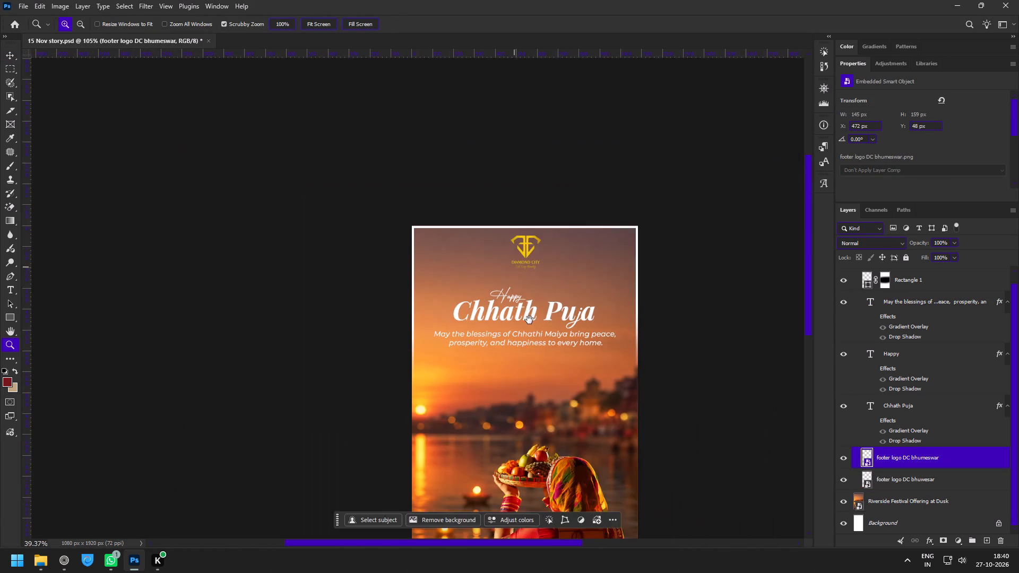
{"action": "left_click_drag", "start_coordinate": [530, 327], "coordinate": [515, 199]}
{"action": "left_click_drag", "start_coordinate": [509, 247], "coordinate": [515, 261]}
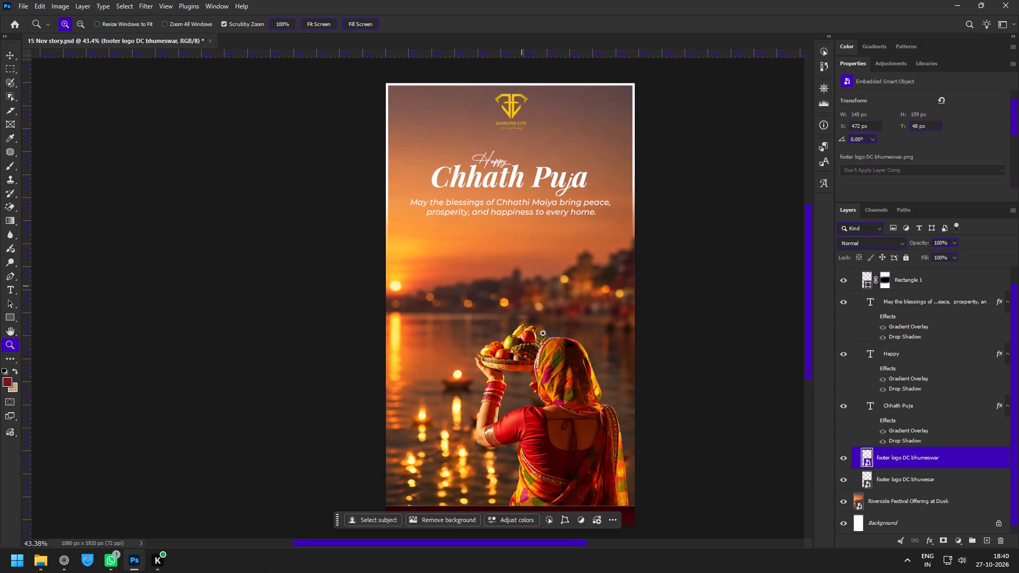
{"action": "key", "text": "space"}
{"action": "left_click_drag", "start_coordinate": [542, 325], "coordinate": [531, 272]}
{"action": "key", "text": "v"}
{"action": "left_click", "coordinate": [529, 350]}
{"action": "left_click_drag", "start_coordinate": [529, 350], "coordinate": [526, 324]}
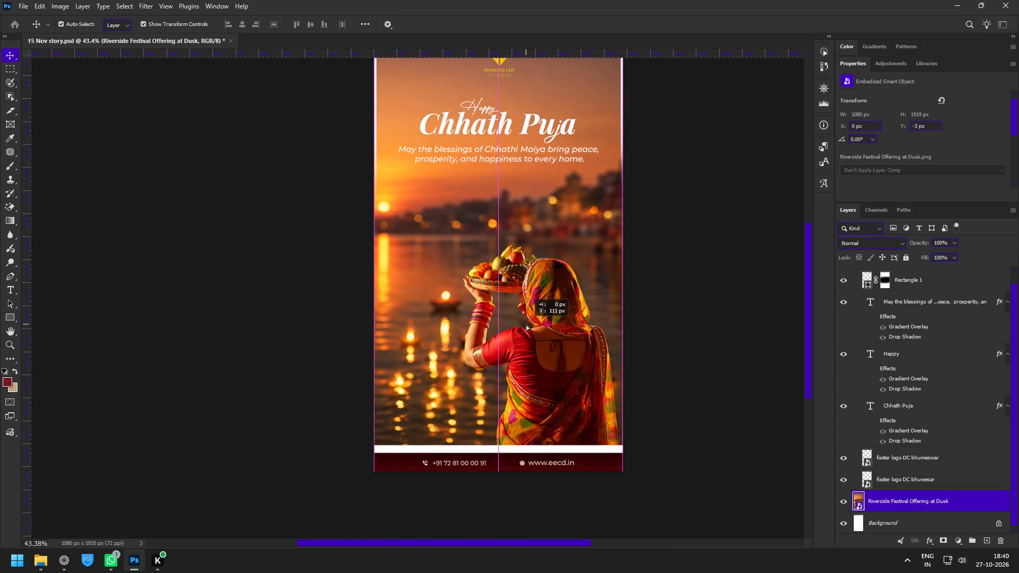
{"action": "left_click_drag", "start_coordinate": [526, 324], "coordinate": [525, 331]}
Examine the whole story composition from the logo and greeting down to the footer with the repositioned river image.
{"action": "key", "text": "z"}
{"action": "left_click_drag", "start_coordinate": [499, 137], "coordinate": [510, 156]}
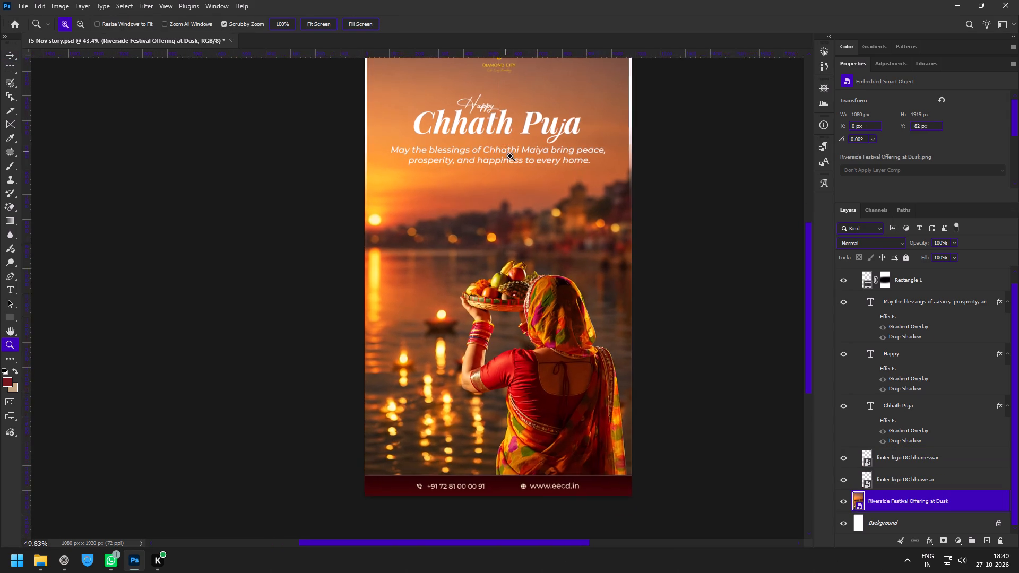
{"action": "left_click_drag", "start_coordinate": [510, 156], "coordinate": [512, 158]}
{"action": "key", "text": "space"}
{"action": "key", "text": "space"}
{"action": "key", "text": "space"}
{"action": "left_click_drag", "start_coordinate": [507, 178], "coordinate": [485, 247]}
{"action": "left_click_drag", "start_coordinate": [461, 223], "coordinate": [469, 230]}
{"action": "key", "text": "space"}
{"action": "key", "text": "space"}
{"action": "key", "text": "space"}
{"action": "left_click_drag", "start_coordinate": [499, 347], "coordinate": [495, 275]}
{"action": "left_click_drag", "start_coordinate": [502, 309], "coordinate": [474, 298]}
{"action": "key", "text": "space"}
{"action": "left_click_drag", "start_coordinate": [526, 317], "coordinate": [500, 314]}
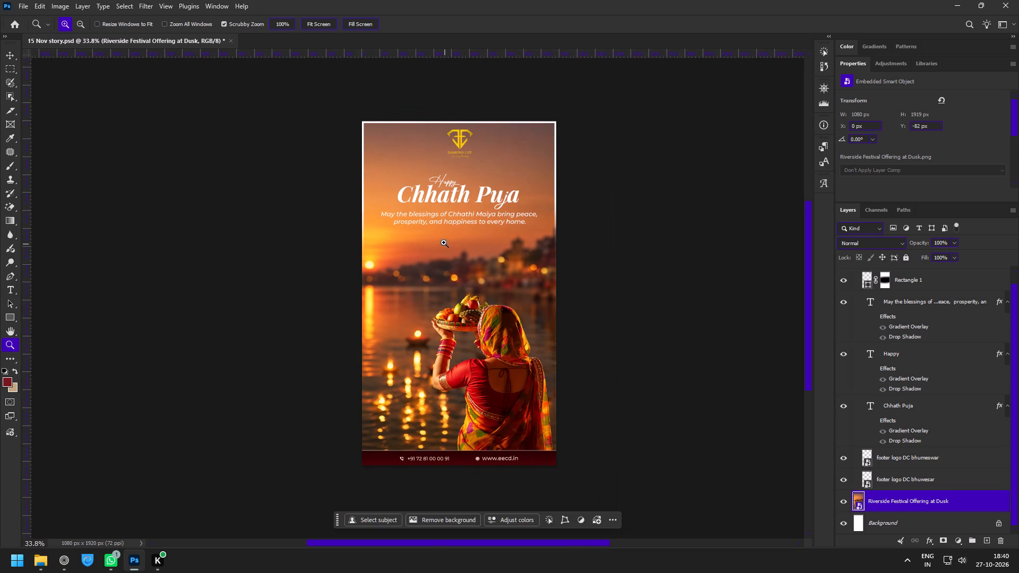
{"action": "left_click_drag", "start_coordinate": [444, 242], "coordinate": [462, 257]}
{"action": "key", "text": "space"}
{"action": "key", "text": "space"}
{"action": "key", "text": "space"}
{"action": "key", "text": "space"}
{"action": "key", "text": "space"}
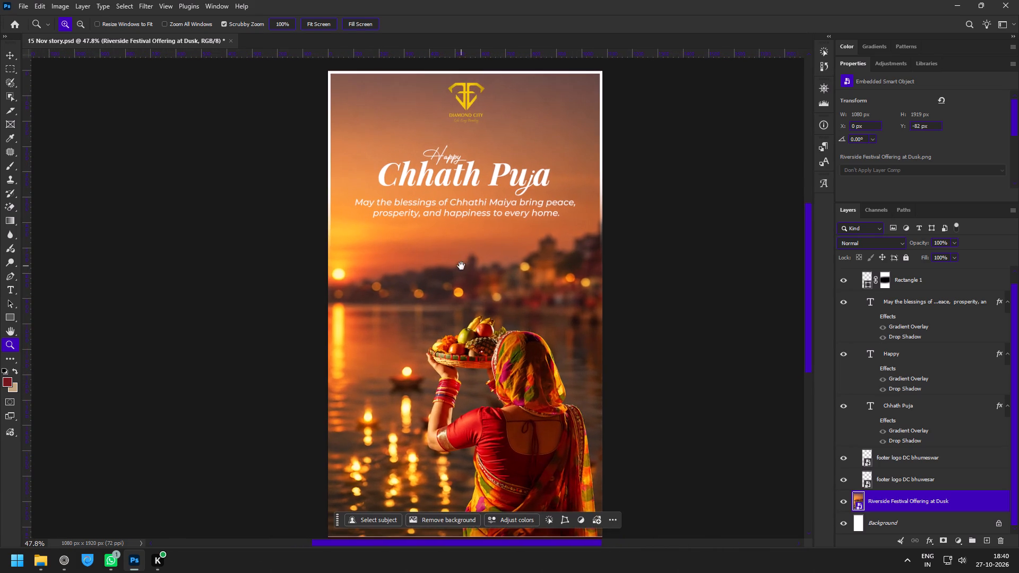
{"action": "left_click_drag", "start_coordinate": [461, 266], "coordinate": [425, 236]}
{"action": "left_click_drag", "start_coordinate": [456, 256], "coordinate": [441, 251]}
{"action": "left_click_drag", "start_coordinate": [420, 89], "coordinate": [435, 114]}
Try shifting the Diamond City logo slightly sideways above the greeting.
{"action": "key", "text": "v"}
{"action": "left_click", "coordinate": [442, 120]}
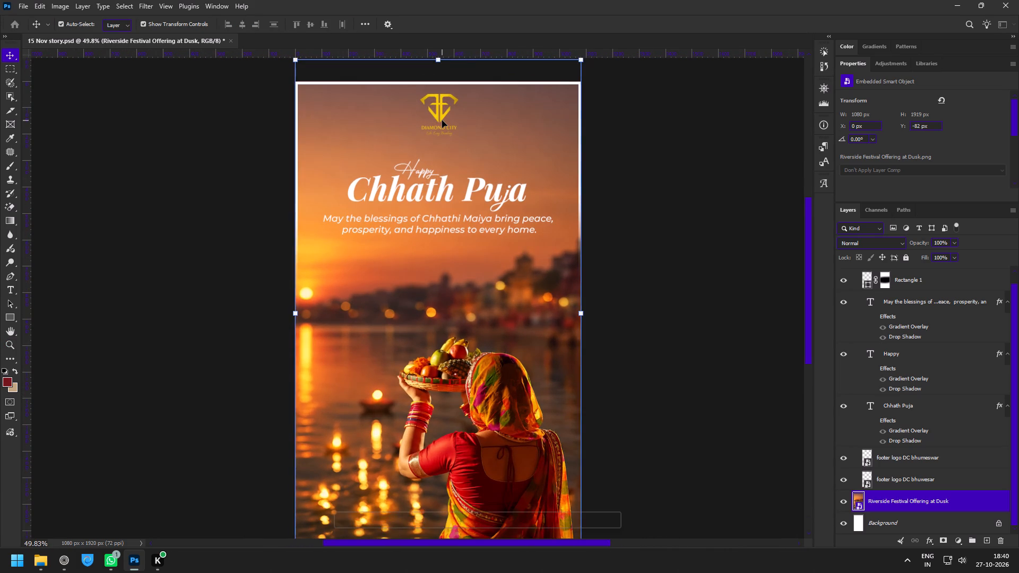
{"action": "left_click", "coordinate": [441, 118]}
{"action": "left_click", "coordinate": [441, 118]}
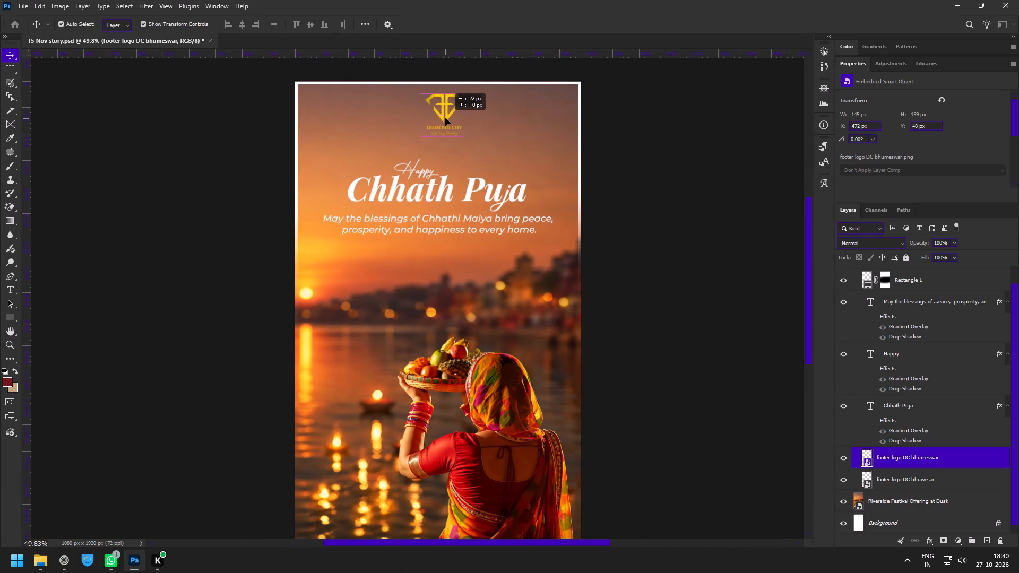
Collapse Group 1 copy, stamp all visible layers into a new layer above it, and convert that layer to a smart object.
{"action": "scroll", "coordinate": [961, 414], "scroll_direction": "up", "scroll_amount": 10}
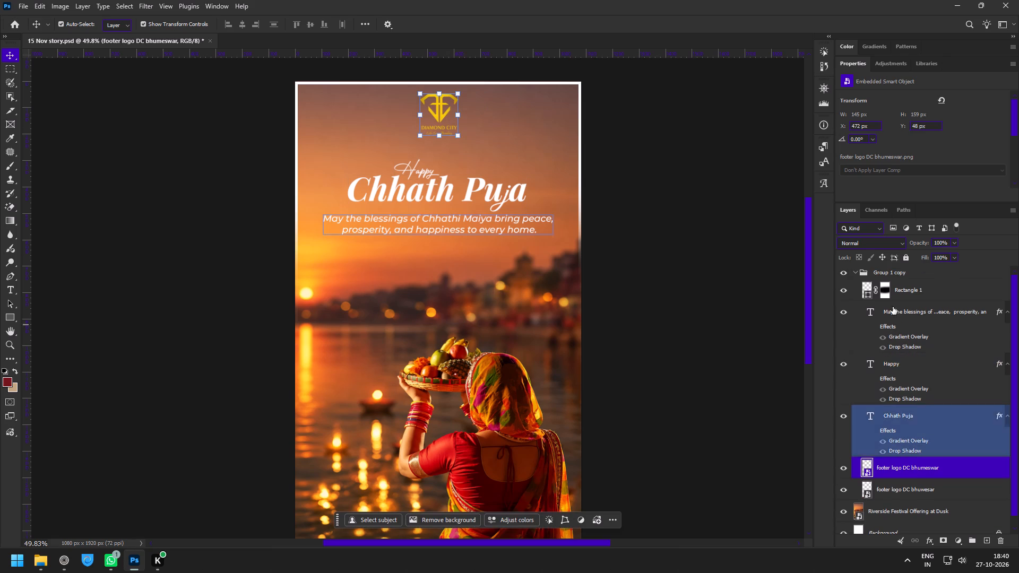
{"action": "left_click", "coordinate": [877, 276]}
{"action": "left_click", "coordinate": [857, 272]}
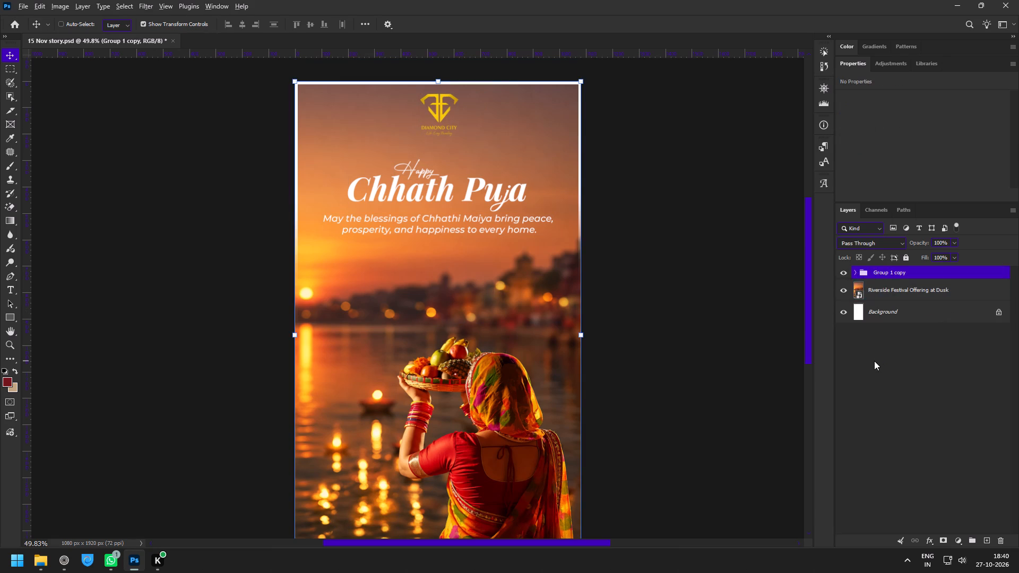
{"action": "key", "text": "ctrl+alt+shift+e"}
{"action": "key", "text": "F8"}
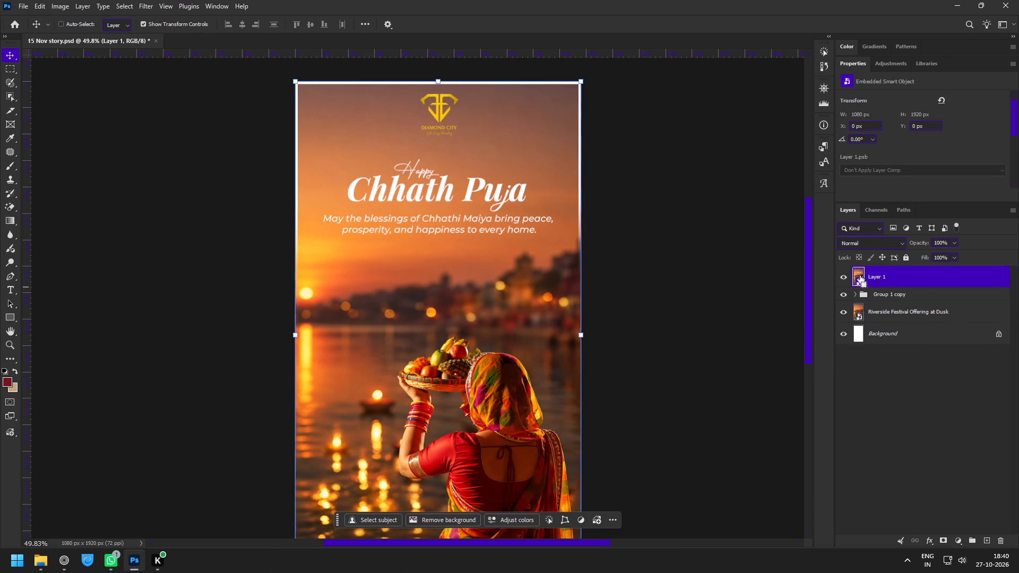
Load the merged layer's outline as a selection and copy the complete story design.
{"action": "left_click", "coordinate": [859, 272], "text": "ctrl"}
{"action": "key", "text": "ctrl+c"}
{"action": "key", "text": "space"}
{"action": "key", "text": "space"}
{"action": "key", "text": "space"}
{"action": "key", "text": "space"}
{"action": "left_click_drag", "start_coordinate": [395, 427], "coordinate": [401, 286]}
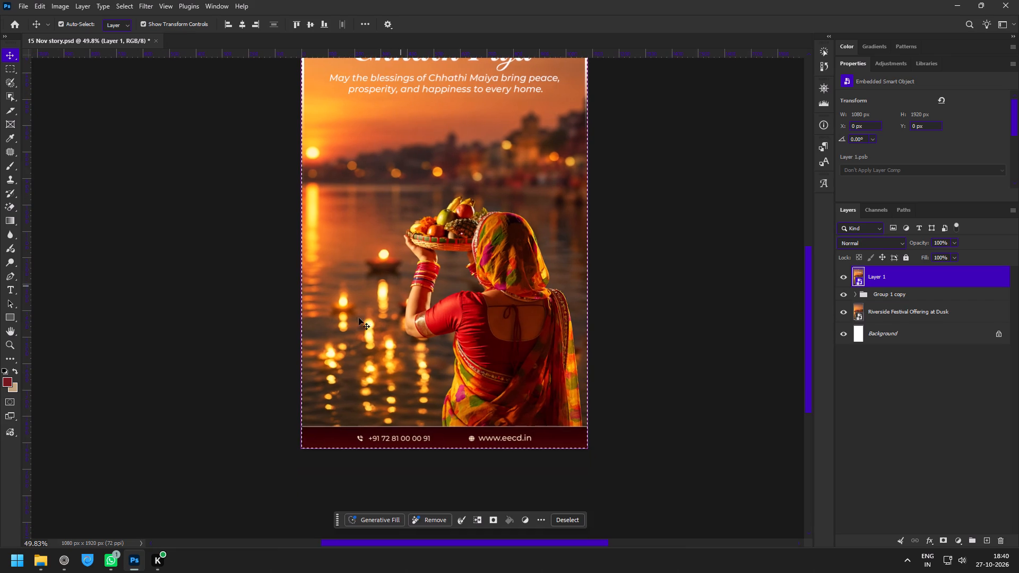
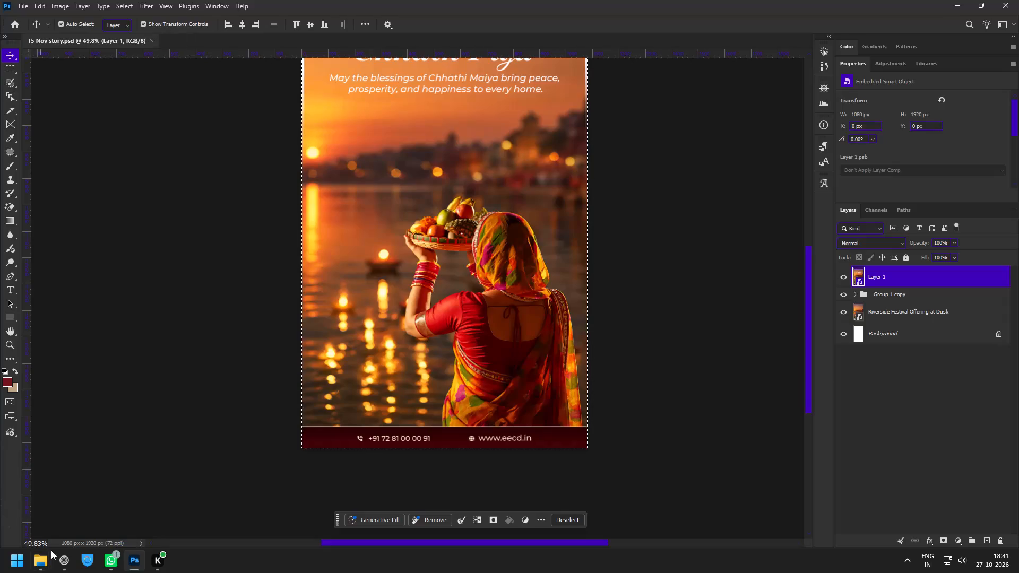
Switch to the Zen browser, bring up the playing Face to Face YouTube video, and pause it.
{"action": "left_click", "coordinate": [62, 572]}
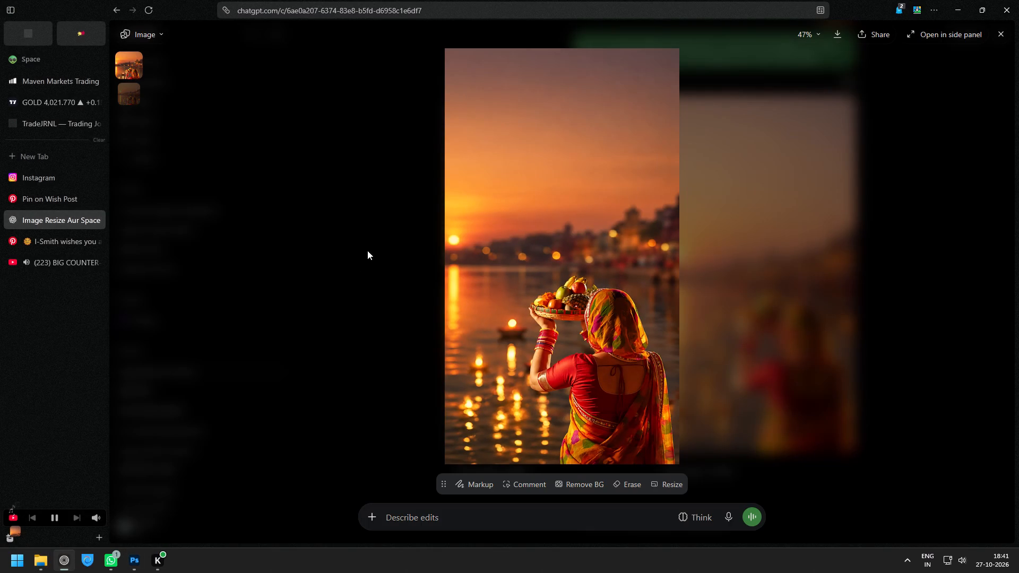
{"action": "left_click", "coordinate": [59, 253]}
{"action": "left_click", "coordinate": [496, 162]}
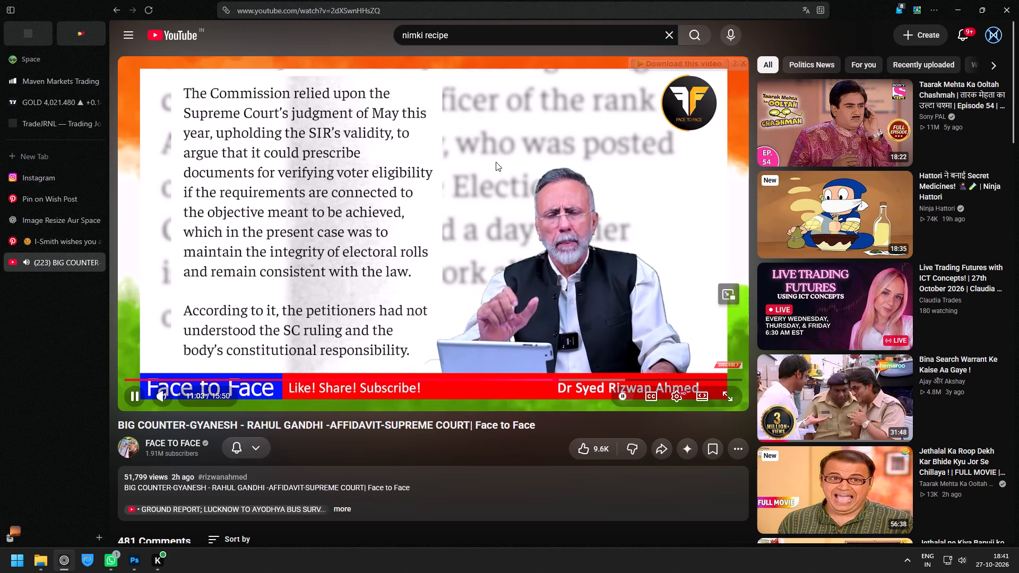
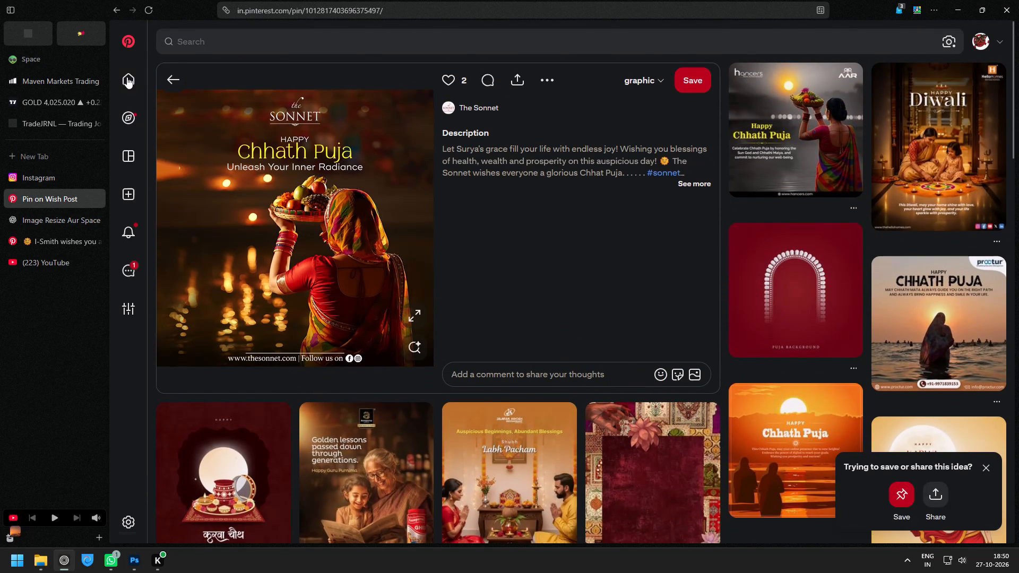
Go to the saved Pinterest boards, dismiss the messages pane, and open the board named graphic.
{"action": "left_click", "coordinate": [126, 268]}
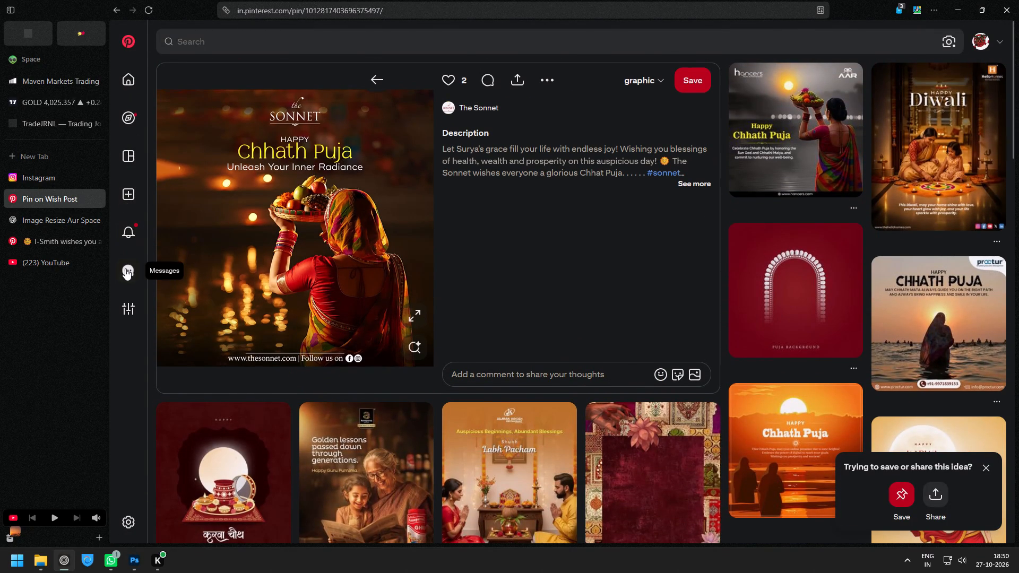
{"action": "left_click", "coordinate": [123, 157]}
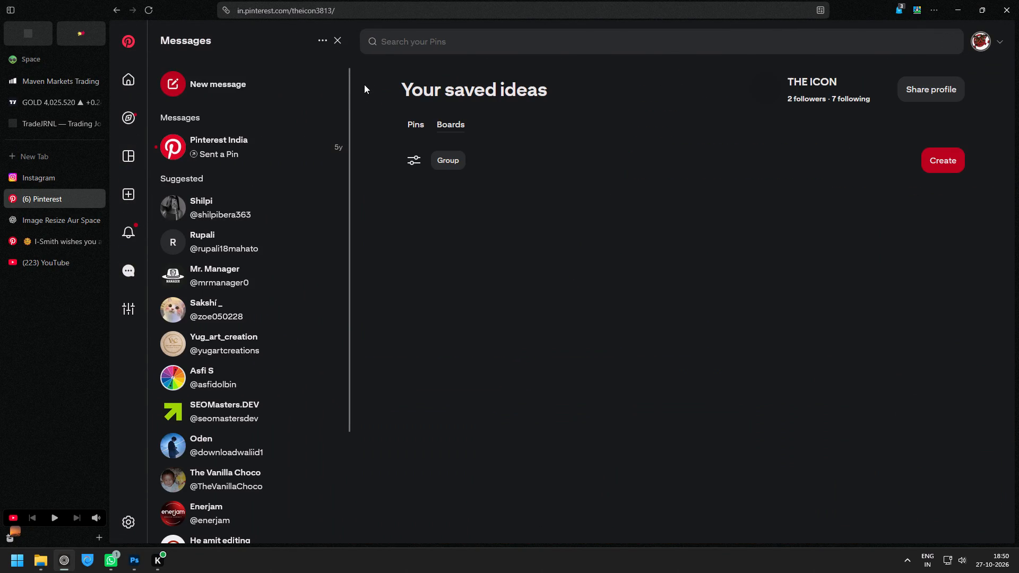
{"action": "left_click", "coordinate": [339, 45]}
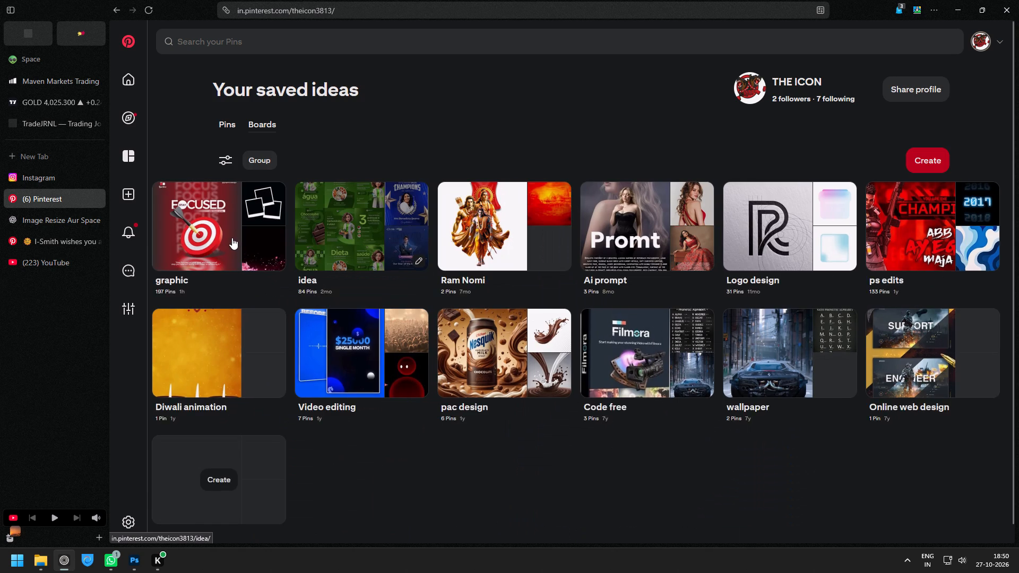
{"action": "left_click", "coordinate": [232, 238]}
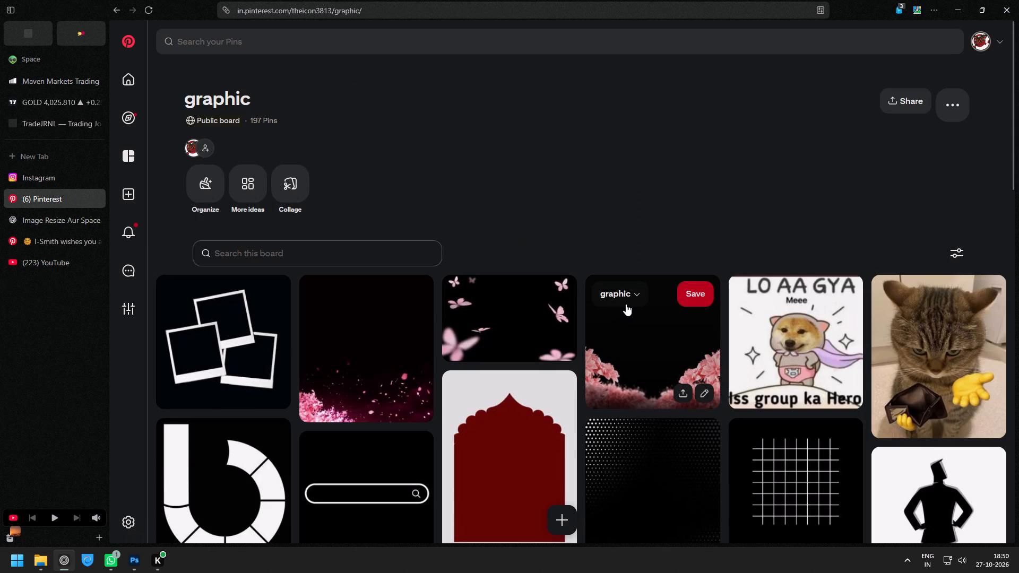
Look through the pins on the Pinterest board named graphic for usable backgrounds and design elements.
{"action": "scroll", "coordinate": [626, 304], "scroll_direction": "down", "scroll_amount": 1}
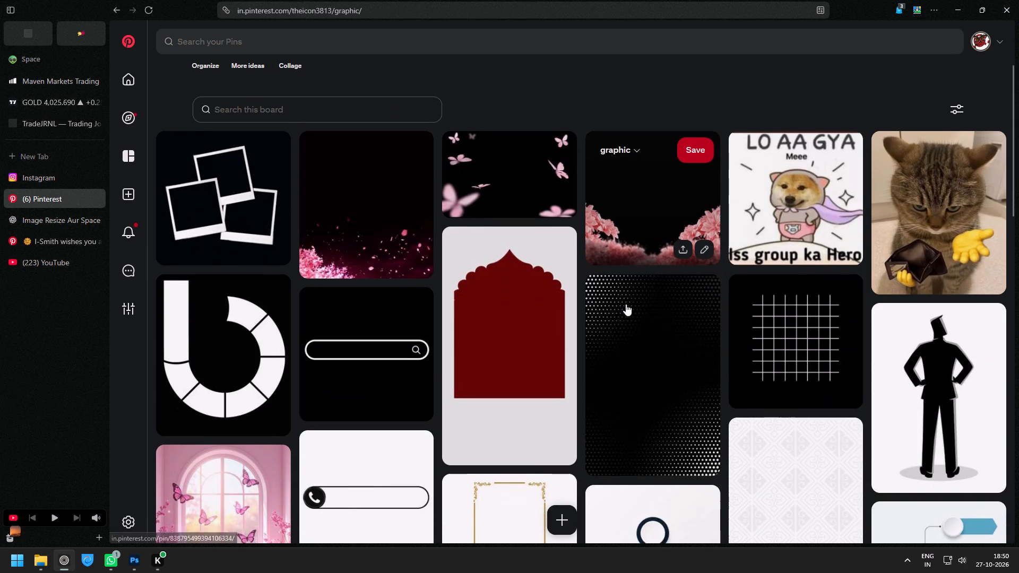
{"action": "scroll", "coordinate": [626, 304], "scroll_direction": "up", "scroll_amount": 1}
{"action": "scroll", "coordinate": [626, 304], "scroll_direction": "down", "scroll_amount": 1}
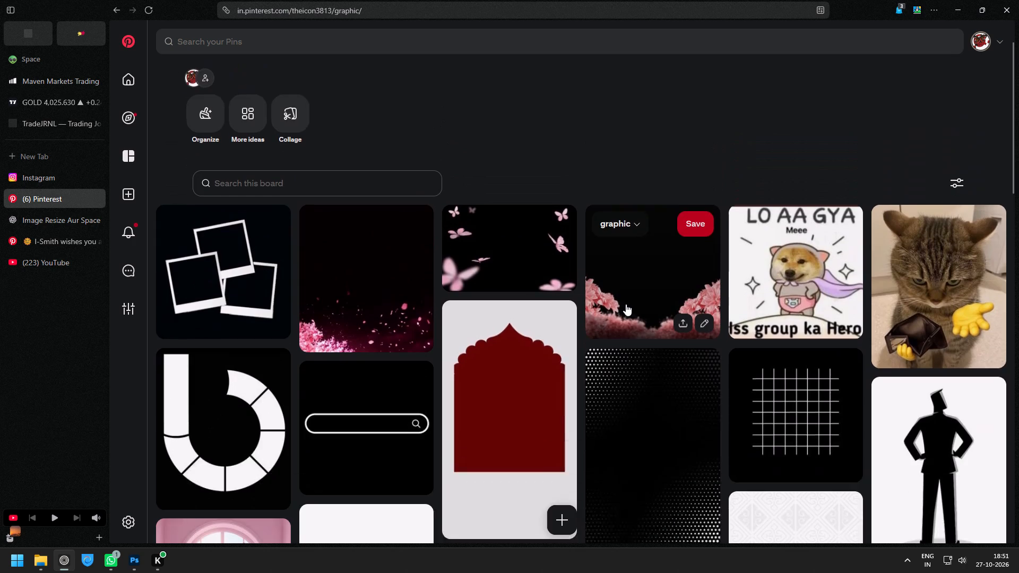
{"action": "scroll", "coordinate": [626, 304], "scroll_direction": "down", "scroll_amount": 2}
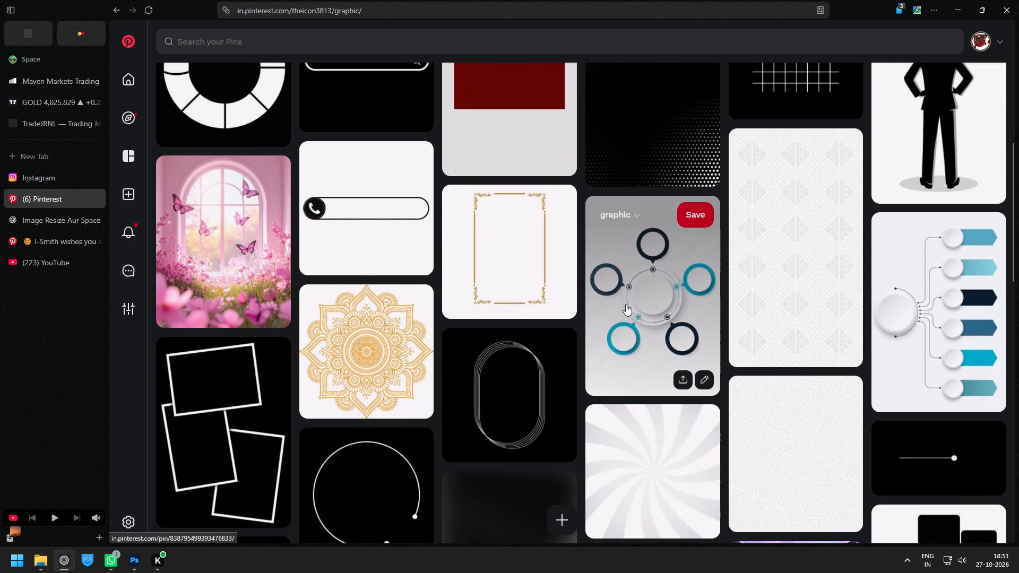
{"action": "scroll", "coordinate": [626, 304], "scroll_direction": "down", "scroll_amount": 8}
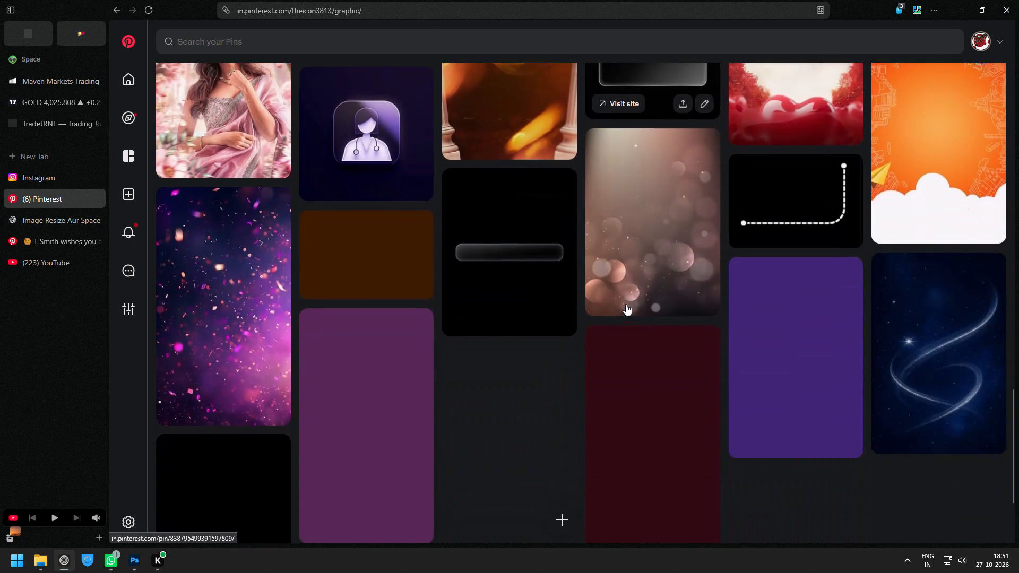
{"action": "scroll", "coordinate": [626, 304], "scroll_direction": "up", "scroll_amount": 1}
{"action": "scroll", "coordinate": [626, 304], "scroll_direction": "down", "scroll_amount": 4}
{"action": "scroll", "coordinate": [625, 372], "scroll_direction": "up", "scroll_amount": 5}
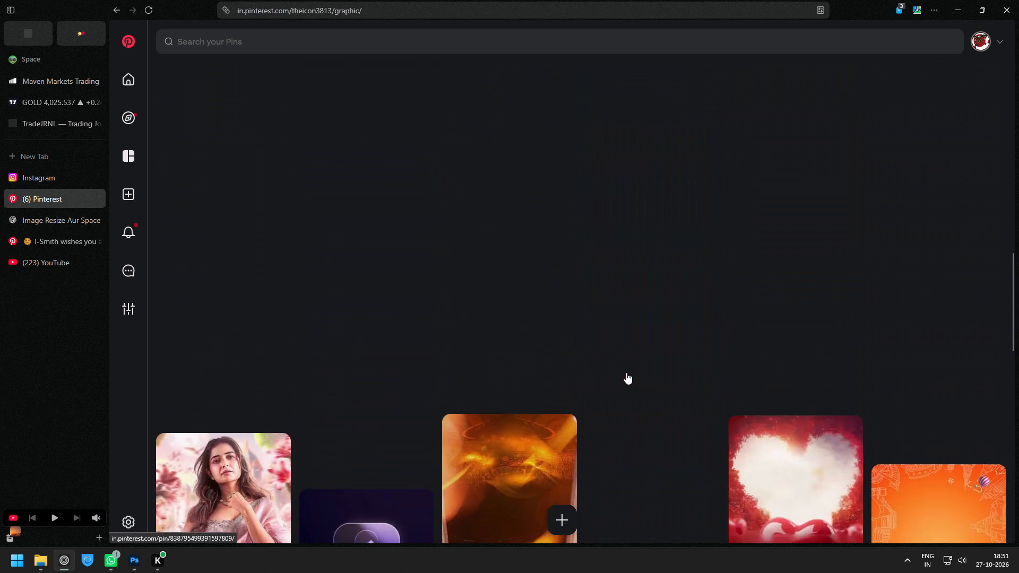
{"action": "scroll", "coordinate": [626, 372], "scroll_direction": "up", "scroll_amount": 11}
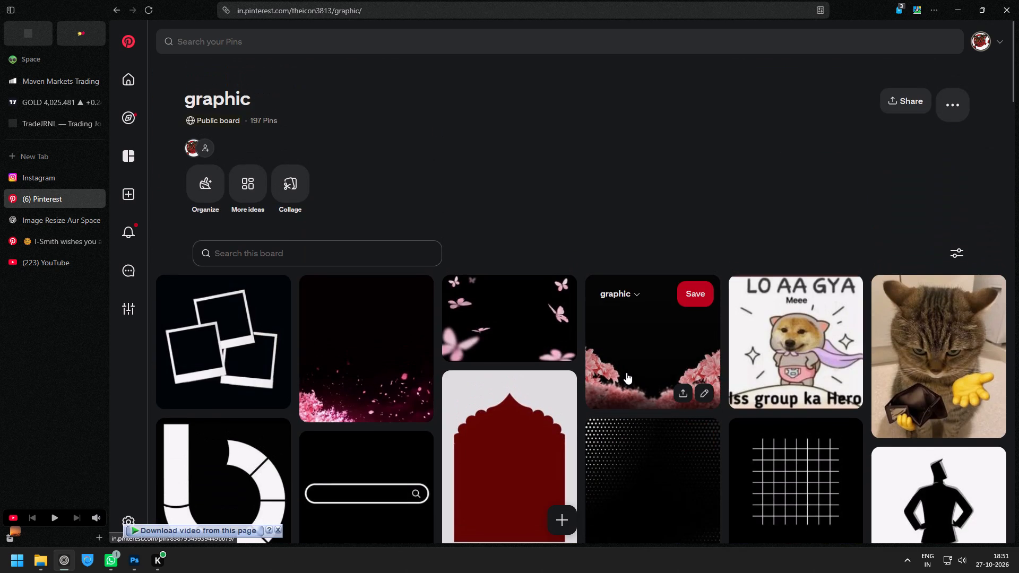
{"action": "scroll", "coordinate": [626, 372], "scroll_direction": "down", "scroll_amount": 8}
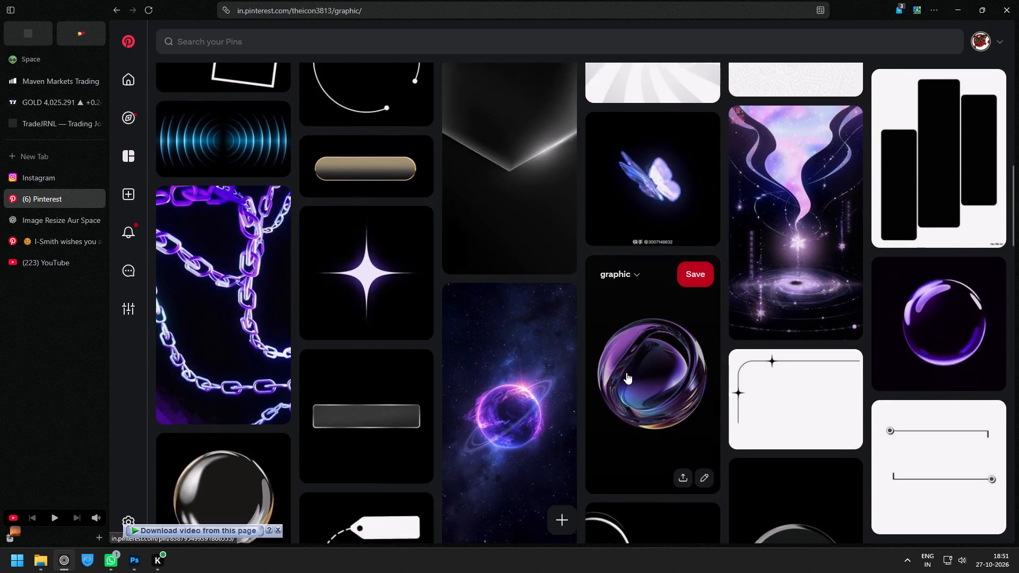
{"action": "scroll", "coordinate": [626, 372], "scroll_direction": "down", "scroll_amount": 5}
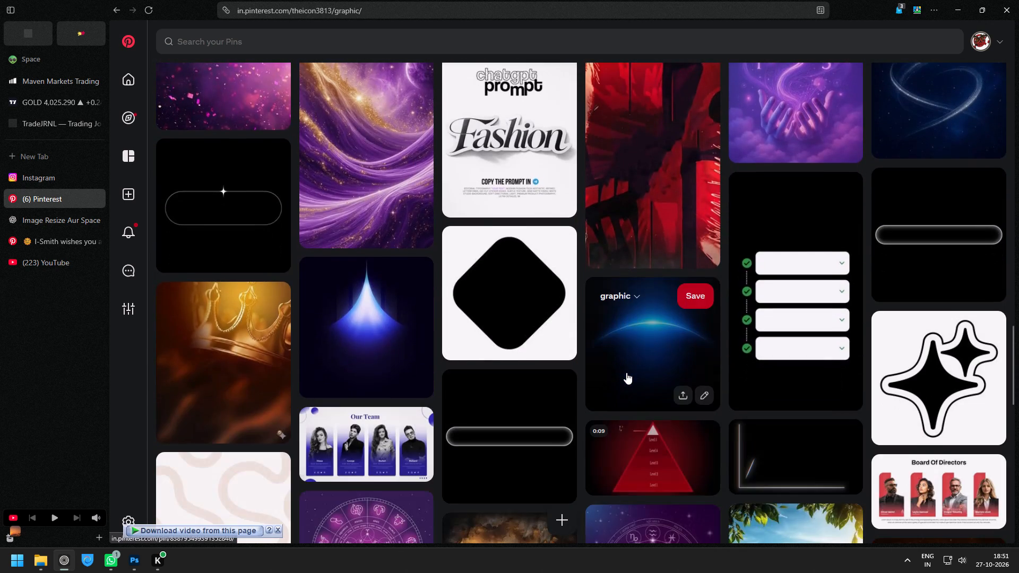
{"action": "scroll", "coordinate": [626, 372], "scroll_direction": "down", "scroll_amount": 4}
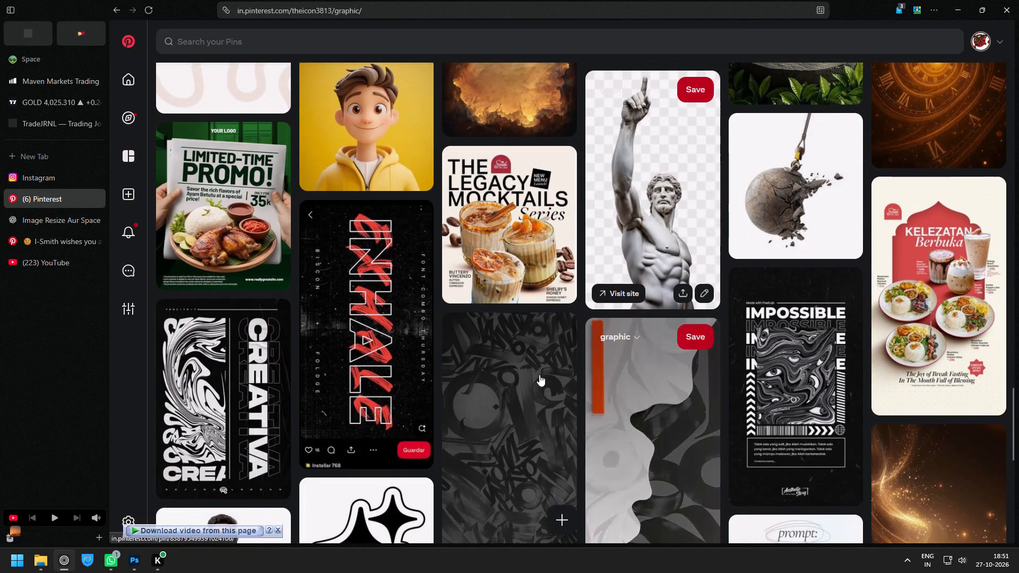
{"action": "scroll", "coordinate": [520, 382], "scroll_direction": "down", "scroll_amount": 6}
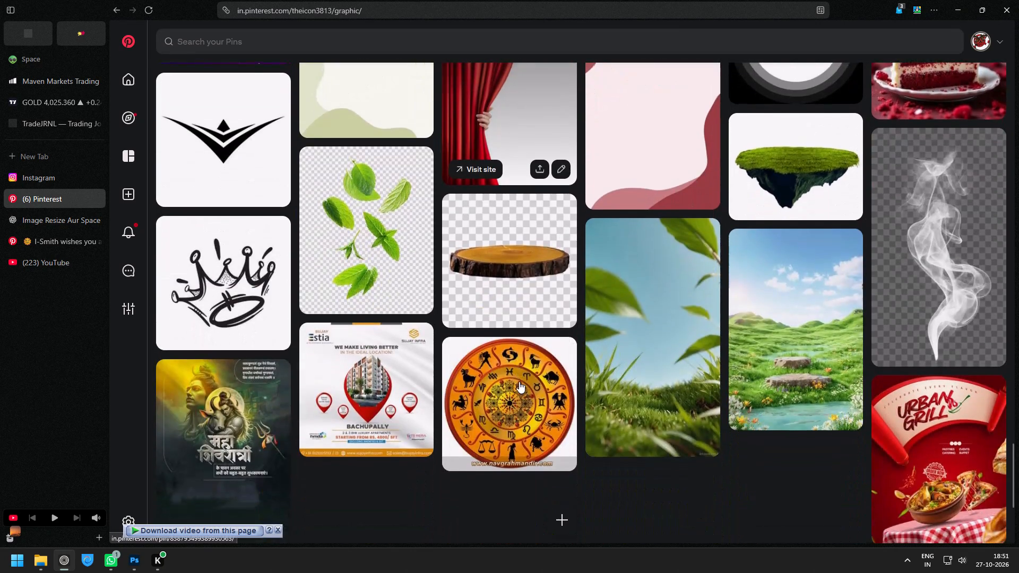
{"action": "scroll", "coordinate": [519, 381], "scroll_direction": "down", "scroll_amount": 6}
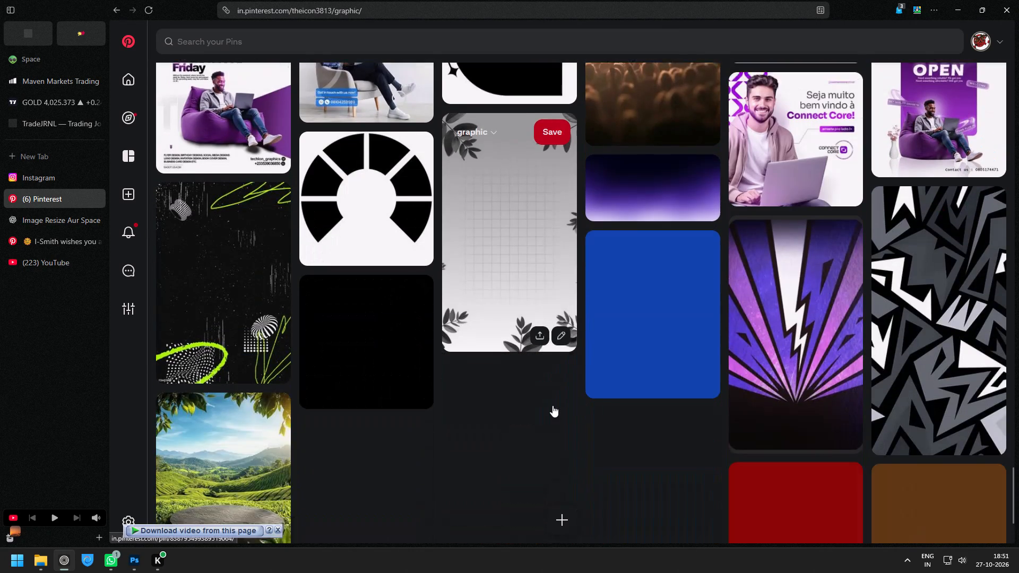
{"action": "scroll", "coordinate": [552, 405], "scroll_direction": "up", "scroll_amount": 1}
{"action": "scroll", "coordinate": [552, 405], "scroll_direction": "down", "scroll_amount": 2}
{"action": "scroll", "coordinate": [552, 405], "scroll_direction": "up", "scroll_amount": 2}
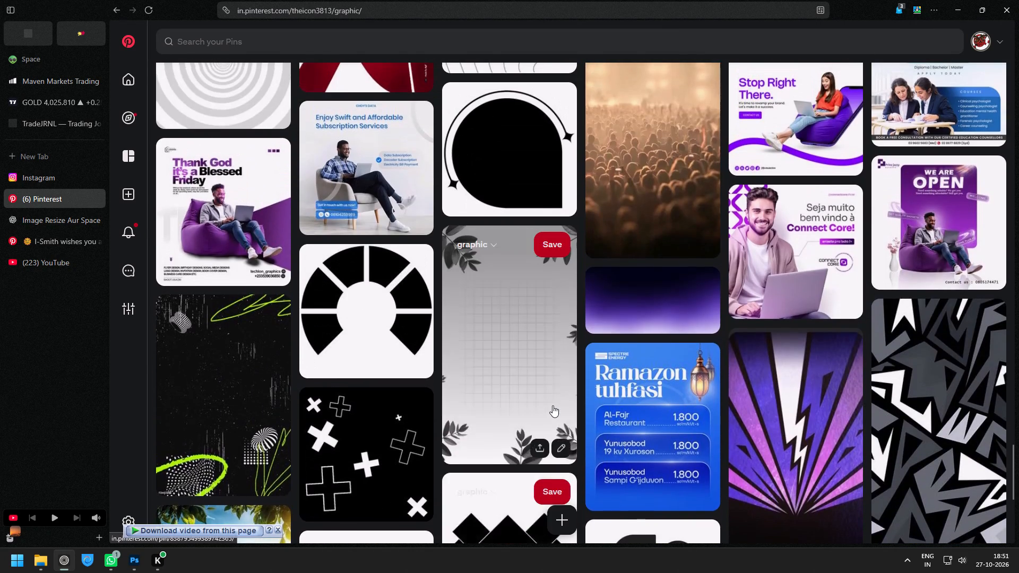
{"action": "scroll", "coordinate": [552, 405], "scroll_direction": "up", "scroll_amount": 1}
{"action": "scroll", "coordinate": [552, 405], "scroll_direction": "down", "scroll_amount": 3}
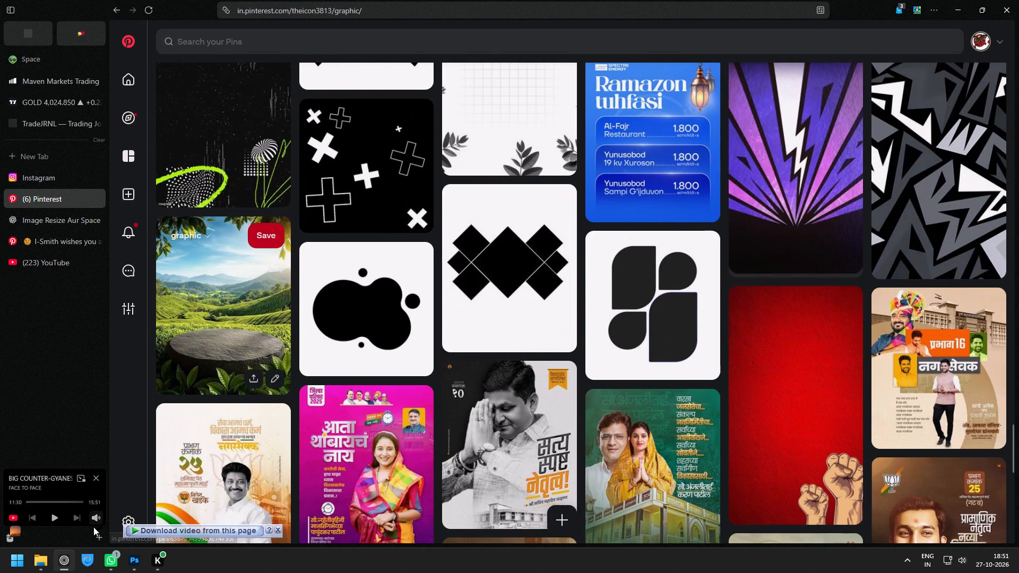
Switch to the Dimond City Ested state folder in File Explorer, refresh it and look through its project files and images.
{"action": "left_click", "coordinate": [42, 563]}
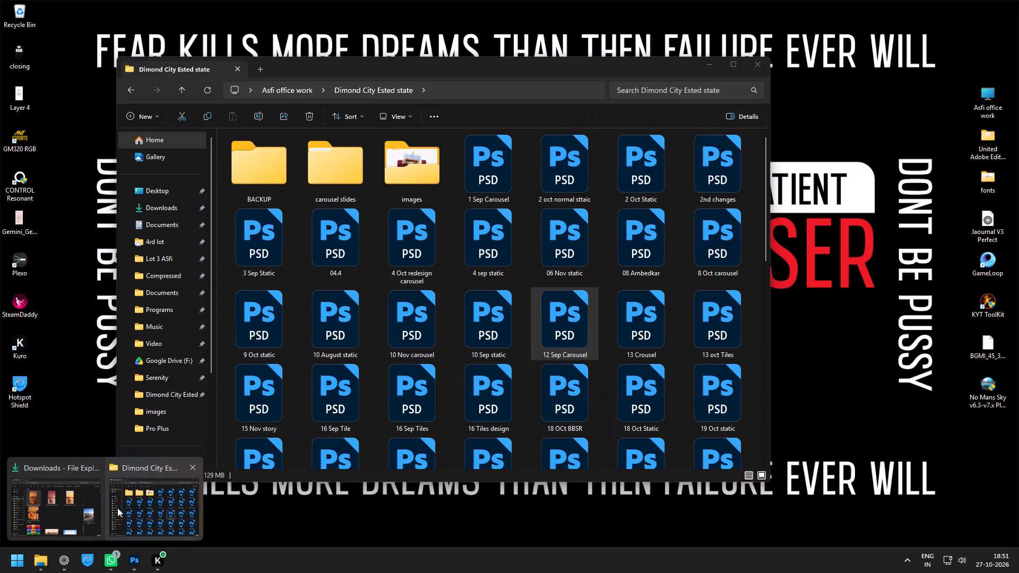
{"action": "left_click", "coordinate": [131, 502]}
{"action": "left_click_drag", "start_coordinate": [441, 67], "coordinate": [471, 70]}
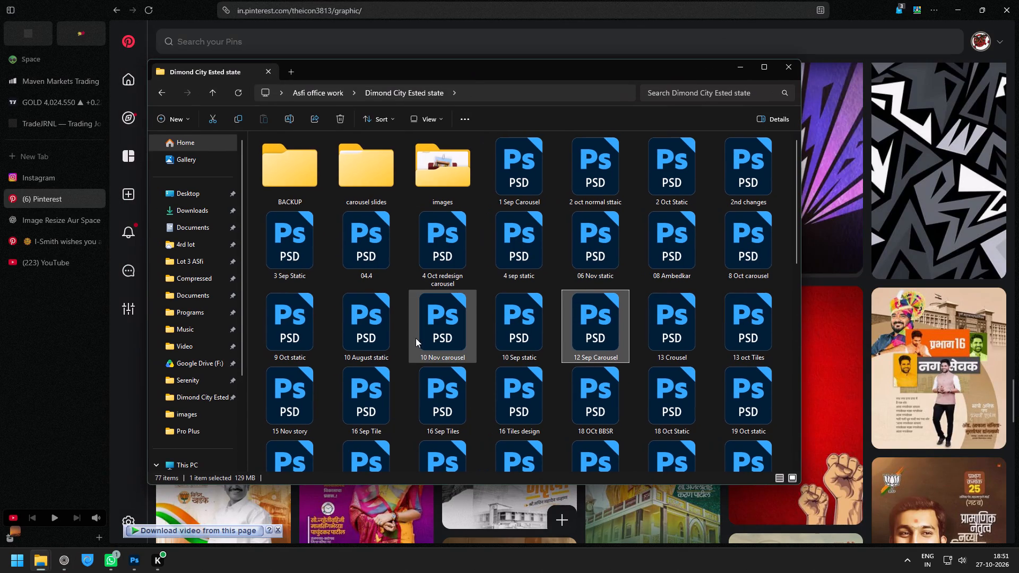
{"action": "scroll", "coordinate": [416, 338], "scroll_direction": "up", "scroll_amount": 3}
{"action": "left_click", "coordinate": [430, 243]}
{"action": "key", "text": "F5"}
{"action": "key", "text": "F5"}
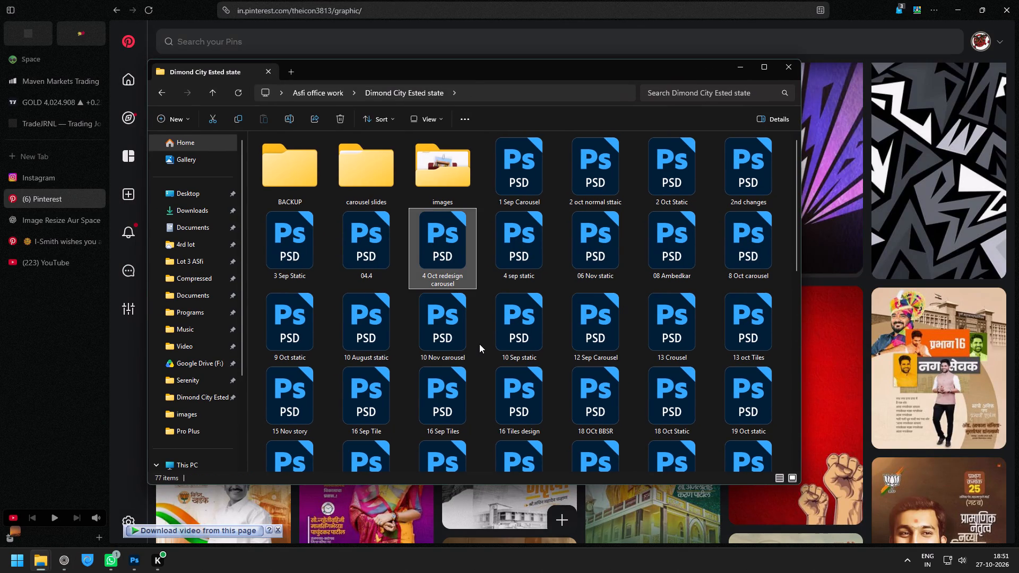
{"action": "scroll", "coordinate": [479, 343], "scroll_direction": "down", "scroll_amount": 2}
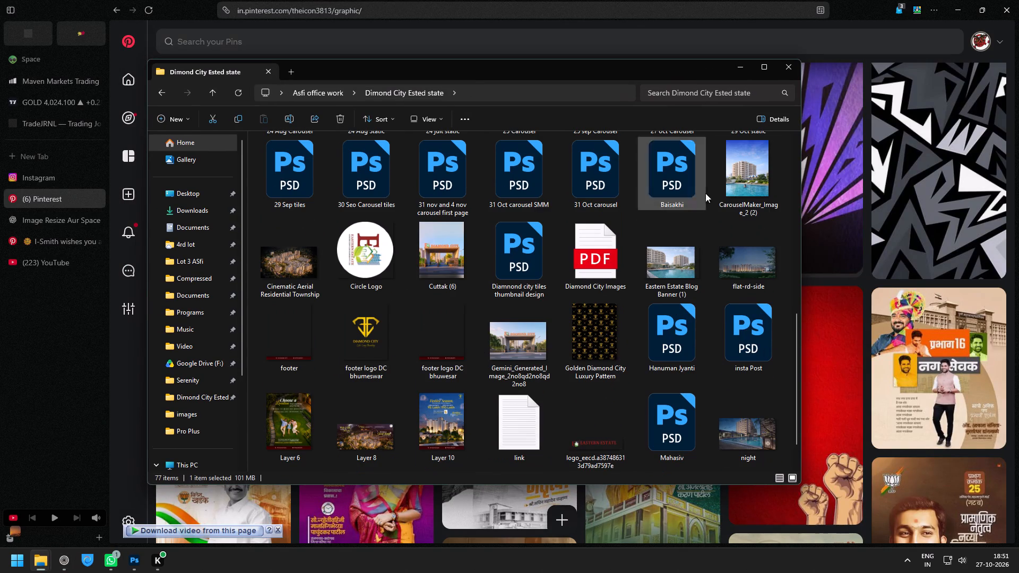
Preview the CarouselMaker_Image_2 (2) and Eastern Estate Blog Banner (1) building images, leaving the CarouselMaker one selected.
{"action": "double_click", "coordinate": [750, 168]}
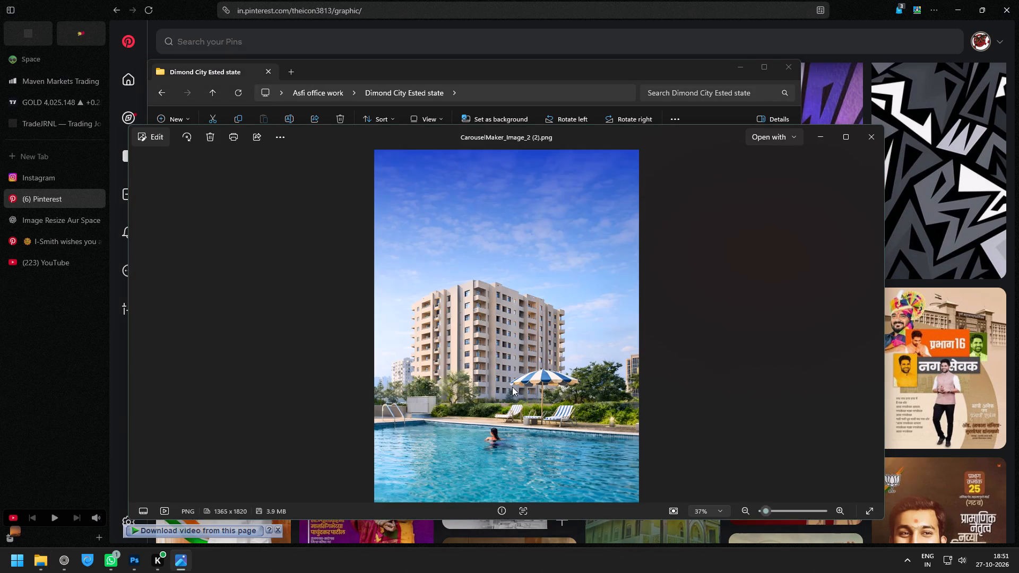
{"action": "scroll", "coordinate": [512, 387], "scroll_direction": "up", "scroll_amount": 5}
{"action": "left_click_drag", "start_coordinate": [517, 461], "coordinate": [515, 310]}
{"action": "scroll", "coordinate": [515, 310], "scroll_direction": "down", "scroll_amount": 4}
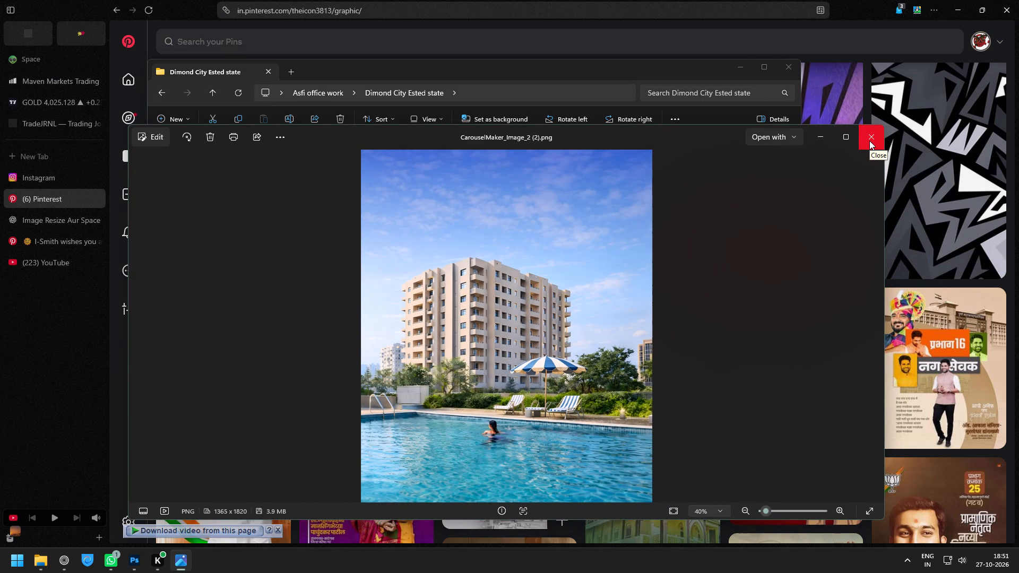
{"action": "left_click", "coordinate": [869, 141]}
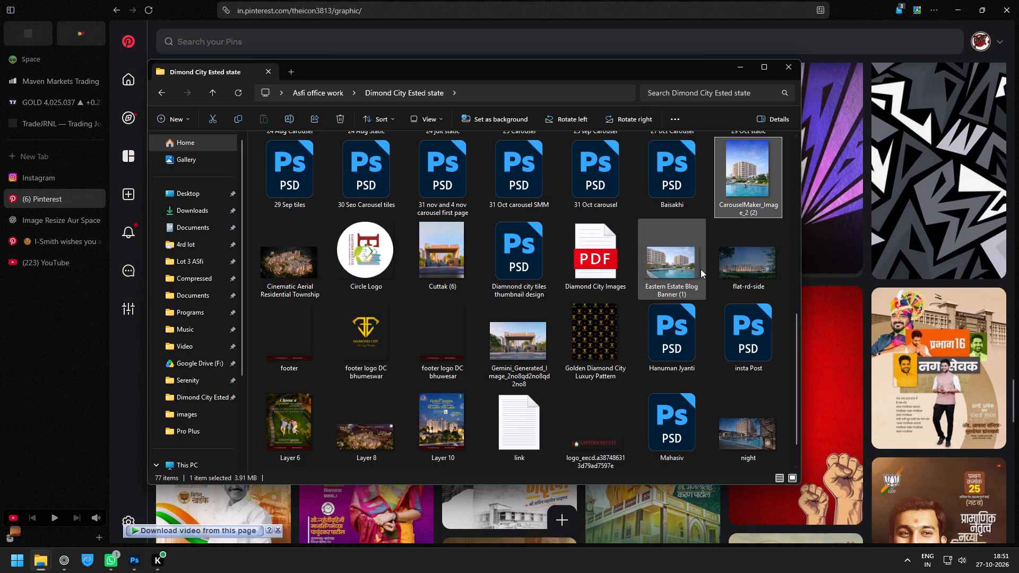
{"action": "double_click", "coordinate": [667, 262]}
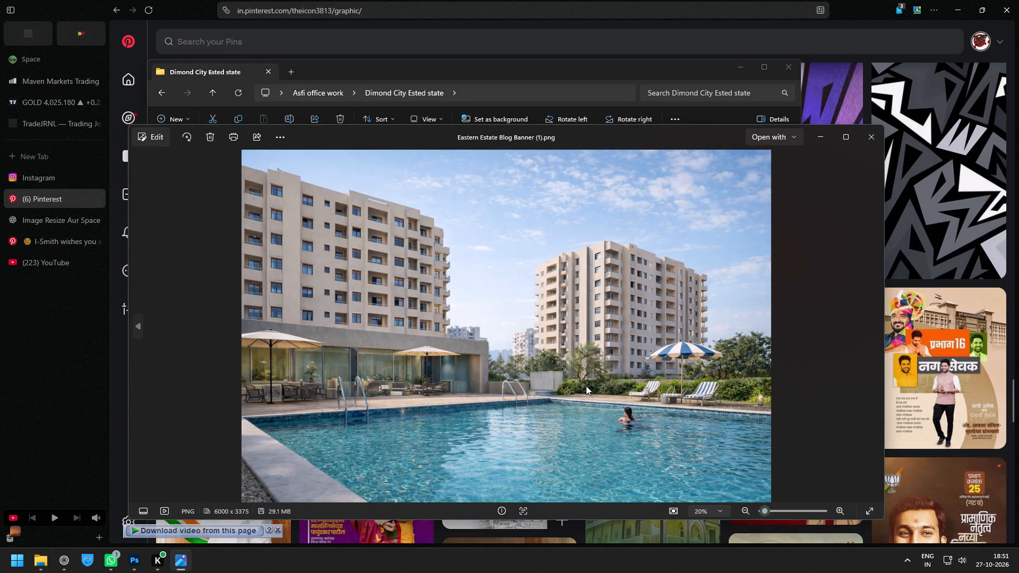
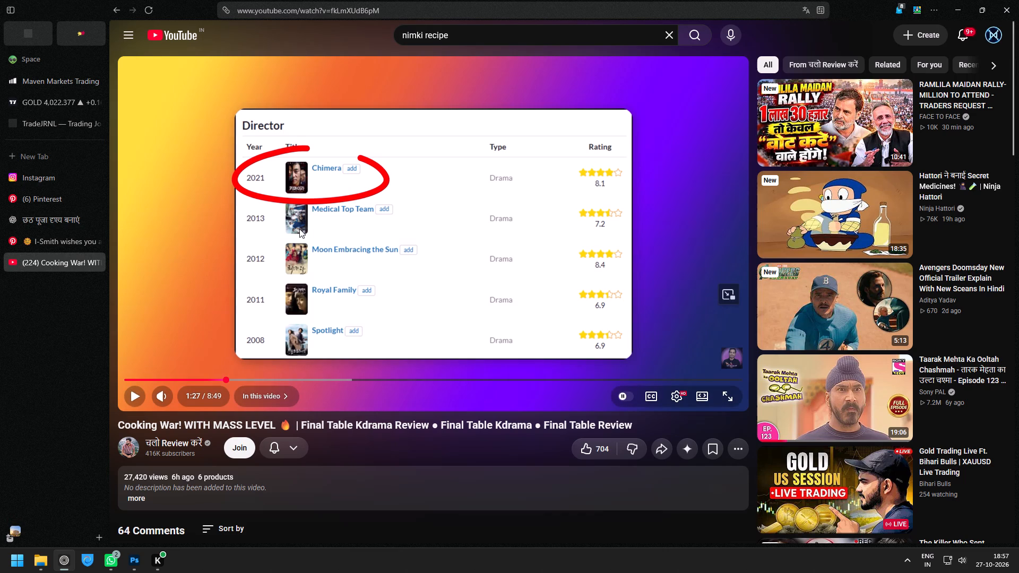
{"action": "left_click", "coordinate": [290, 239]}
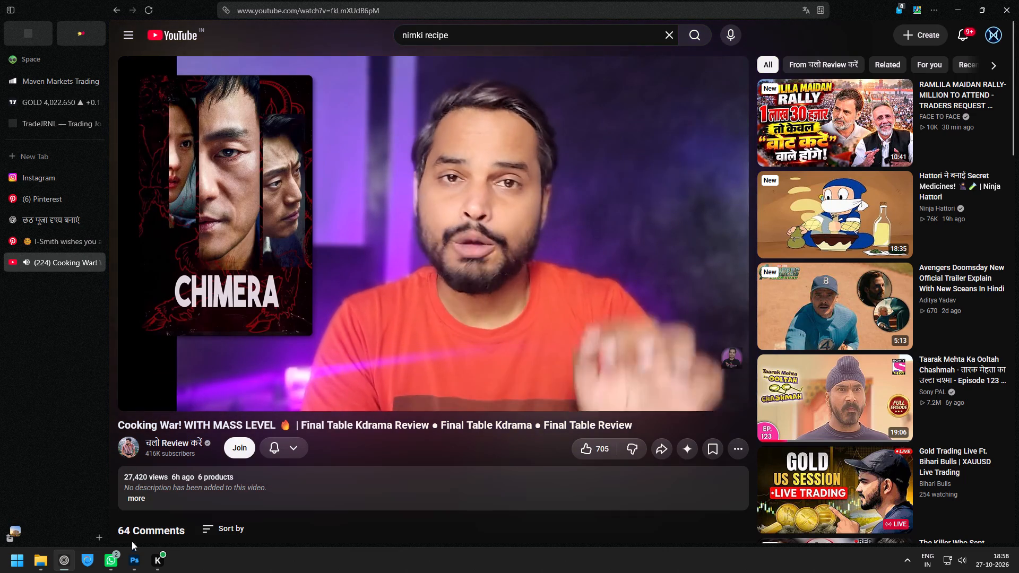
{"action": "left_click", "coordinate": [133, 571]}
{"action": "left_click", "coordinate": [133, 571]}
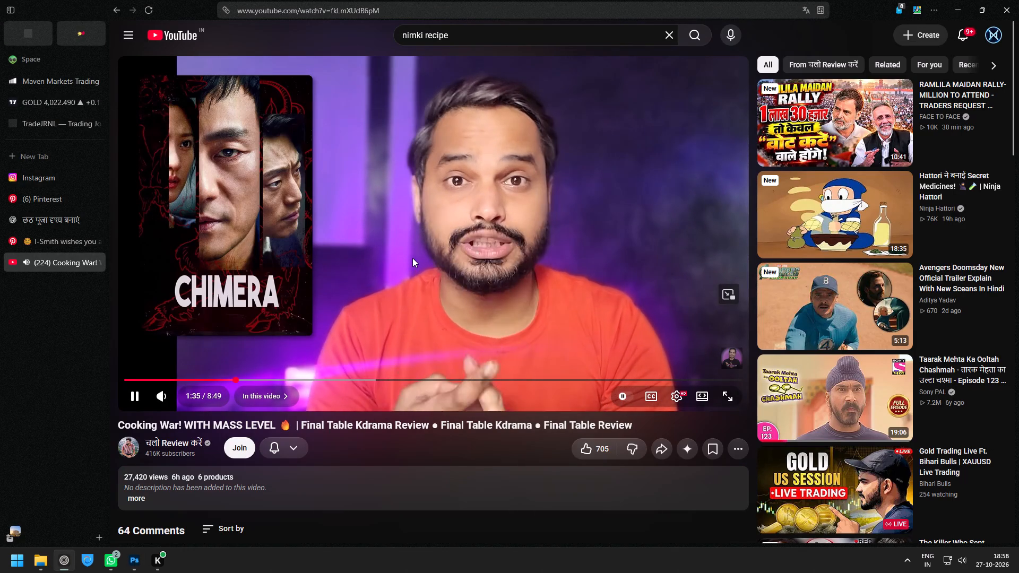
Switch to TradingView and display the NAS100 chart on the 1-minute timeframe, framed around the latest price action.
{"action": "left_click", "coordinate": [36, 106]}
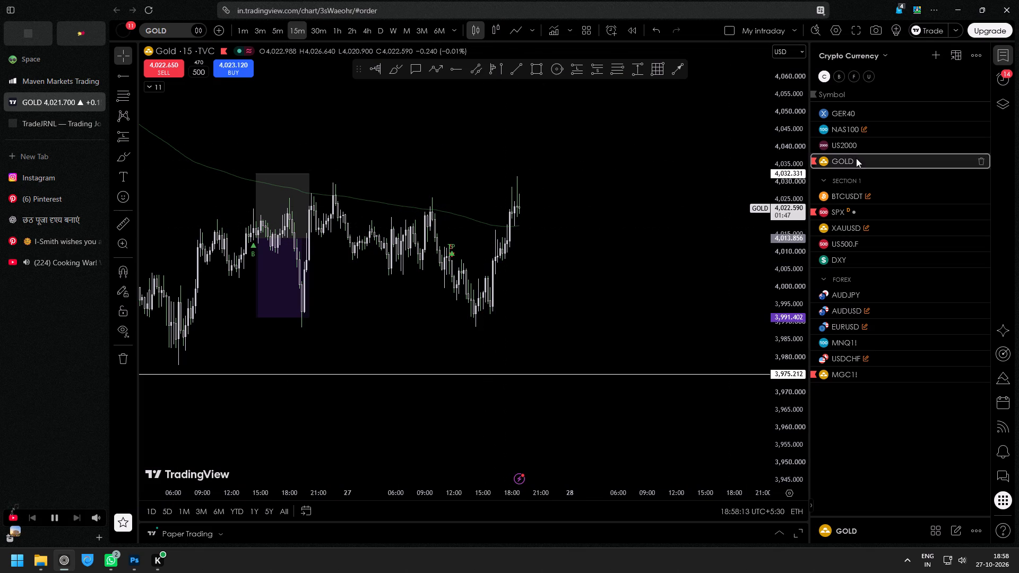
{"action": "left_click", "coordinate": [889, 126]}
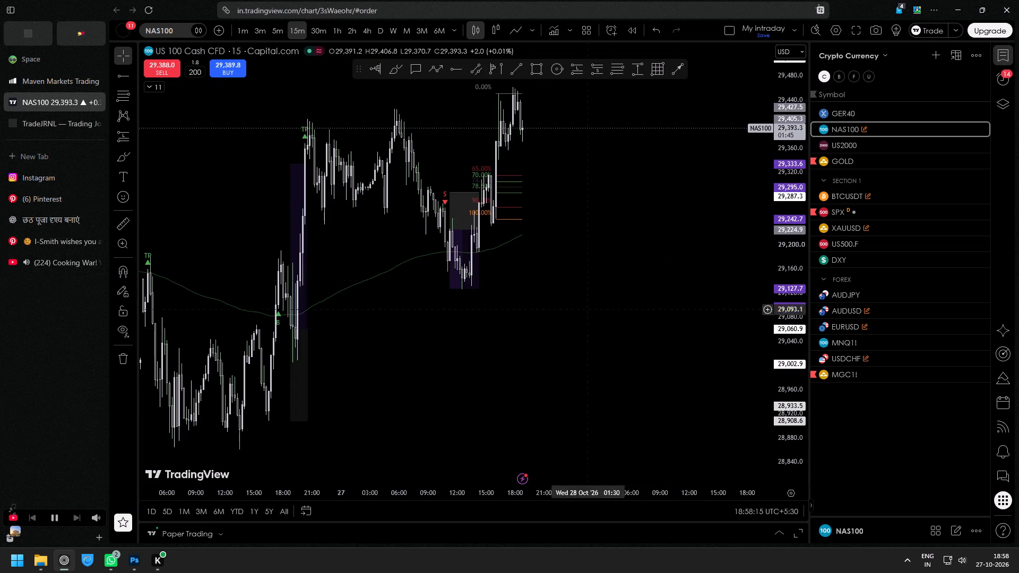
{"action": "left_click", "coordinate": [239, 28]}
{"action": "scroll", "coordinate": [385, 383], "scroll_direction": "down", "scroll_amount": 2}
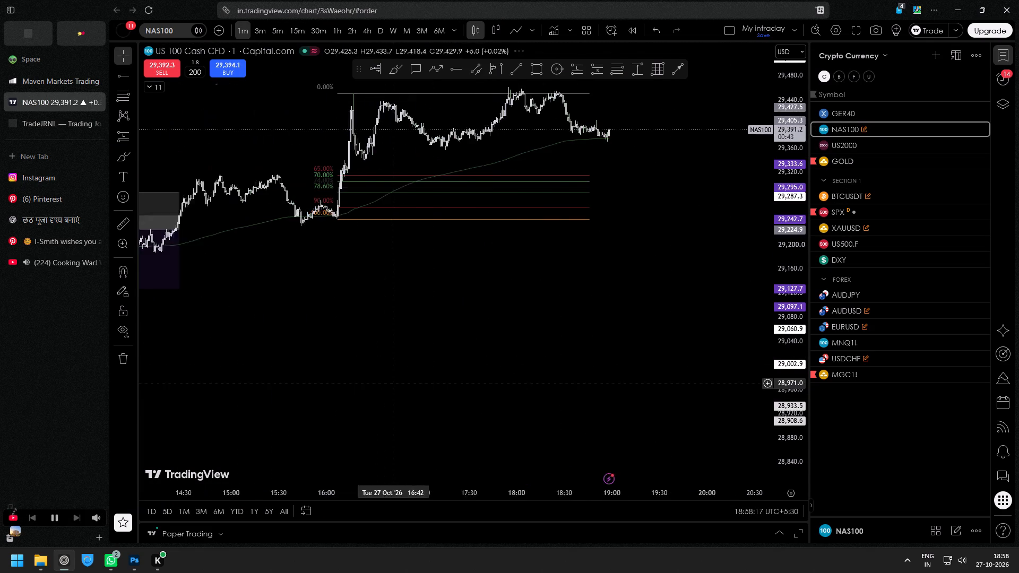
{"action": "scroll", "coordinate": [405, 386], "scroll_direction": "down", "scroll_amount": 7}
{"action": "scroll", "coordinate": [536, 311], "scroll_direction": "up", "scroll_amount": 4}
{"action": "left_click_drag", "start_coordinate": [557, 286], "coordinate": [439, 448]}
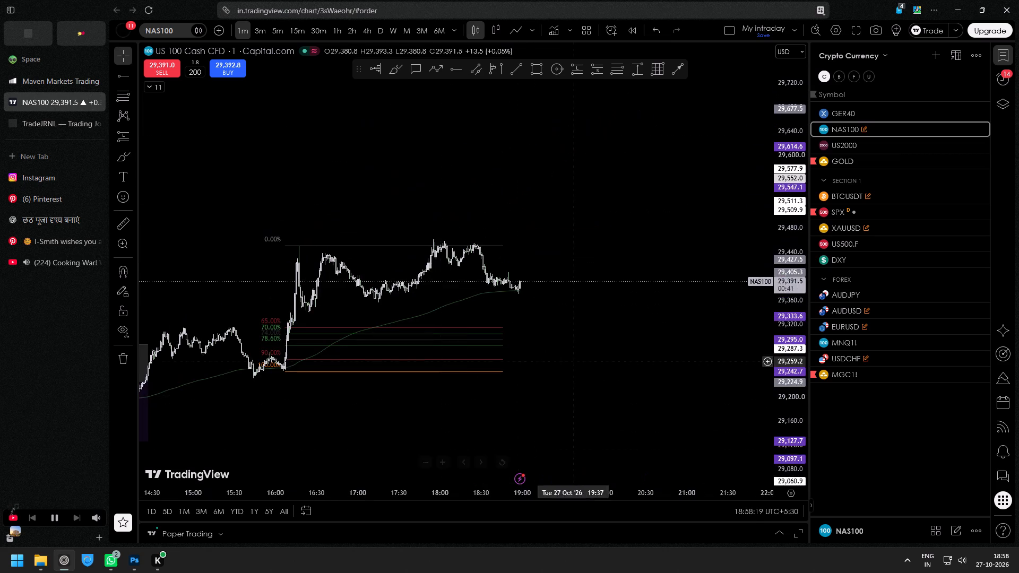
{"action": "left_click_drag", "start_coordinate": [780, 438], "coordinate": [792, 183]}
{"action": "left_click_drag", "start_coordinate": [577, 351], "coordinate": [626, 263]}
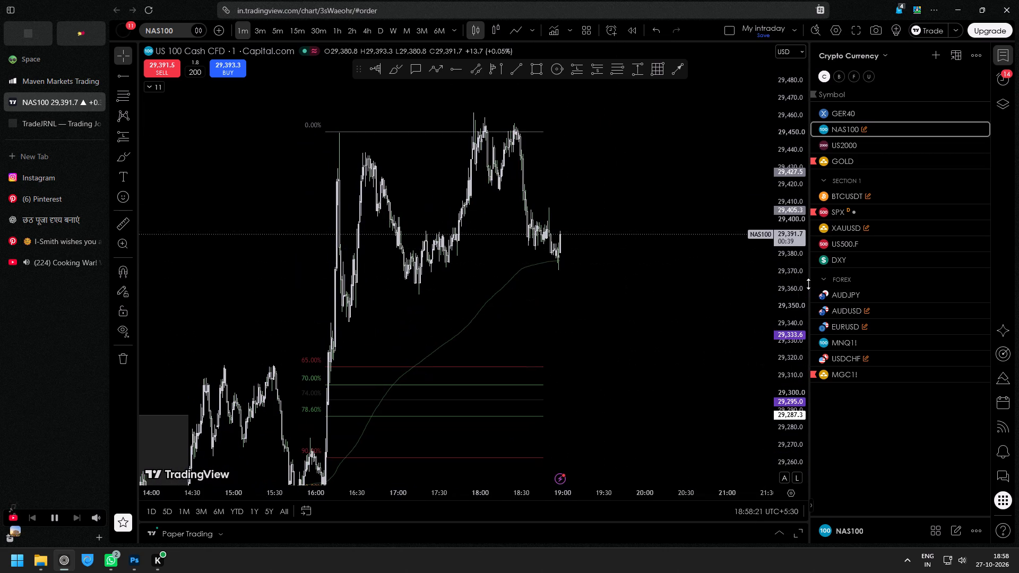
{"action": "left_click_drag", "start_coordinate": [817, 307], "coordinate": [796, 406]}
{"action": "left_click_drag", "start_coordinate": [788, 298], "coordinate": [780, 425]}
{"action": "scroll", "coordinate": [630, 381], "scroll_direction": "up", "scroll_amount": 3}
{"action": "left_click_drag", "start_coordinate": [534, 319], "coordinate": [634, 336]}
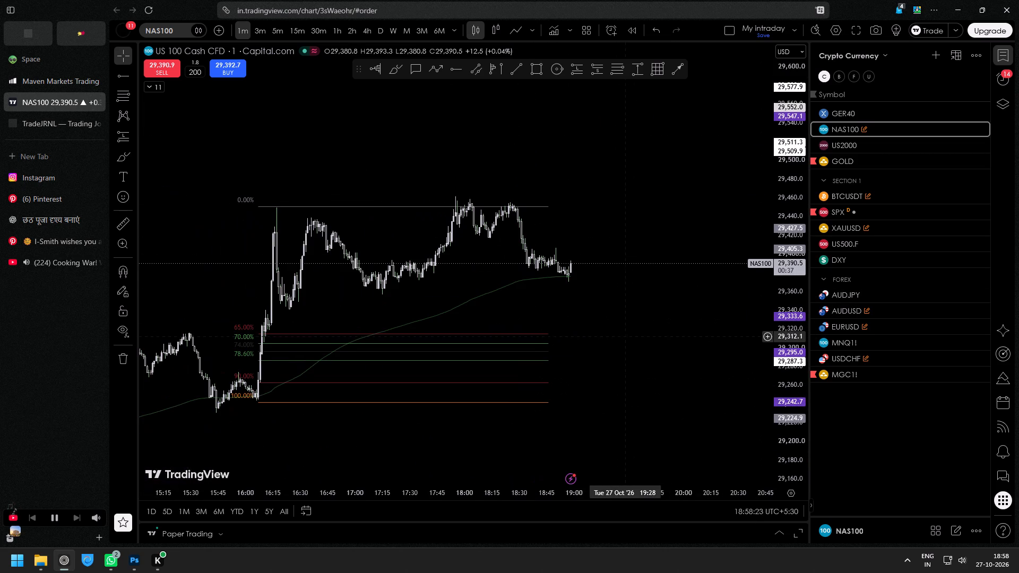
Draw a Fib retracement on the NAS100 chart from about 29,340 up to about 29,455.
{"action": "left_click", "coordinate": [620, 71]}
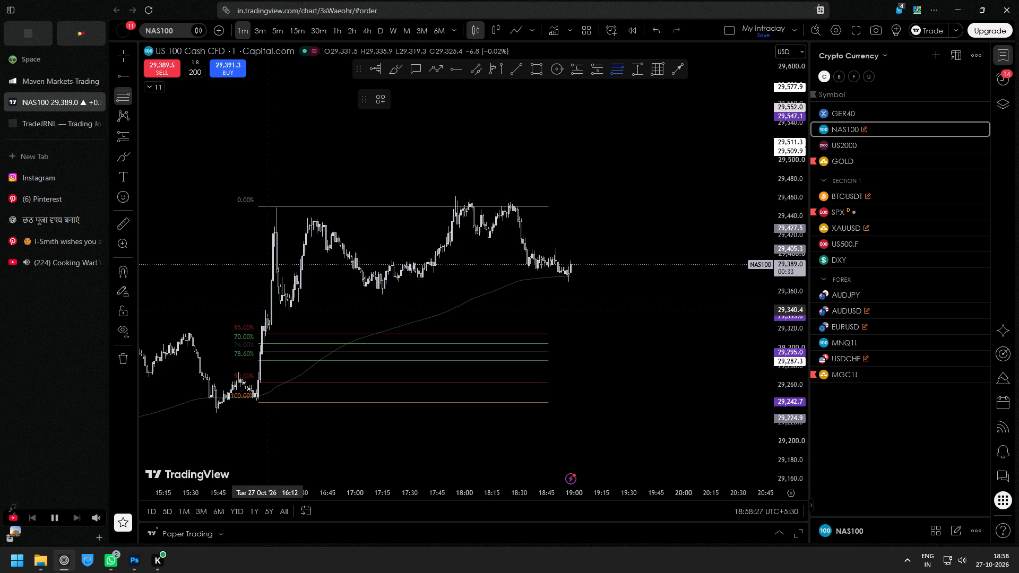
{"action": "left_click", "coordinate": [266, 310]}
{"action": "left_click", "coordinate": [668, 202]}
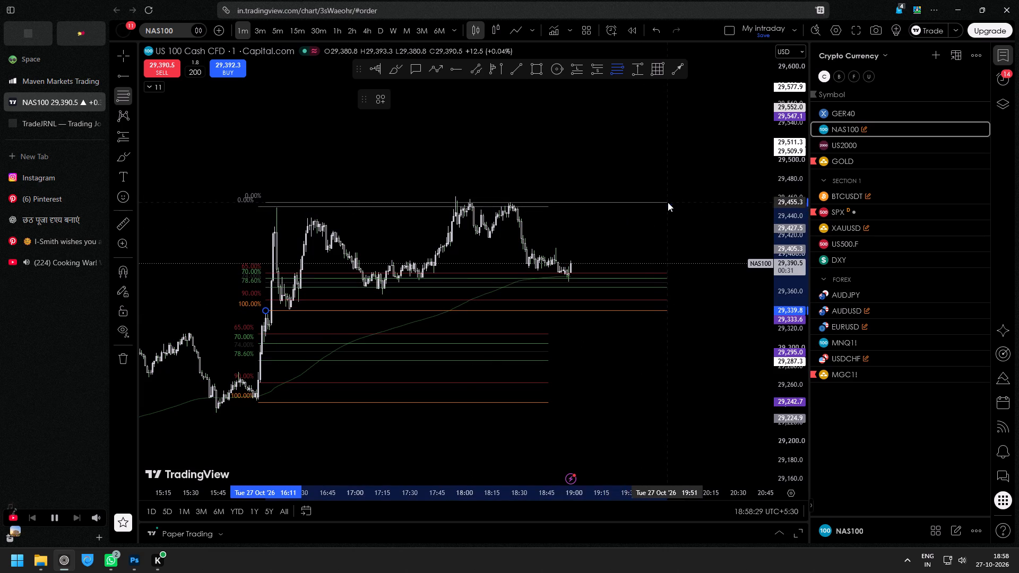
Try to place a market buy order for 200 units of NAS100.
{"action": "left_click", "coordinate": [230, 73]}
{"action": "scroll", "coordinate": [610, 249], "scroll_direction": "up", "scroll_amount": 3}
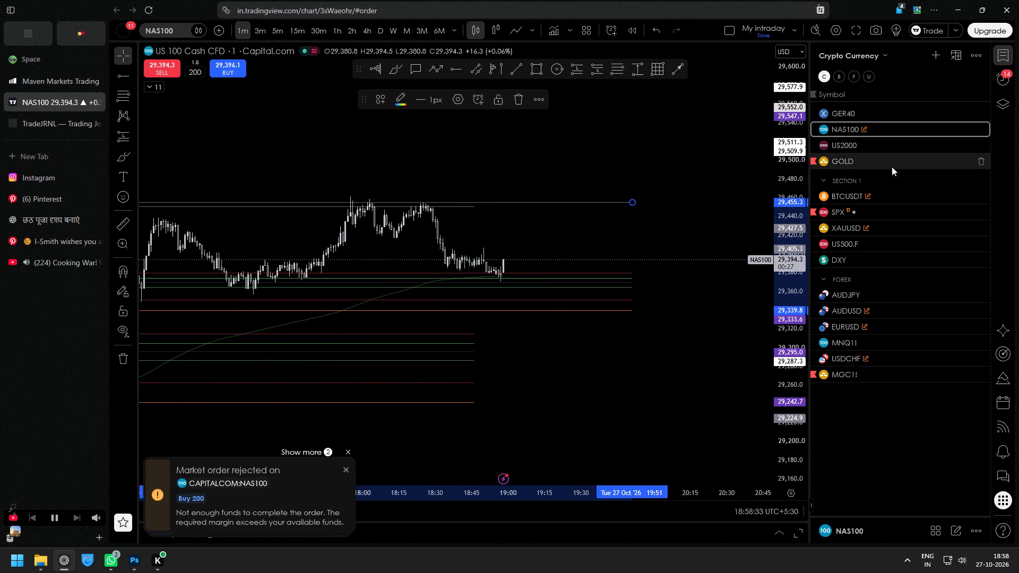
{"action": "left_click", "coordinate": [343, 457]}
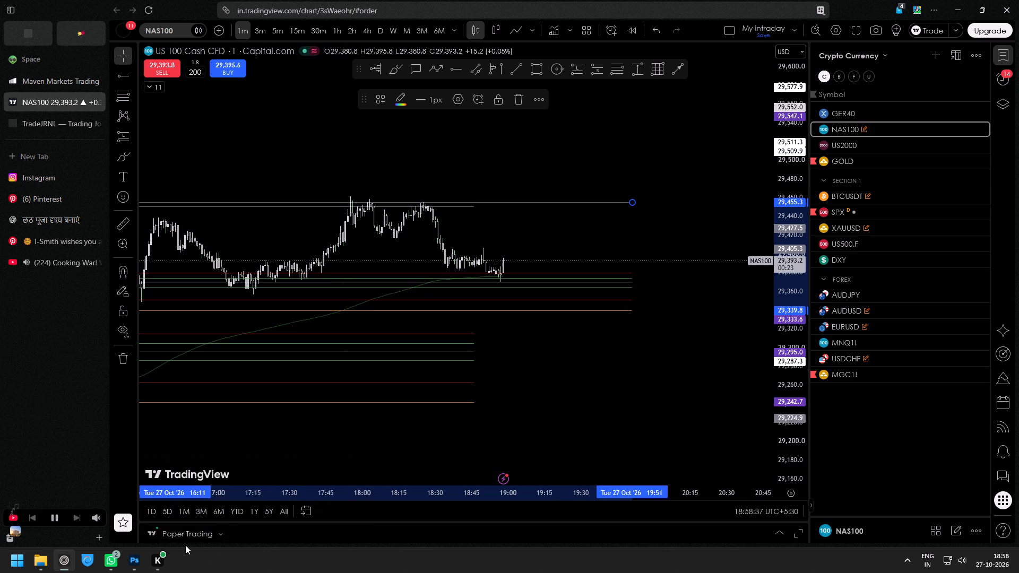
Check the paper trading account, set the NAS100 order quantity to 2, and place two market buy orders.
{"action": "left_click", "coordinate": [165, 537]}
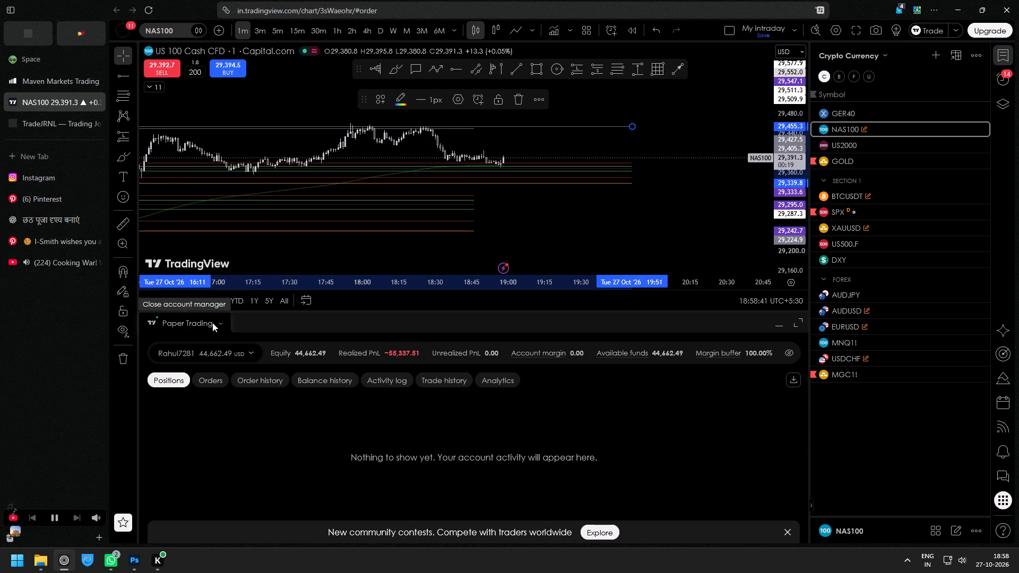
{"action": "left_click", "coordinate": [188, 75]}
{"action": "left_click_drag", "start_coordinate": [224, 108], "coordinate": [154, 111]}
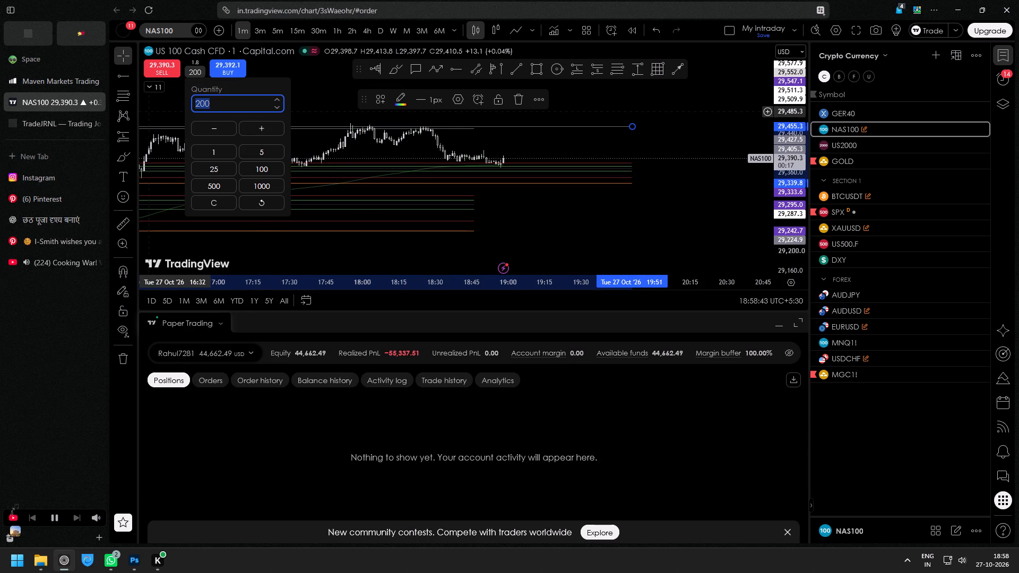
{"action": "key", "text": "2"}
{"action": "left_click", "coordinate": [231, 63]}
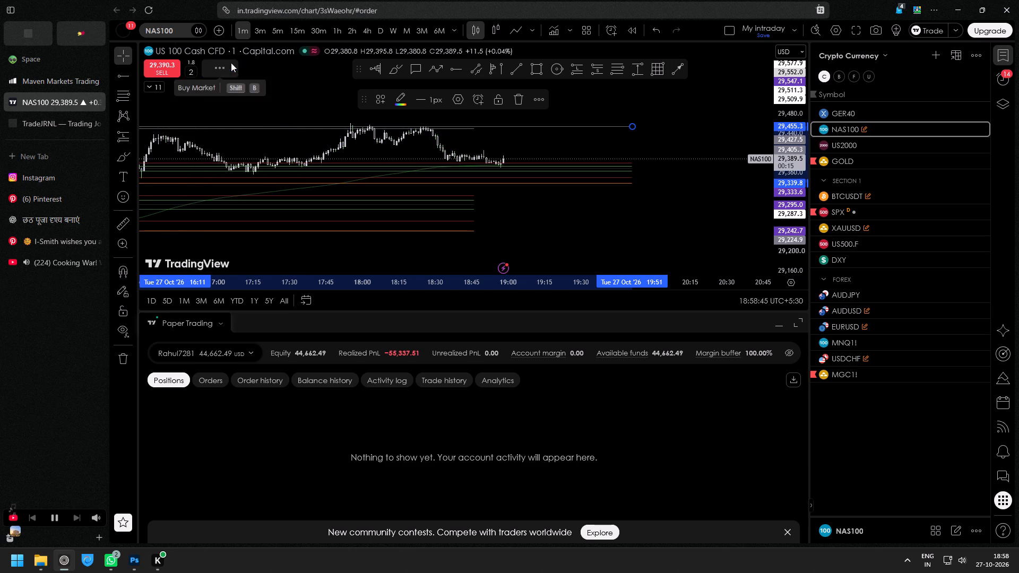
{"action": "left_click", "coordinate": [780, 326]}
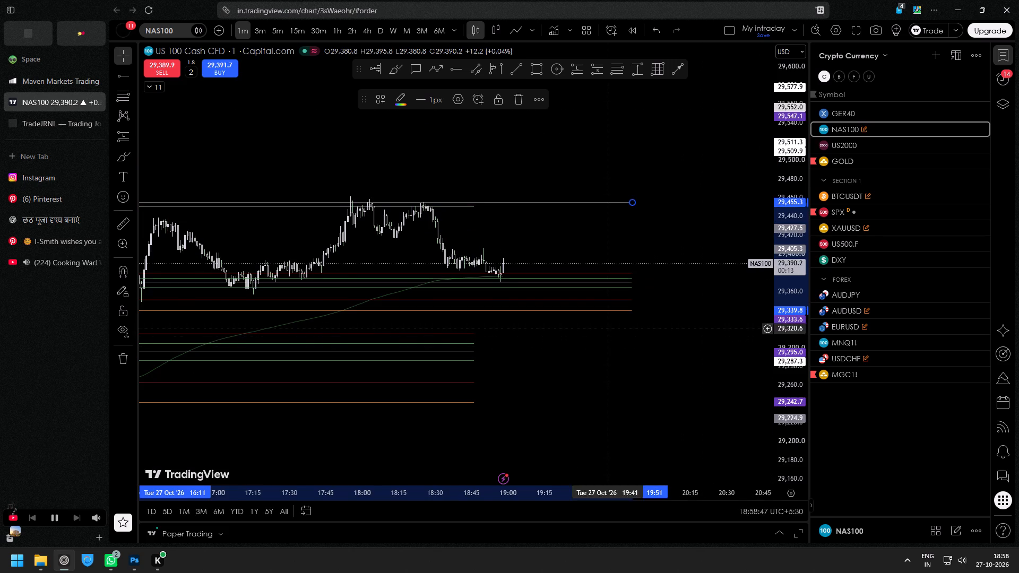
{"action": "left_click", "coordinate": [228, 68]}
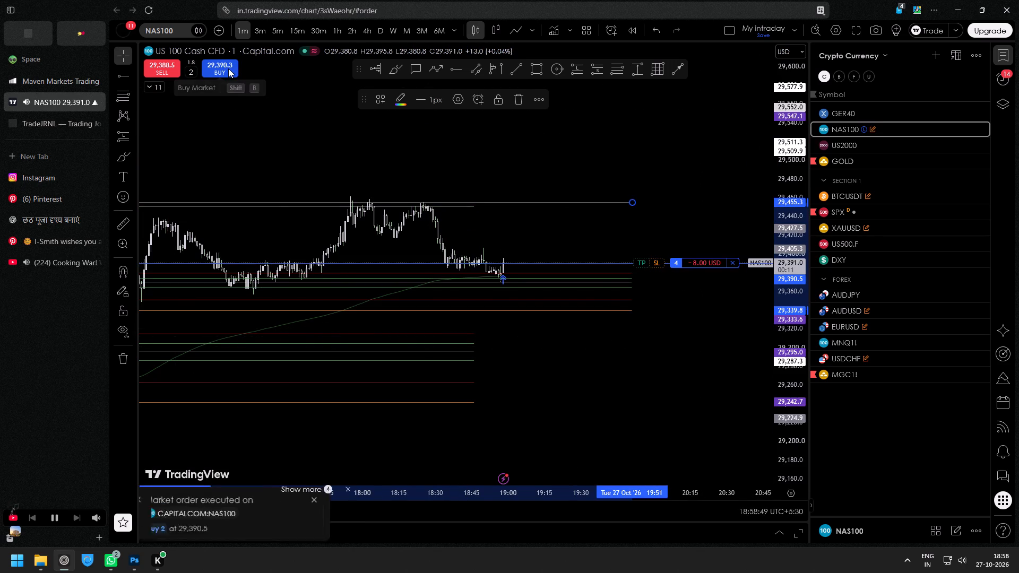
Set a take profit for the open NAS100 buy position at the Fib's upper level, 29,455.3.
{"action": "left_click_drag", "start_coordinate": [639, 263], "coordinate": [621, 211]}
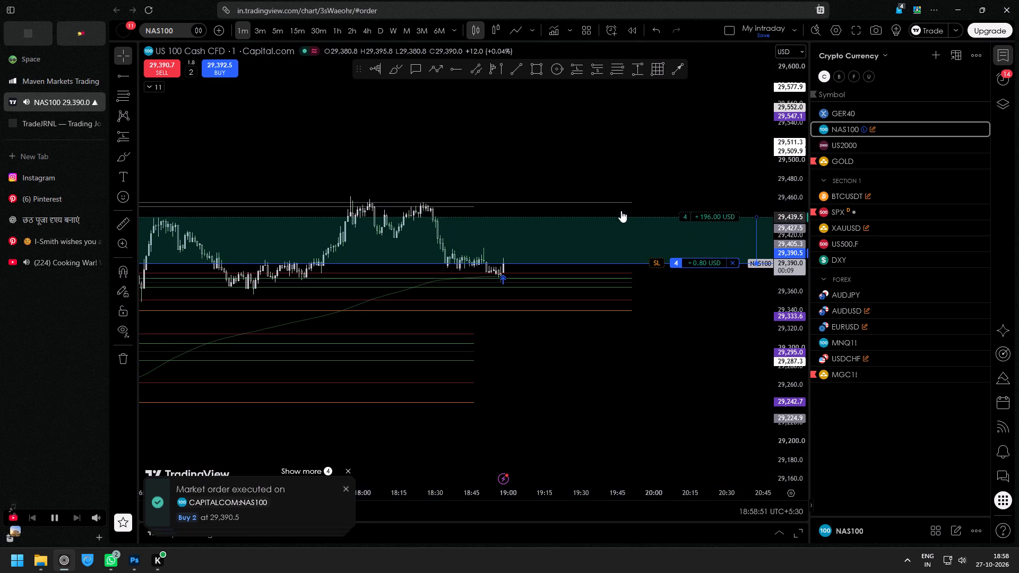
{"action": "left_click_drag", "start_coordinate": [621, 211], "coordinate": [618, 202]}
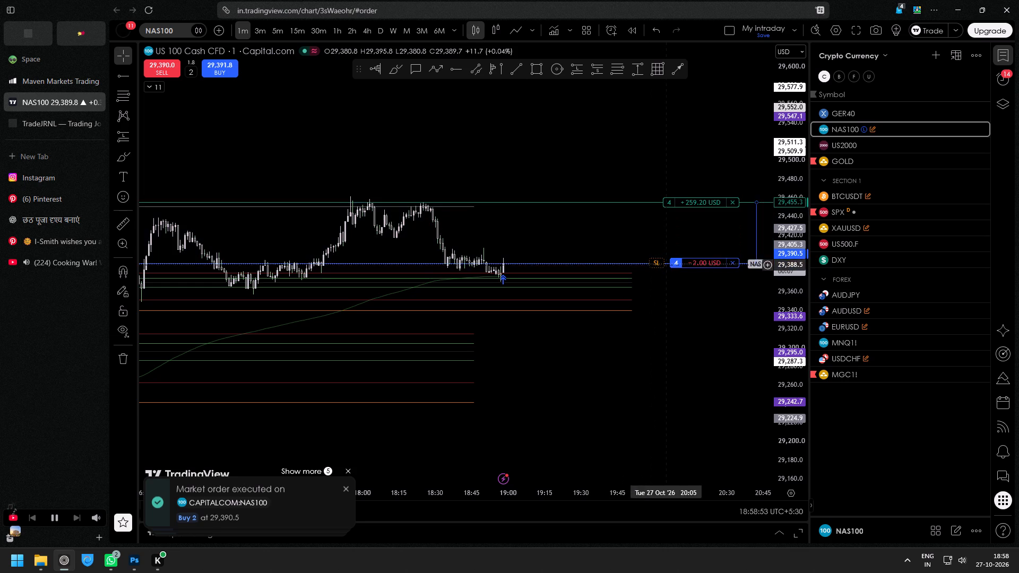
Set a stop loss for the open NAS100 buy position at 29,357.3, below the recent lows.
{"action": "left_click_drag", "start_coordinate": [771, 394], "coordinate": [782, 141]}
{"action": "scroll", "coordinate": [669, 313], "scroll_direction": "up", "scroll_amount": 3}
{"action": "left_click_drag", "start_coordinate": [627, 207], "coordinate": [617, 499]}
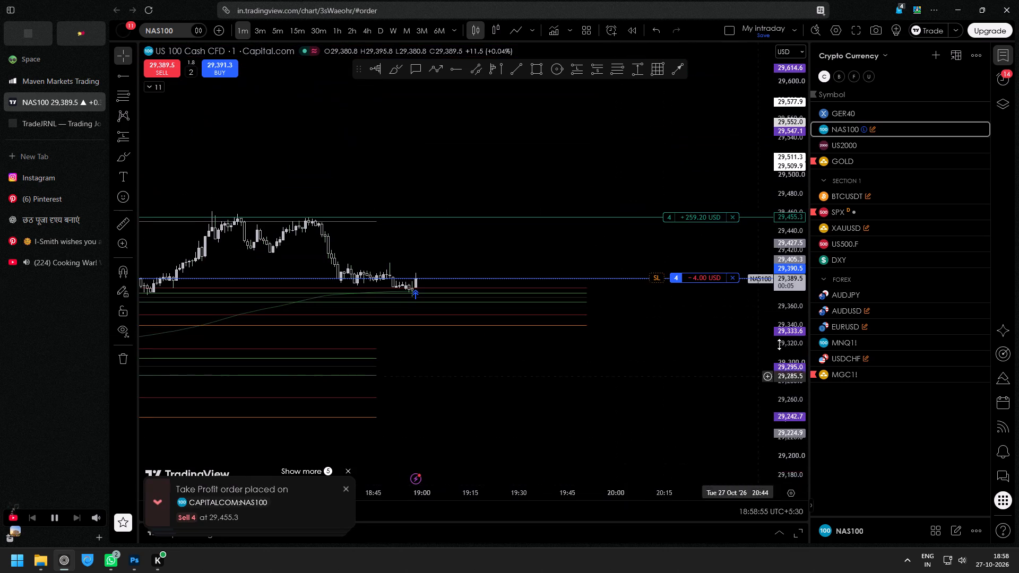
{"action": "left_click_drag", "start_coordinate": [790, 458], "coordinate": [802, 280]}
{"action": "scroll", "coordinate": [688, 379], "scroll_direction": "down", "scroll_amount": 3}
{"action": "left_click_drag", "start_coordinate": [772, 403], "coordinate": [772, 439]}
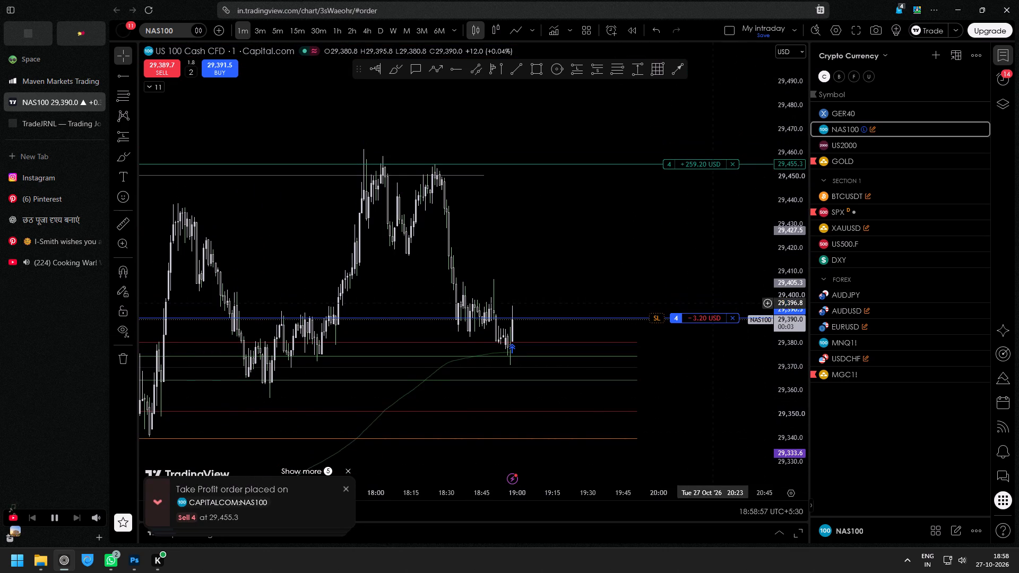
{"action": "left_click_drag", "start_coordinate": [657, 319], "coordinate": [652, 397]}
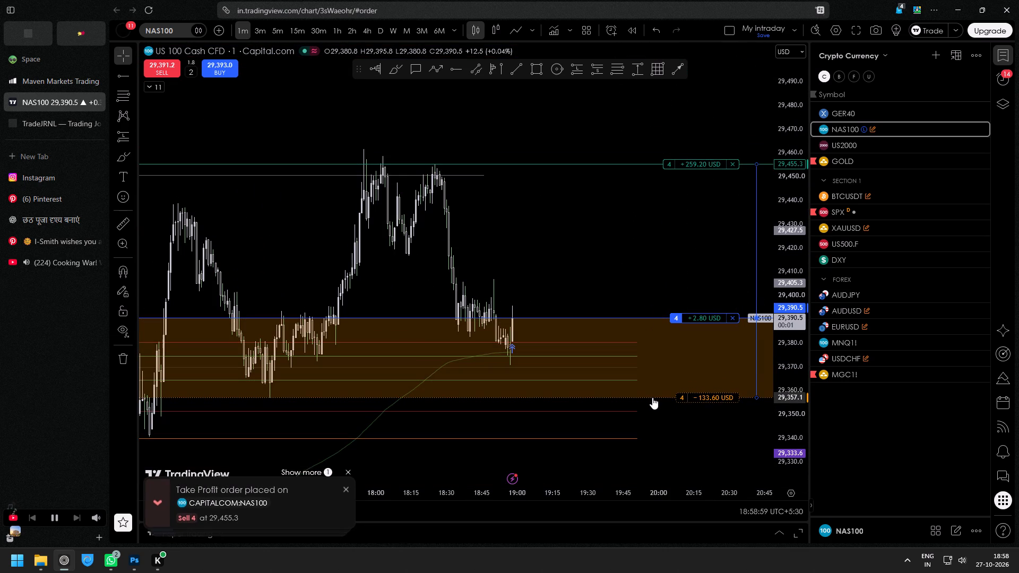
{"action": "left_click_drag", "start_coordinate": [652, 397], "coordinate": [653, 397]}
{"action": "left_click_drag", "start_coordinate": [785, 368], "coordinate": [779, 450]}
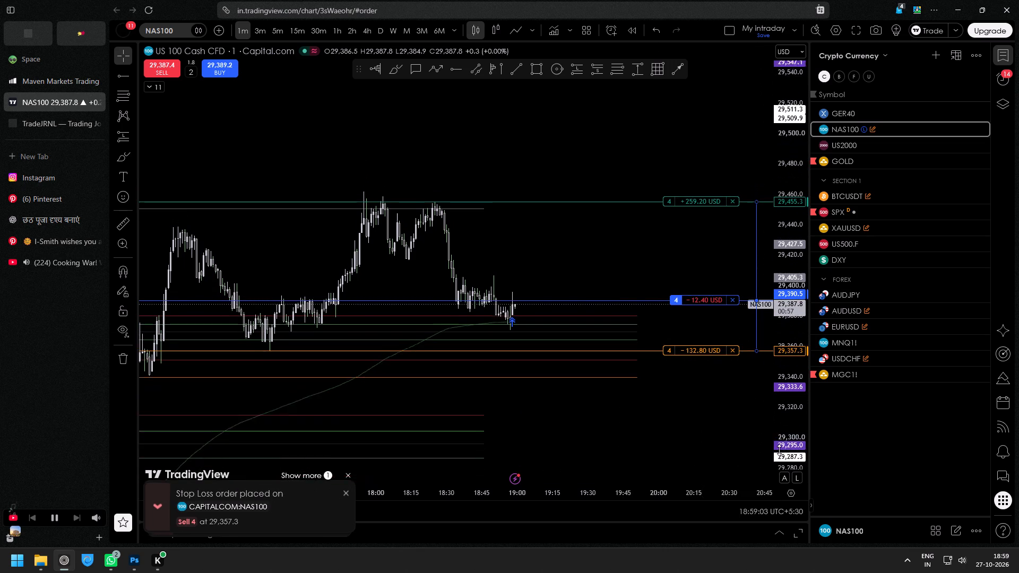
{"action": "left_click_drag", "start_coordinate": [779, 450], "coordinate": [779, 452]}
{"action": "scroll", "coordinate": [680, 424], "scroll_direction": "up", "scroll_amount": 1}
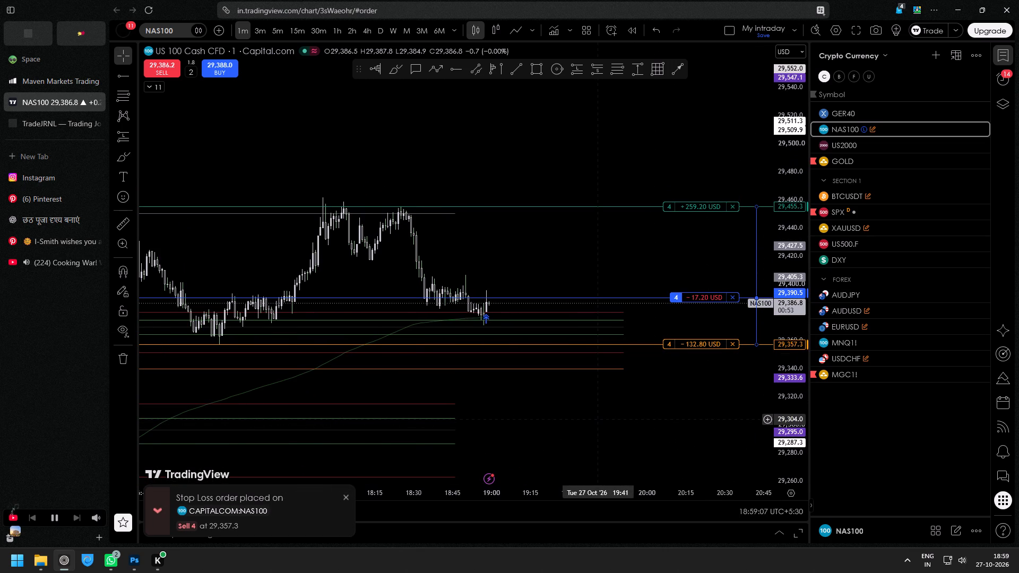
Switch to the YouTube tab and leave the playing video for the YouTube home page.
{"action": "left_click", "coordinate": [57, 257]}
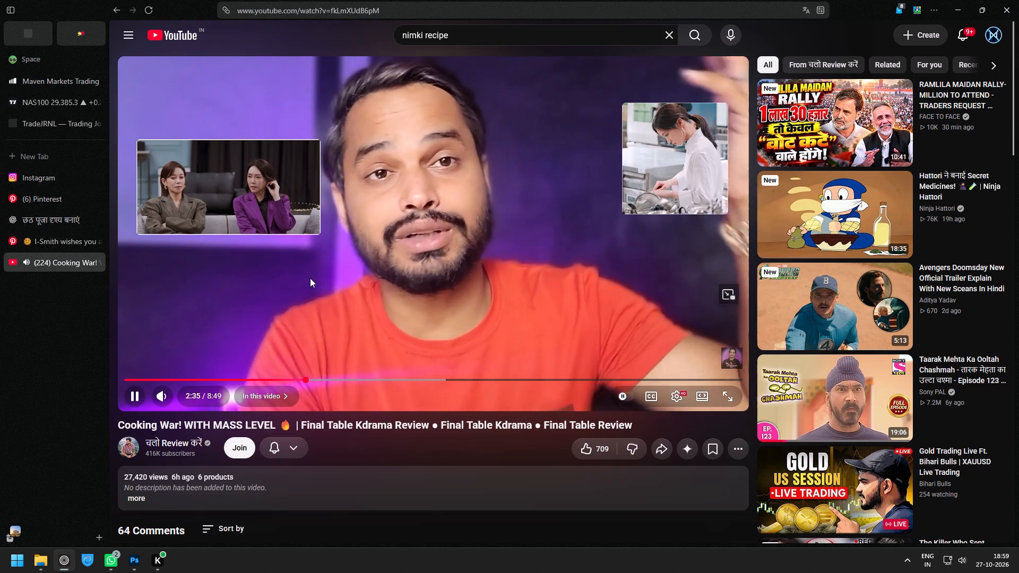
{"action": "left_click", "coordinate": [178, 33]}
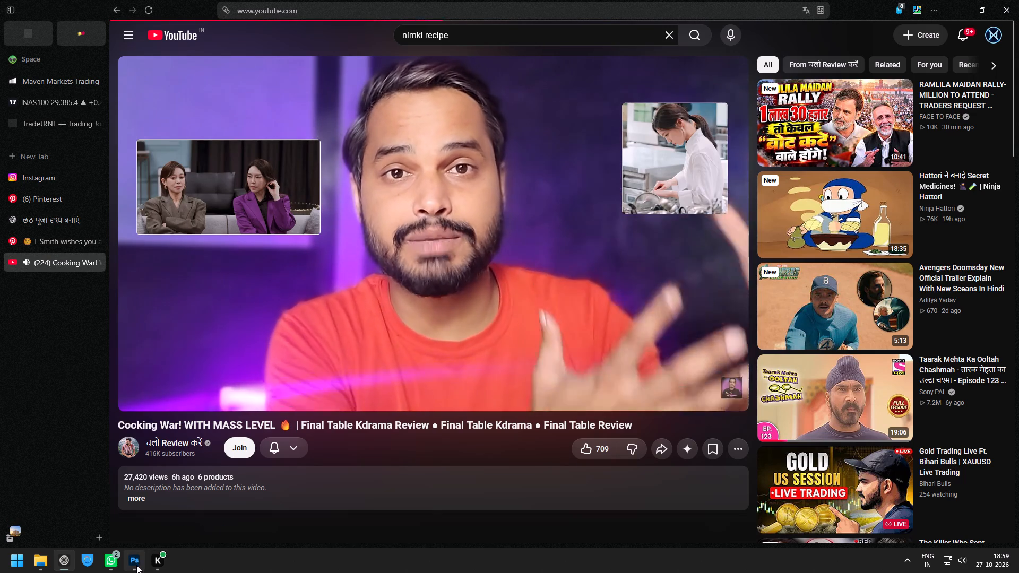
Switch to Photoshop, hide Layer 1 in 15 Nov story.psd, and delete the Riverside Festival Offering at Dusk image layer.
{"action": "left_click", "coordinate": [136, 565]}
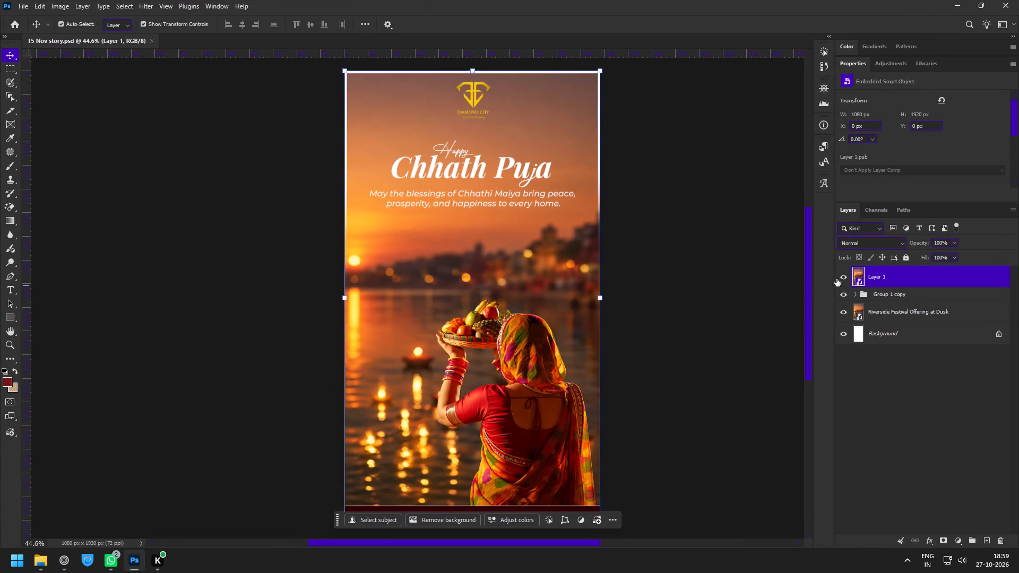
{"action": "left_click", "coordinate": [848, 275]}
{"action": "left_click", "coordinate": [444, 316]}
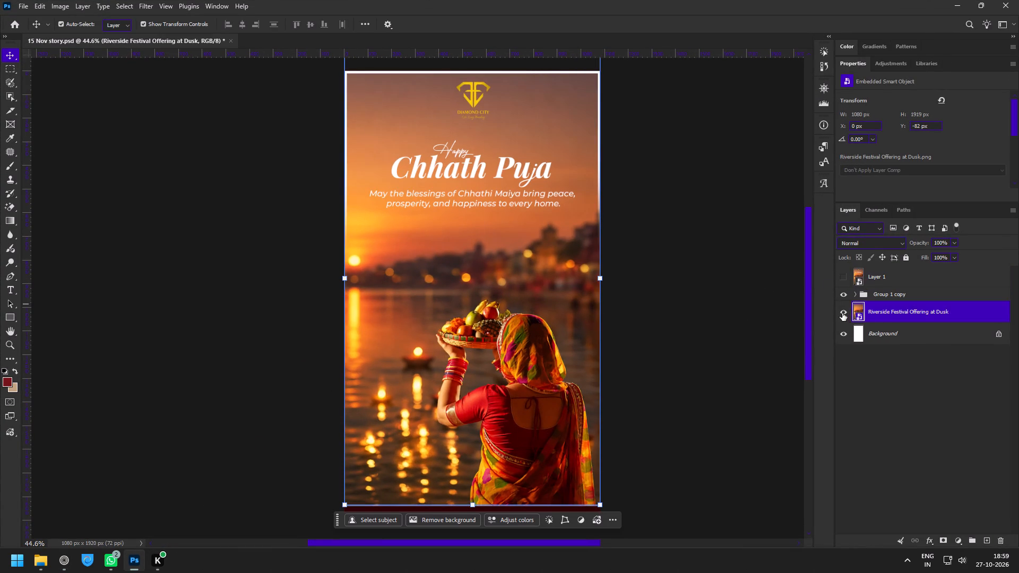
{"action": "key", "text": "Delete"}
Expand Group 1 copy and look through its text and footer logo layers.
{"action": "left_click", "coordinate": [855, 297]}
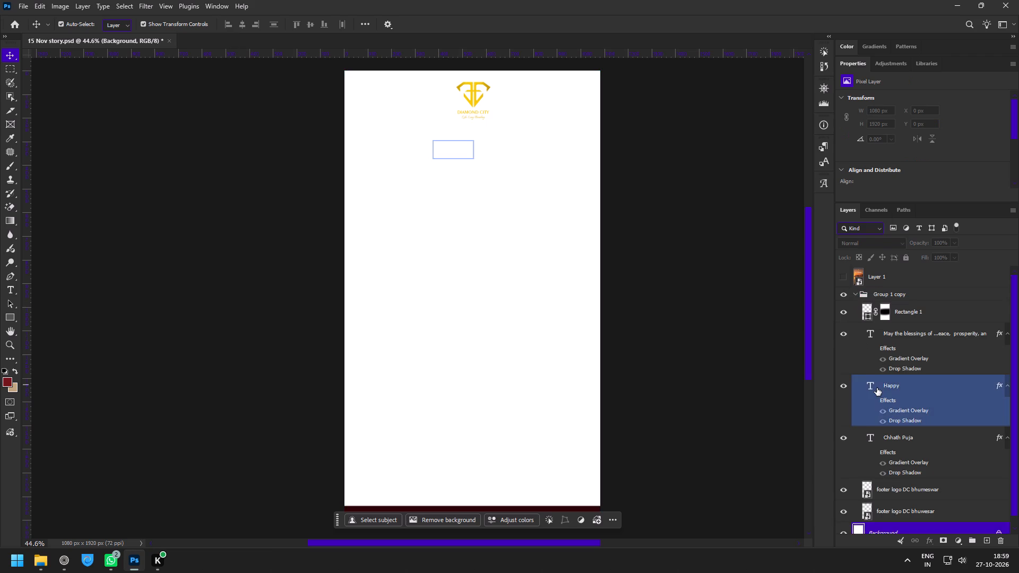
{"action": "scroll", "coordinate": [877, 389], "scroll_direction": "down", "scroll_amount": 11}
Switch to the browser and open the Pinterest tab with the I-Smith Chhath Puja reference design.
{"action": "left_click", "coordinate": [65, 568]}
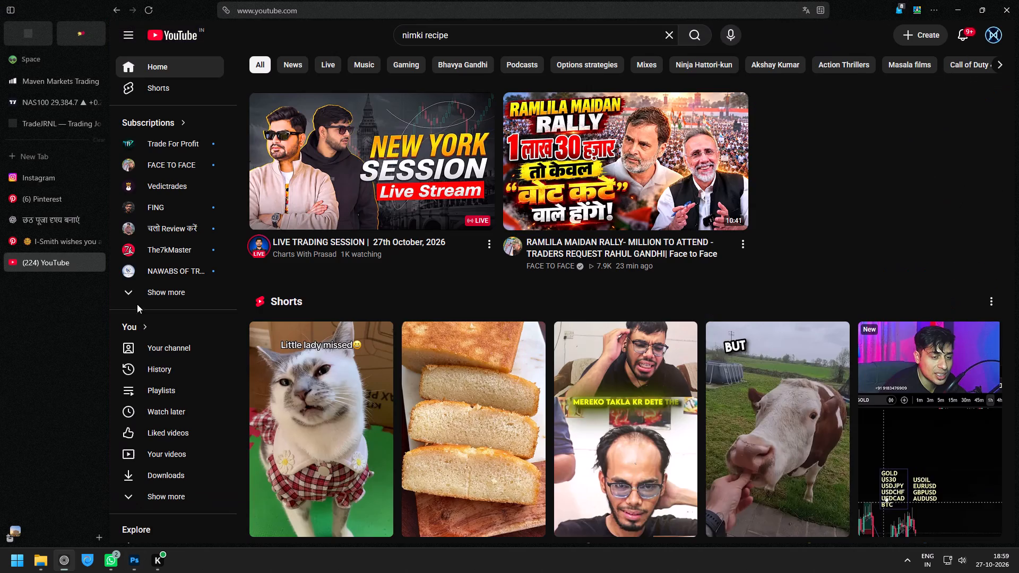
{"action": "left_click", "coordinate": [41, 241]}
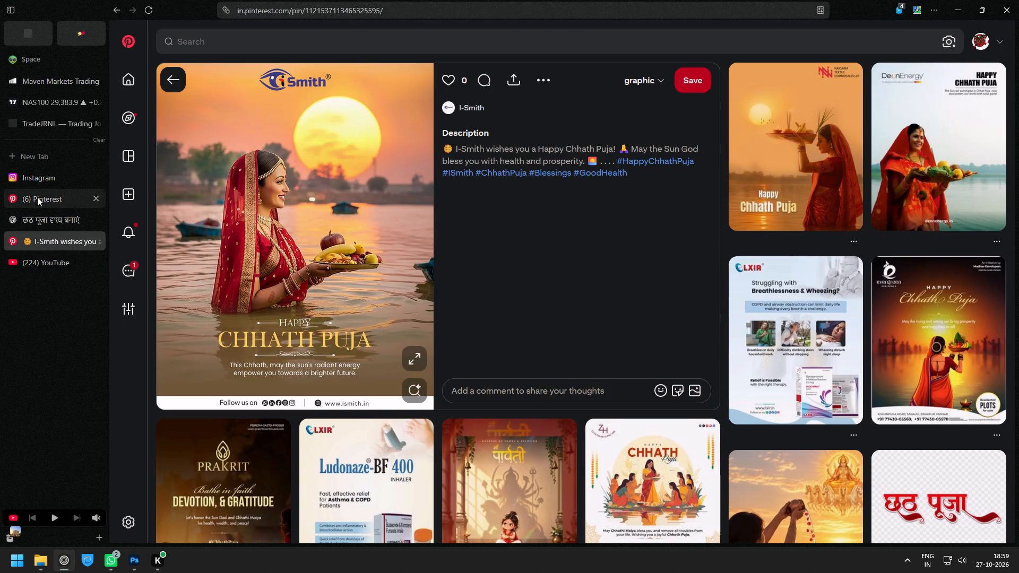
Search Pinterest for "who is this guy meme", view the Simpsons "Who is that?" pin and open its related "Who is this!?" pin.
{"action": "left_click", "coordinate": [233, 42]}
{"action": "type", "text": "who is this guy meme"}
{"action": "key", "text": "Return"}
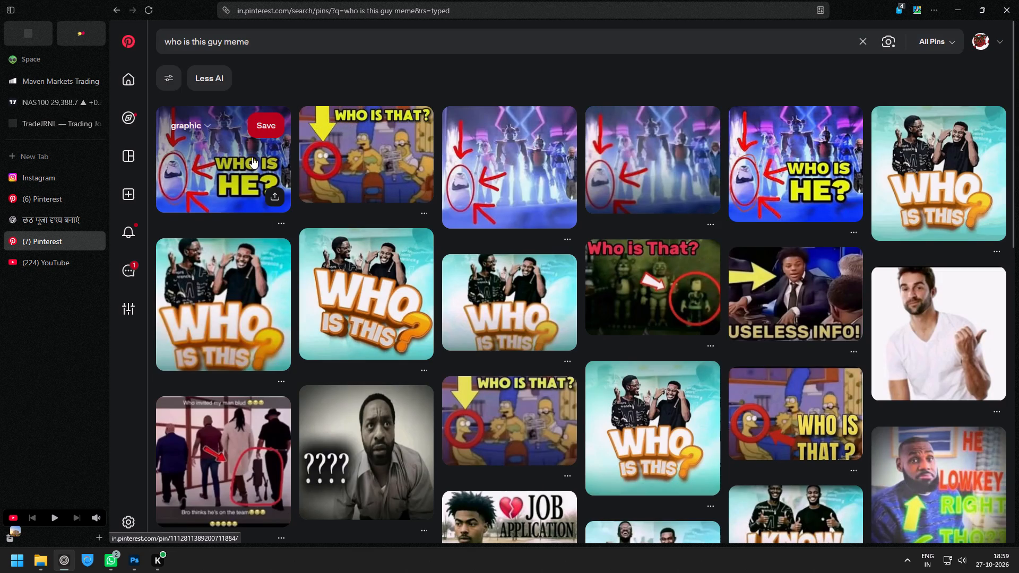
{"action": "left_click", "coordinate": [350, 162]}
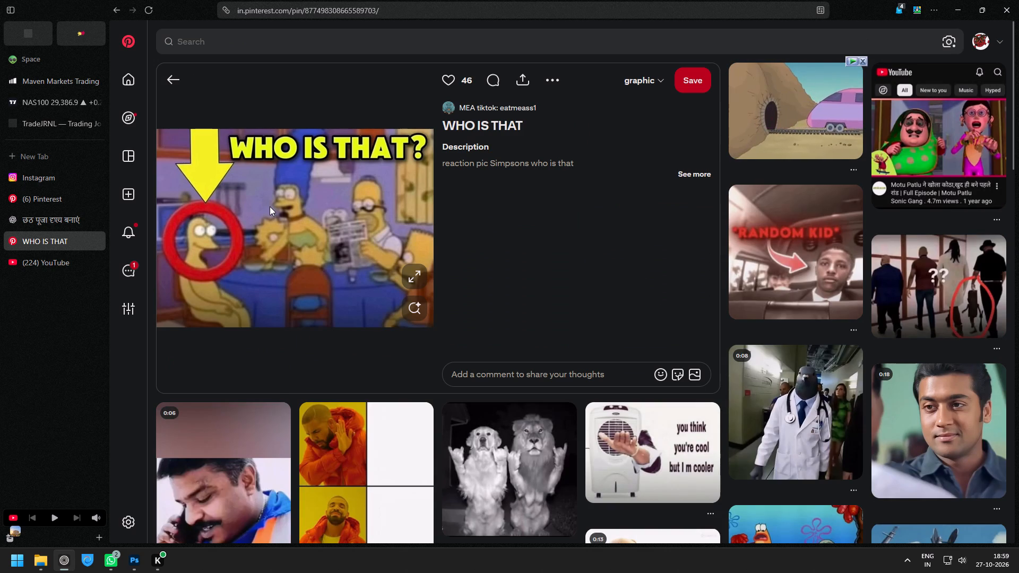
{"action": "scroll", "coordinate": [270, 206], "scroll_direction": "down", "scroll_amount": 2}
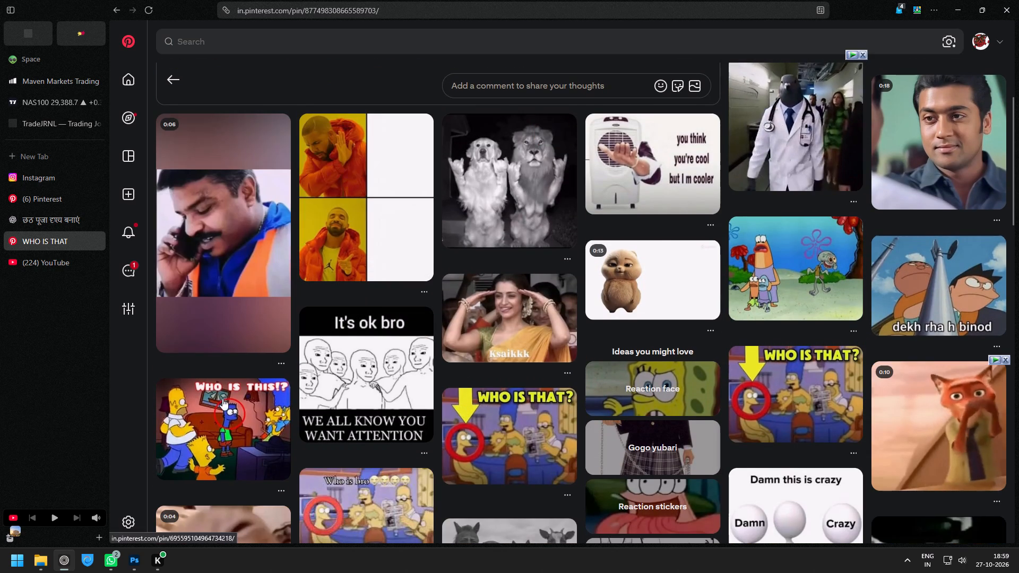
{"action": "left_click", "coordinate": [194, 439]}
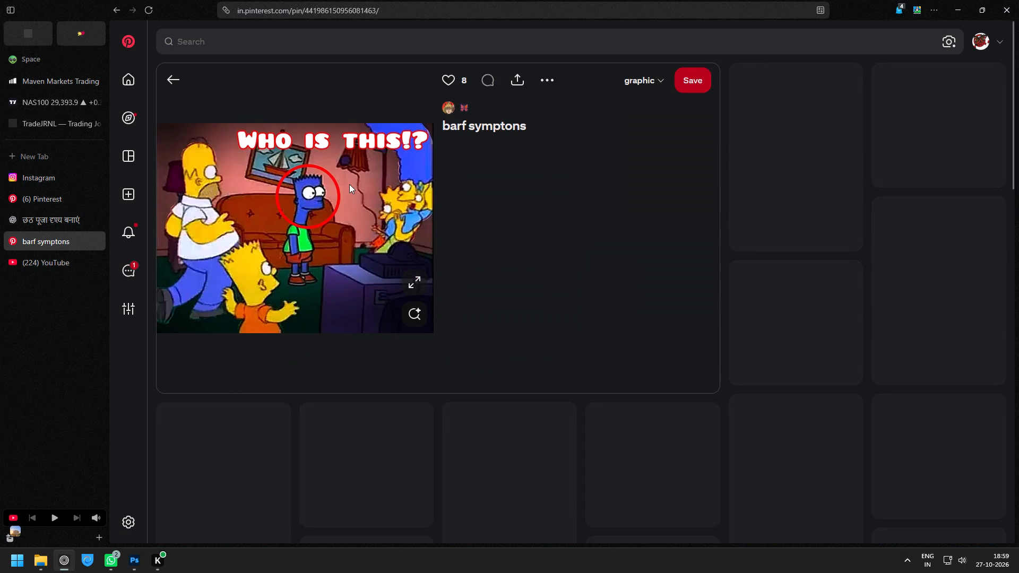
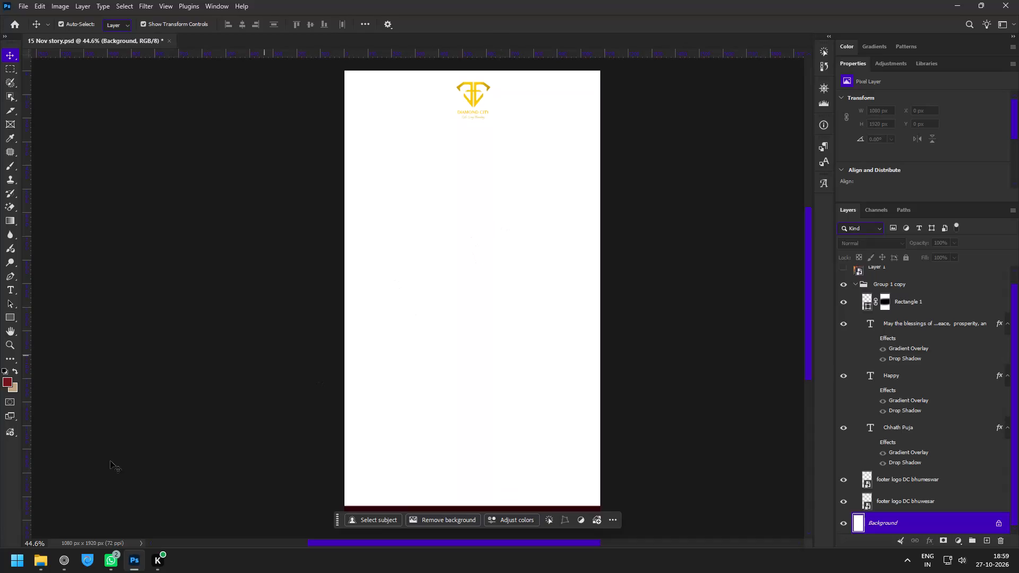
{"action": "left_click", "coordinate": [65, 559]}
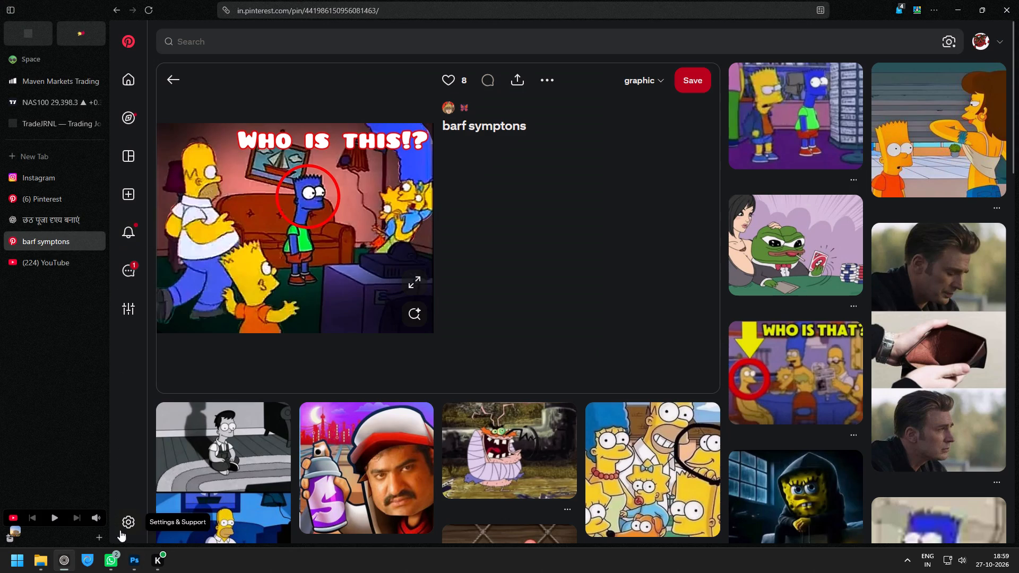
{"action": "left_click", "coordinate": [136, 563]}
Switch to File Explorer and locate the chhath_puja_pool_1080x1920 image in the Downloads folder.
{"action": "left_click", "coordinate": [47, 572]}
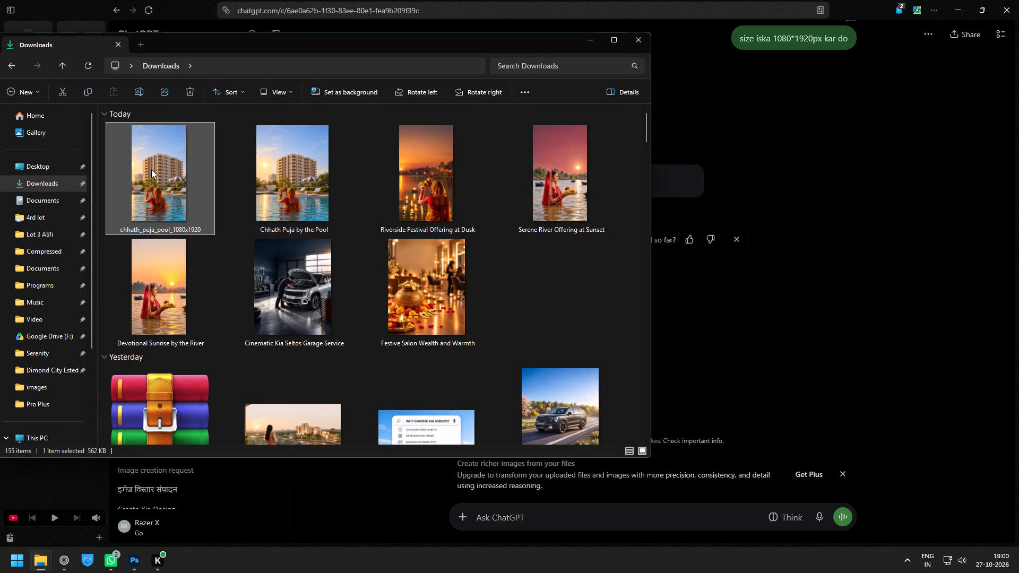
{"action": "left_click_drag", "start_coordinate": [149, 161], "coordinate": [479, 276]}
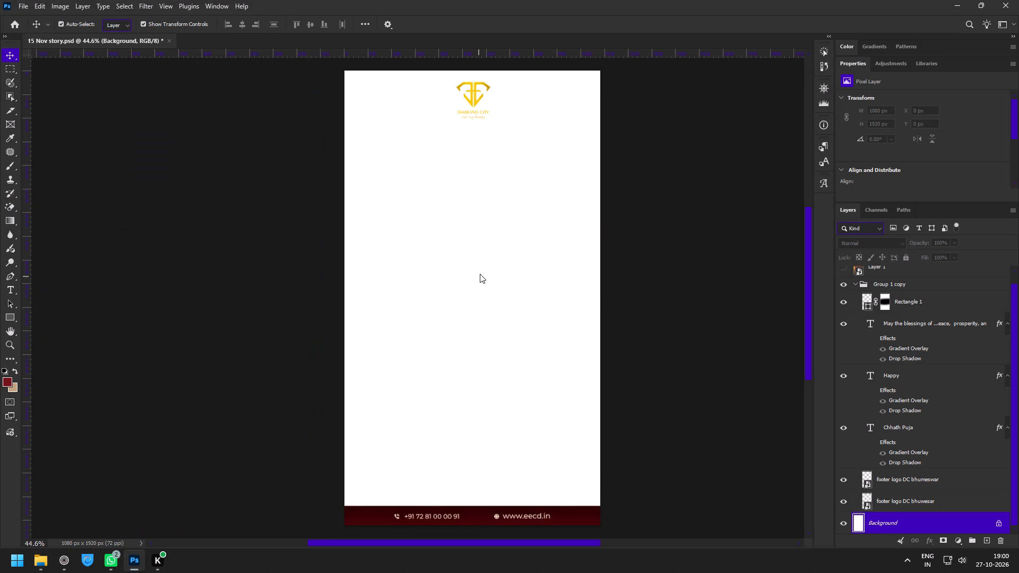
Shift the placed pool image down about 48 px and scale it to about 102.5% so it reaches the canvas top.
{"action": "left_click_drag", "start_coordinate": [499, 289], "coordinate": [498, 300], "text": "shift"}
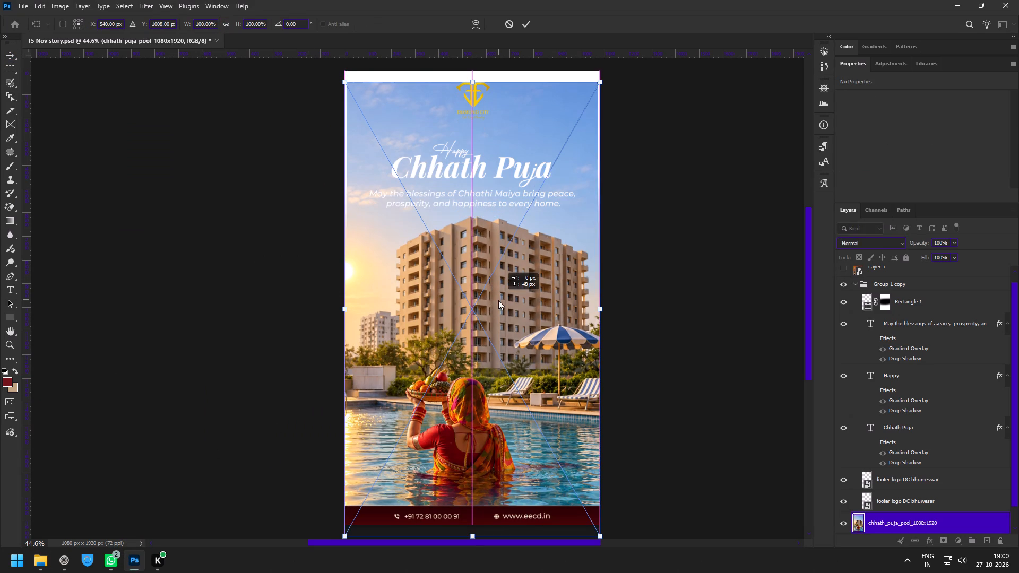
{"action": "left_click_drag", "start_coordinate": [498, 300], "coordinate": [496, 302], "text": "shift"}
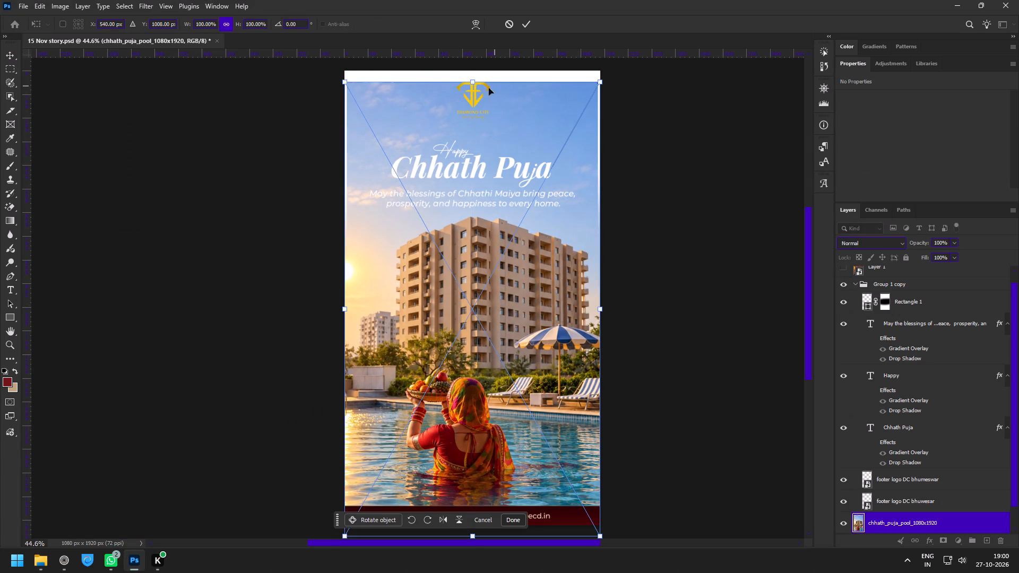
{"action": "left_click_drag", "start_coordinate": [468, 81], "coordinate": [471, 74]}
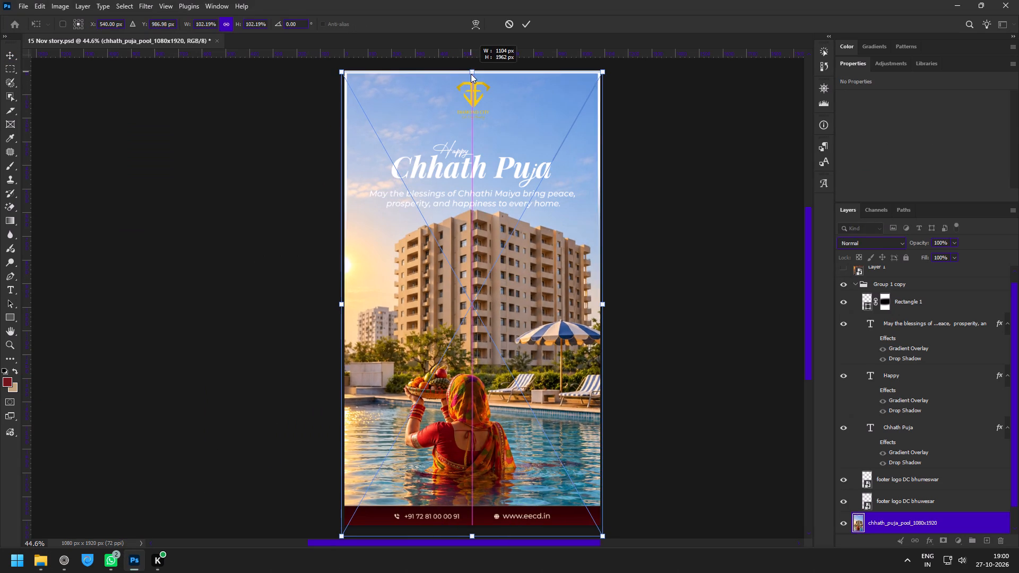
{"action": "left_click_drag", "start_coordinate": [471, 74], "coordinate": [471, 73]}
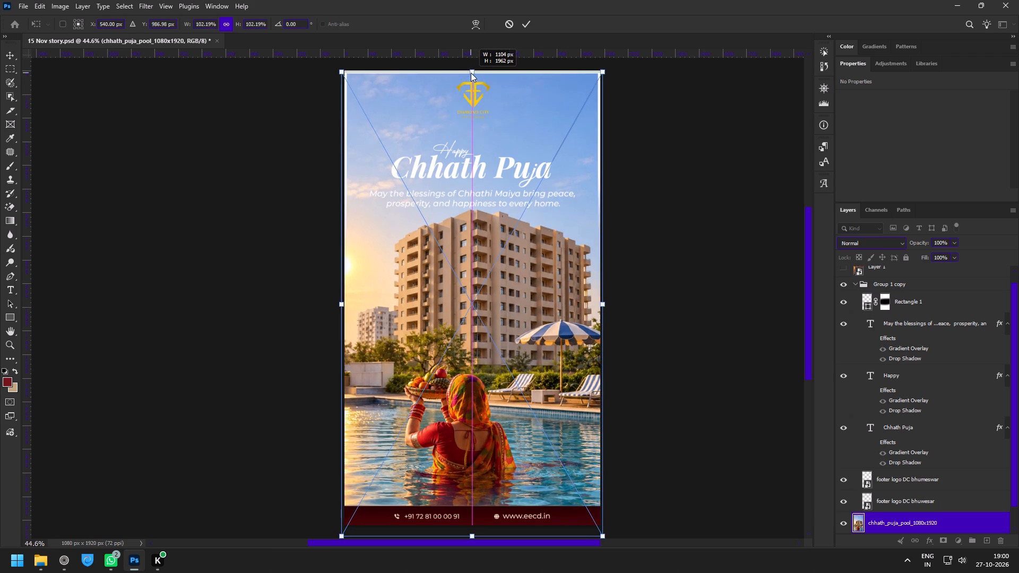
{"action": "left_click_drag", "start_coordinate": [471, 73], "coordinate": [472, 70]}
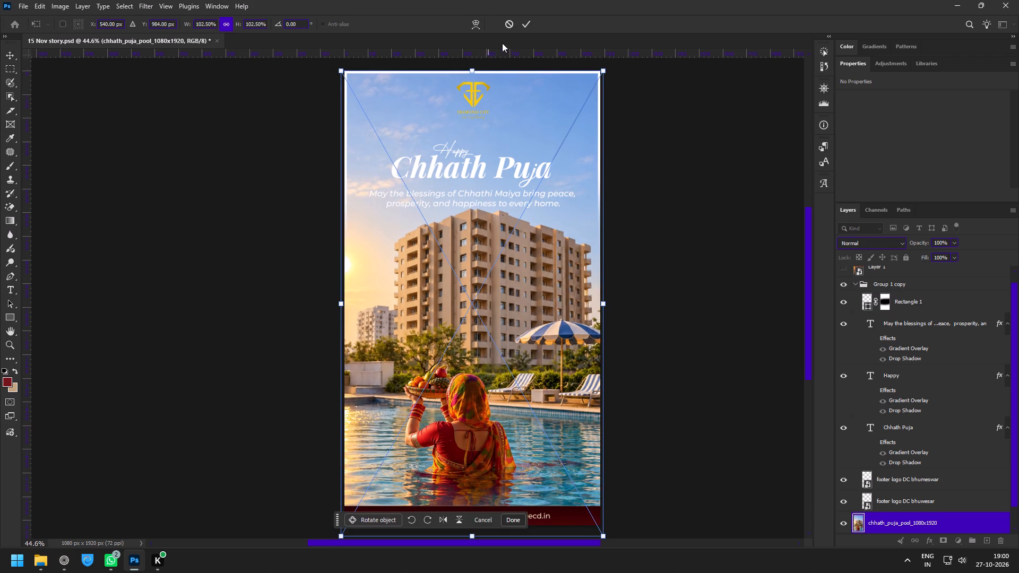
{"action": "left_click", "coordinate": [531, 18]}
Move the Happy, Chhath Puja and blessings text layers together upward, between the Diamond City logo and the building.
{"action": "key", "text": "z"}
{"action": "left_click_drag", "start_coordinate": [499, 100], "coordinate": [524, 176]}
{"action": "key", "text": "v"}
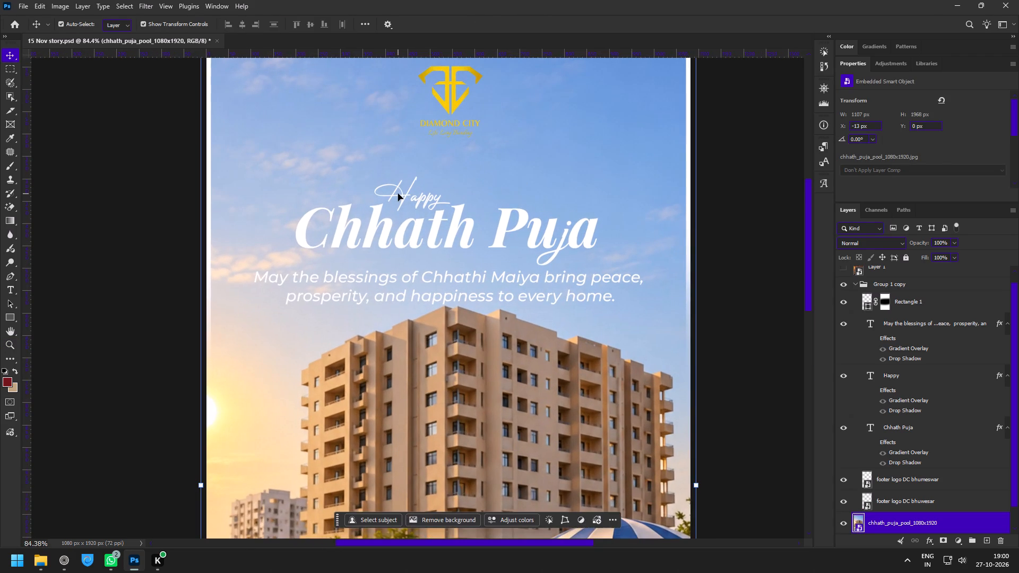
{"action": "left_click", "coordinate": [398, 194]}
{"action": "left_click", "coordinate": [350, 237], "text": "shift"}
{"action": "left_click", "coordinate": [355, 297], "text": "shift"}
{"action": "left_click_drag", "start_coordinate": [406, 296], "coordinate": [407, 263]}
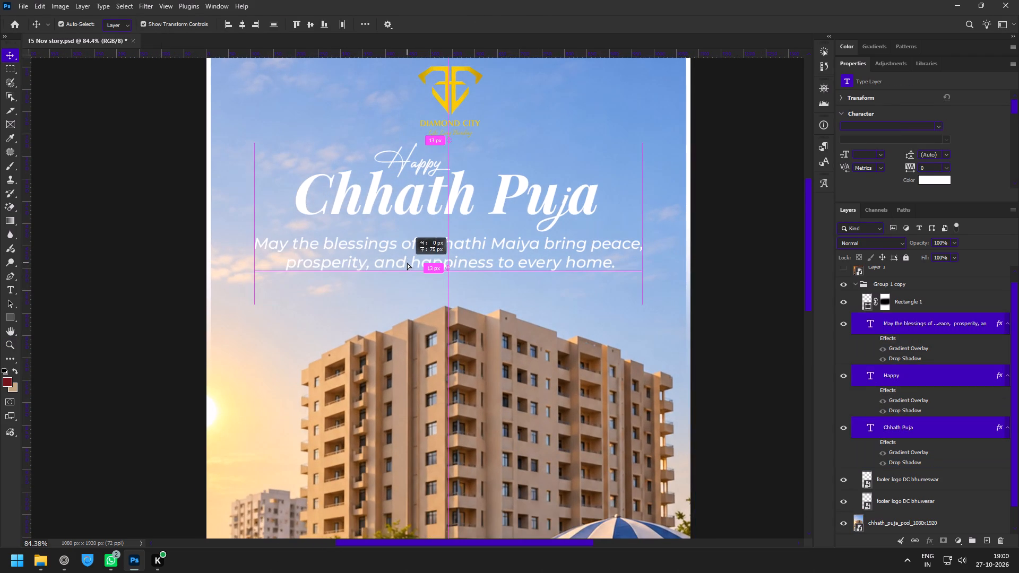
{"action": "left_click_drag", "start_coordinate": [407, 263], "coordinate": [405, 272]}
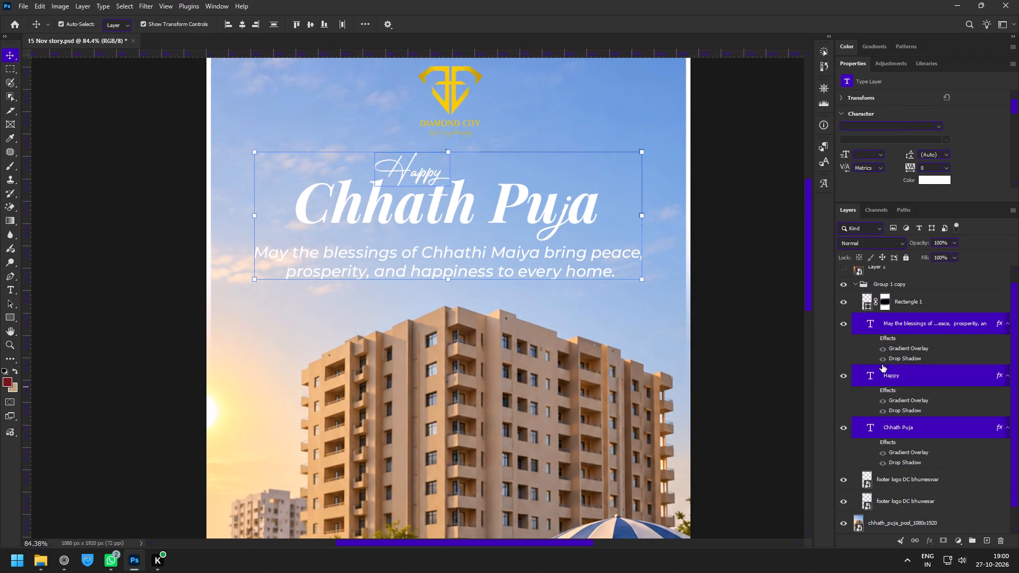
Turn on the layer effects of the blessings, Happy and Chhath Puja text layers.
{"action": "left_click", "coordinate": [867, 340]}
{"action": "left_click", "coordinate": [875, 340]}
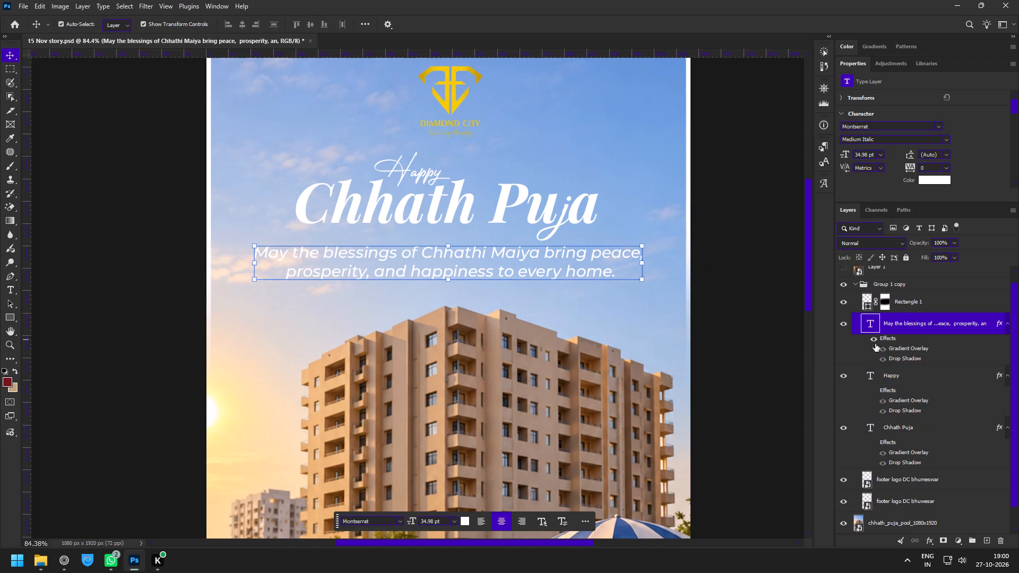
{"action": "left_click", "coordinate": [875, 392]}
{"action": "left_click", "coordinate": [875, 445]}
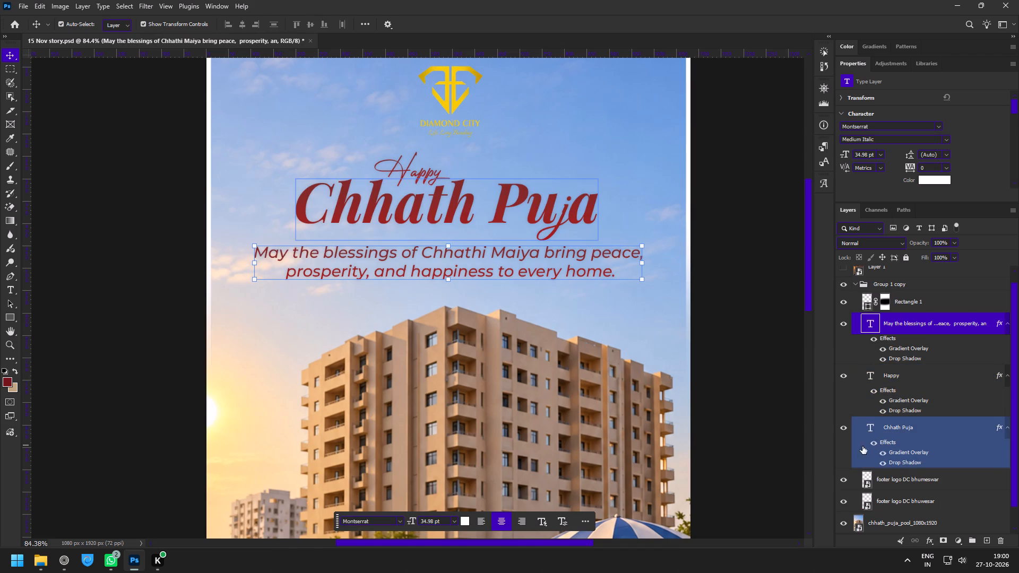
Select the three greeting text layers together and shift them about 5 px right to line up with the Diamond City logo.
{"action": "key", "text": "z"}
{"action": "left_click_drag", "start_coordinate": [622, 350], "coordinate": [602, 337]}
{"action": "key", "text": "space"}
{"action": "key", "text": "space"}
{"action": "left_click_drag", "start_coordinate": [599, 343], "coordinate": [593, 283]}
{"action": "left_click_drag", "start_coordinate": [480, 131], "coordinate": [504, 175]}
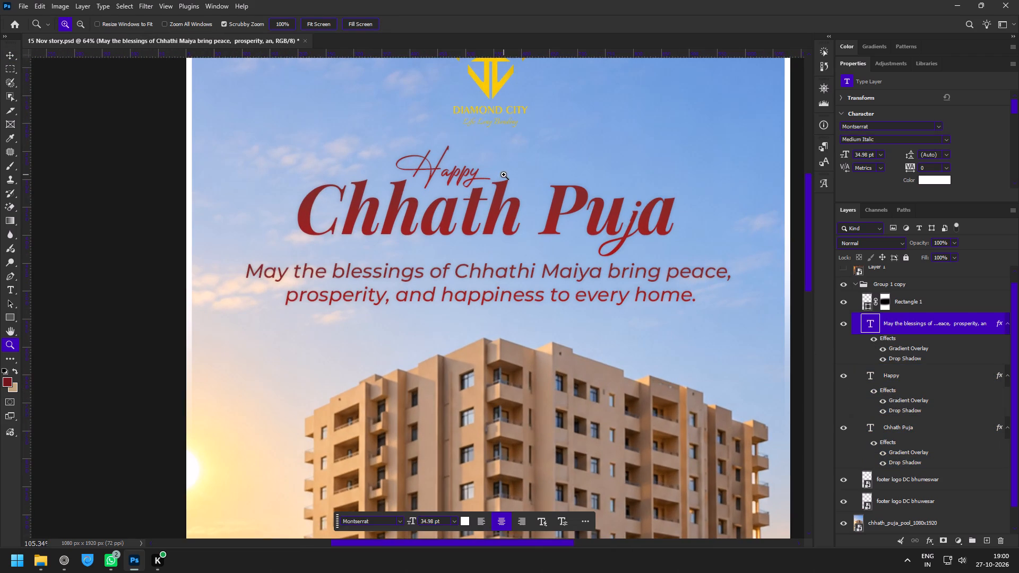
{"action": "left_click_drag", "start_coordinate": [522, 223], "coordinate": [459, 186]}
{"action": "key", "text": "space"}
{"action": "key", "text": "space"}
{"action": "key", "text": "space"}
{"action": "left_click_drag", "start_coordinate": [520, 252], "coordinate": [504, 201]}
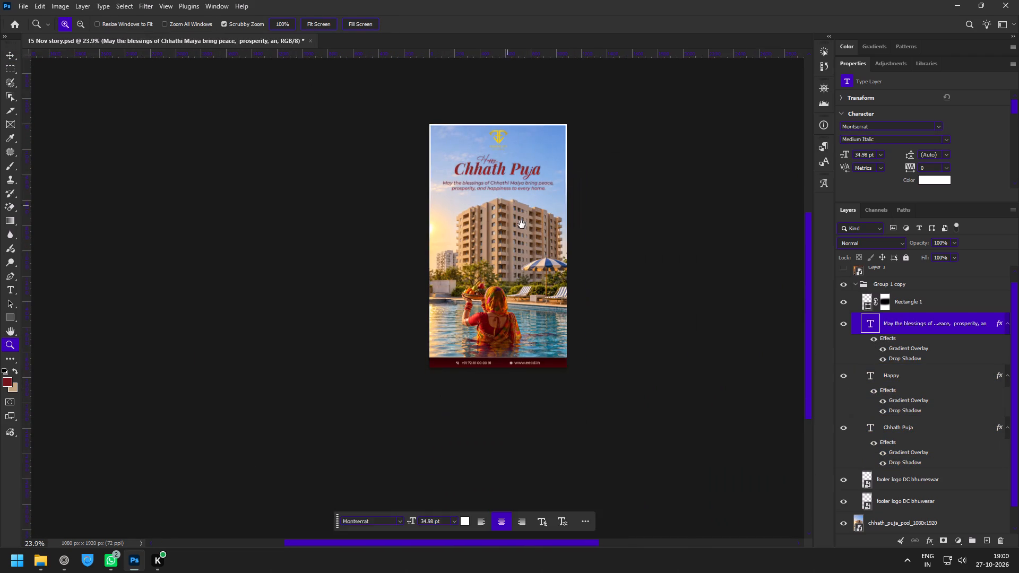
{"action": "left_click_drag", "start_coordinate": [500, 192], "coordinate": [518, 222]}
{"action": "left_click_drag", "start_coordinate": [482, 101], "coordinate": [522, 182]}
{"action": "key", "text": "v"}
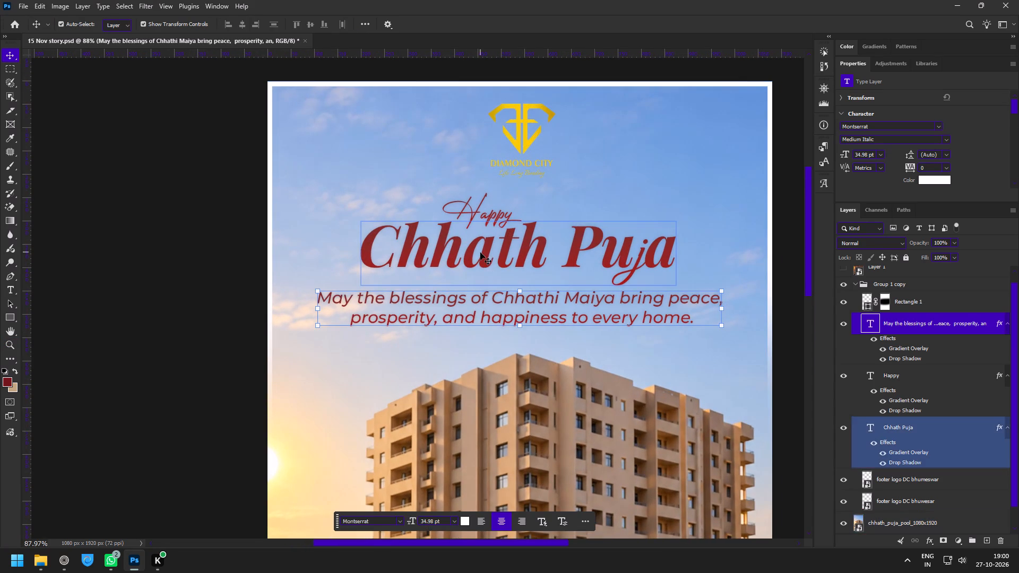
{"action": "left_click", "coordinate": [480, 253], "text": "shift"}
{"action": "left_click", "coordinate": [475, 204], "text": "shift"}
{"action": "left_click", "coordinate": [478, 246]}
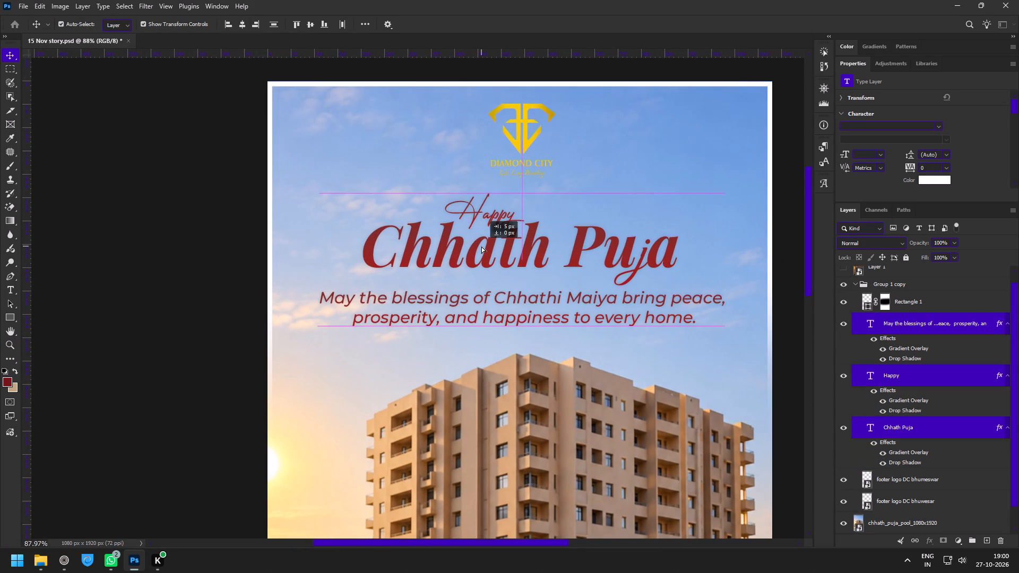
Examine the whole story layout, checking the coloured greeting text against the pool image.
{"action": "key", "text": "z"}
{"action": "left_click_drag", "start_coordinate": [600, 201], "coordinate": [569, 187]}
{"action": "key", "text": "space"}
{"action": "key", "text": "space"}
{"action": "key", "text": "space"}
{"action": "key", "text": "space"}
{"action": "left_click_drag", "start_coordinate": [614, 233], "coordinate": [597, 202]}
{"action": "left_click_drag", "start_coordinate": [617, 274], "coordinate": [591, 255]}
{"action": "key", "text": "space"}
{"action": "key", "text": "space"}
{"action": "left_click_drag", "start_coordinate": [612, 291], "coordinate": [583, 265]}
{"action": "left_click_drag", "start_coordinate": [575, 309], "coordinate": [591, 331]}
Stamp all visible layers into a new layer above Group 1 copy and convert it to a smart object.
{"action": "scroll", "coordinate": [881, 436], "scroll_direction": "up", "scroll_amount": 2}
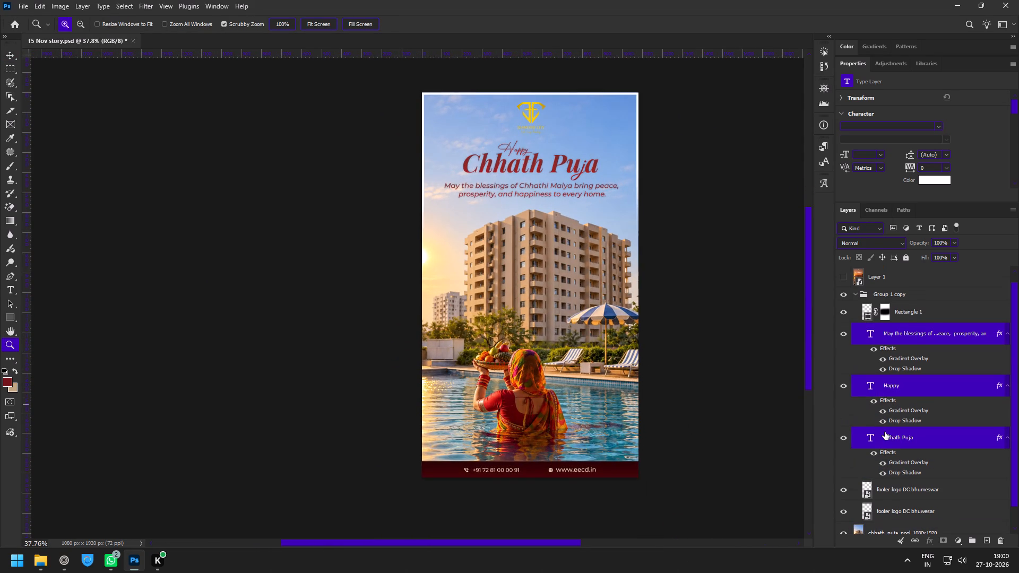
{"action": "scroll", "coordinate": [885, 432], "scroll_direction": "up", "scroll_amount": 9}
{"action": "left_click", "coordinate": [895, 293]}
{"action": "key", "text": "ctrl+alt+shift+e"}
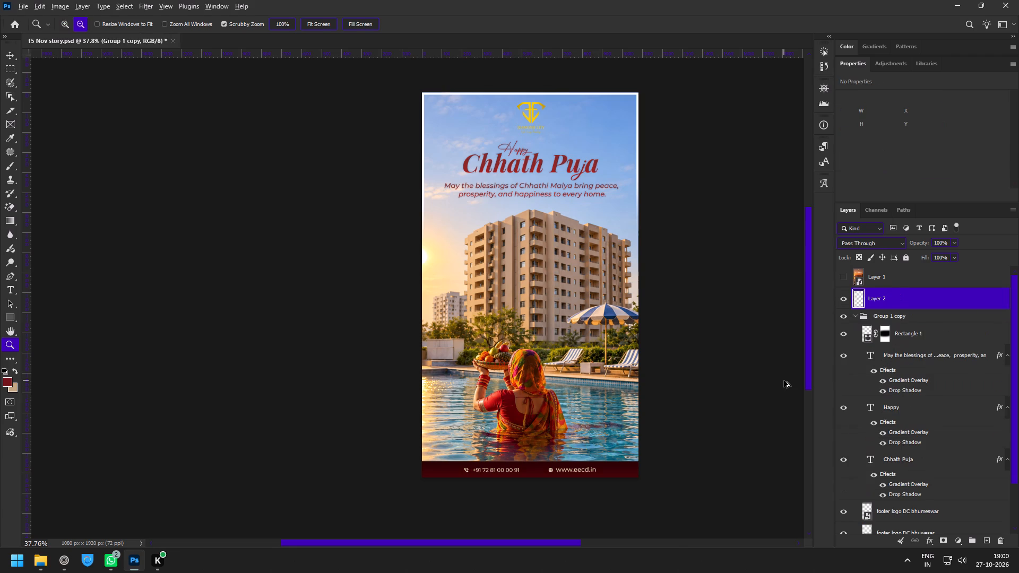
{"action": "key", "text": "F8"}
Load the outline of the stamped smart object layer as a selection.
{"action": "left_click", "coordinate": [858, 297], "text": "ctrl"}
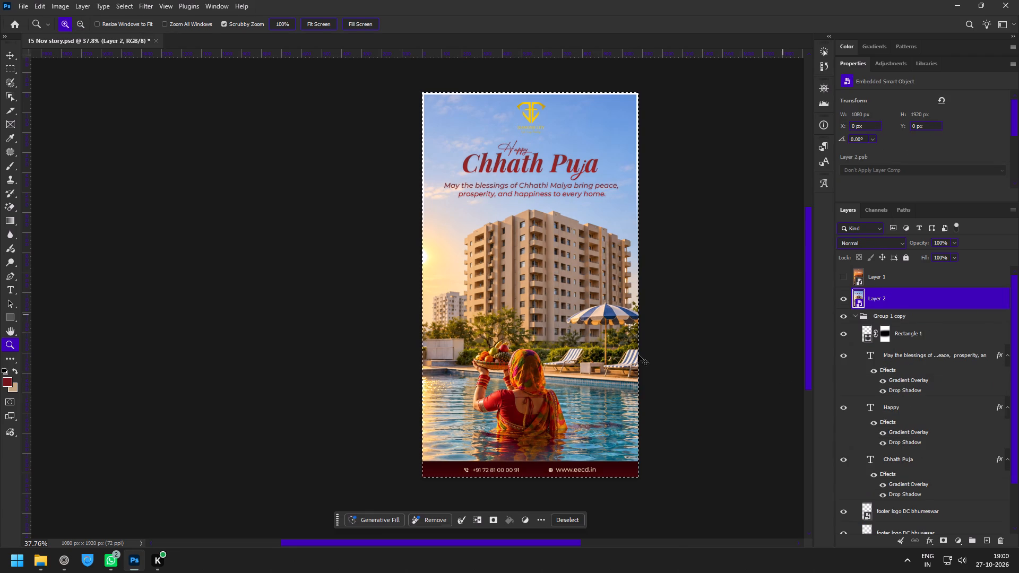